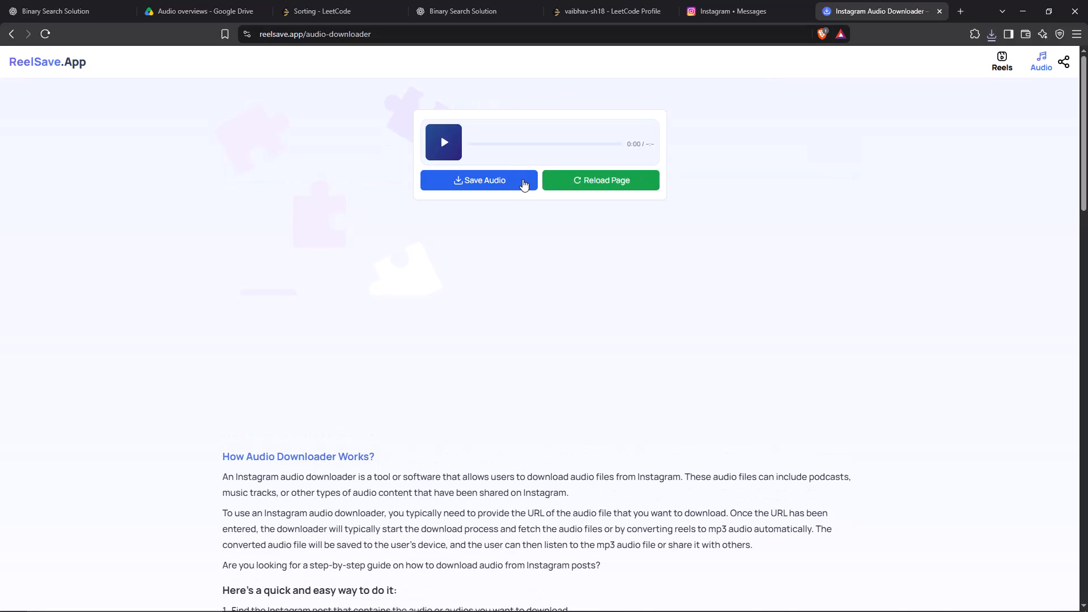
Save the reel's audio as an MP3 file named ReelAudio3 in the Downloads folder.
left_click(515, 180)
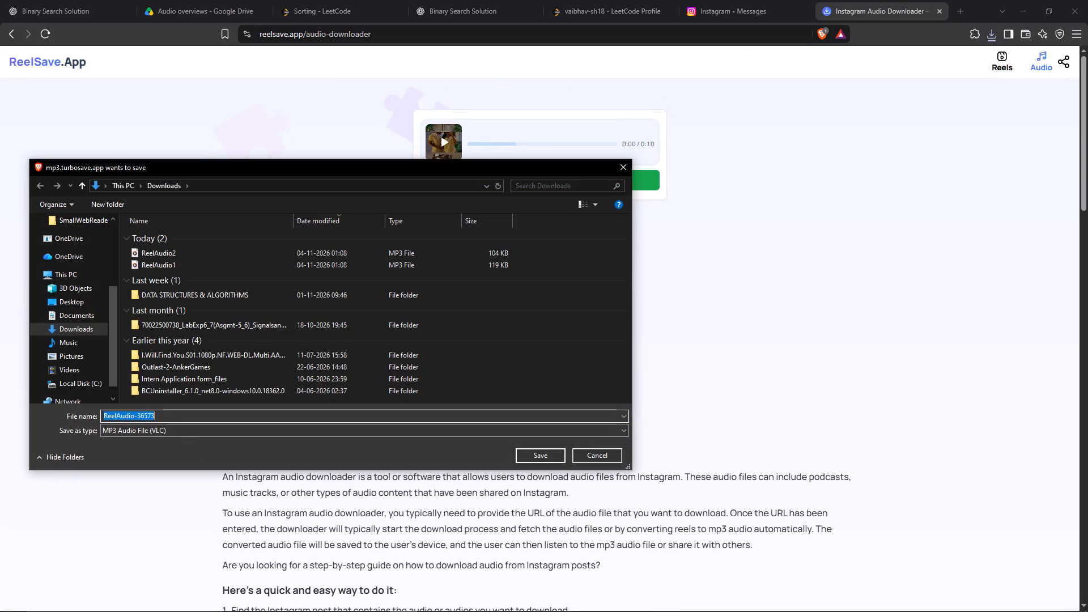
left_click(186, 413)
key("BackSpace")
key("BackSpace")
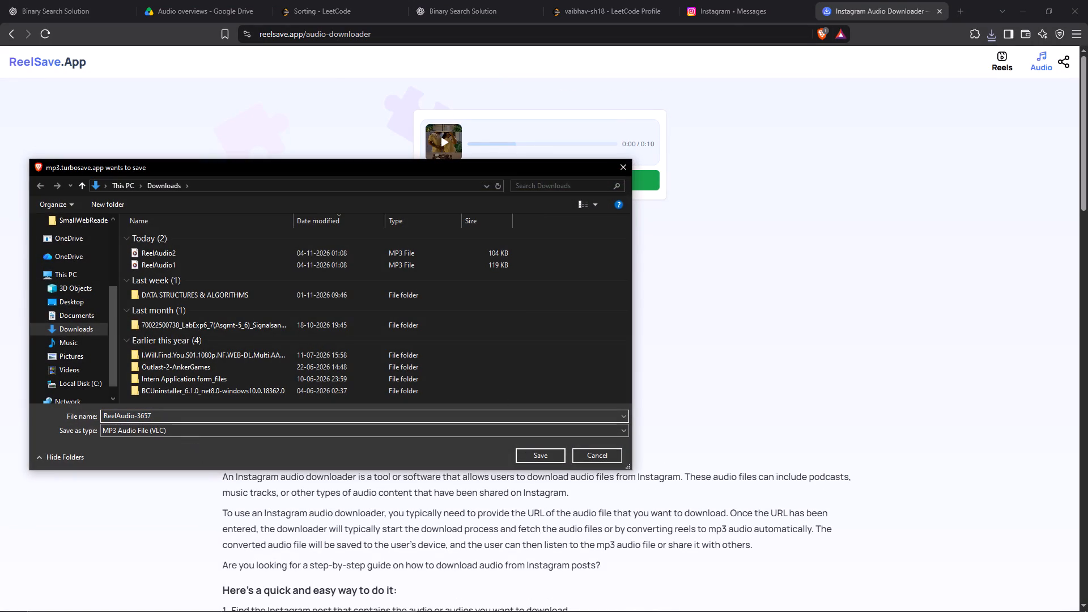
key("BackSpace")
key("BackSpace")
key("BackSpace")
key("BackSpace")
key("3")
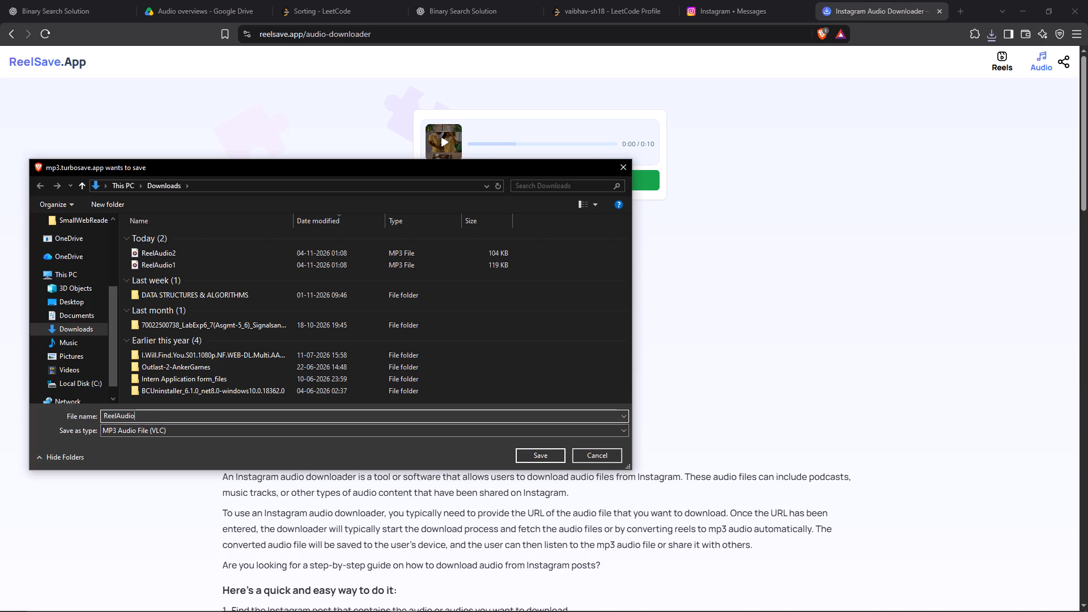
key("Return")
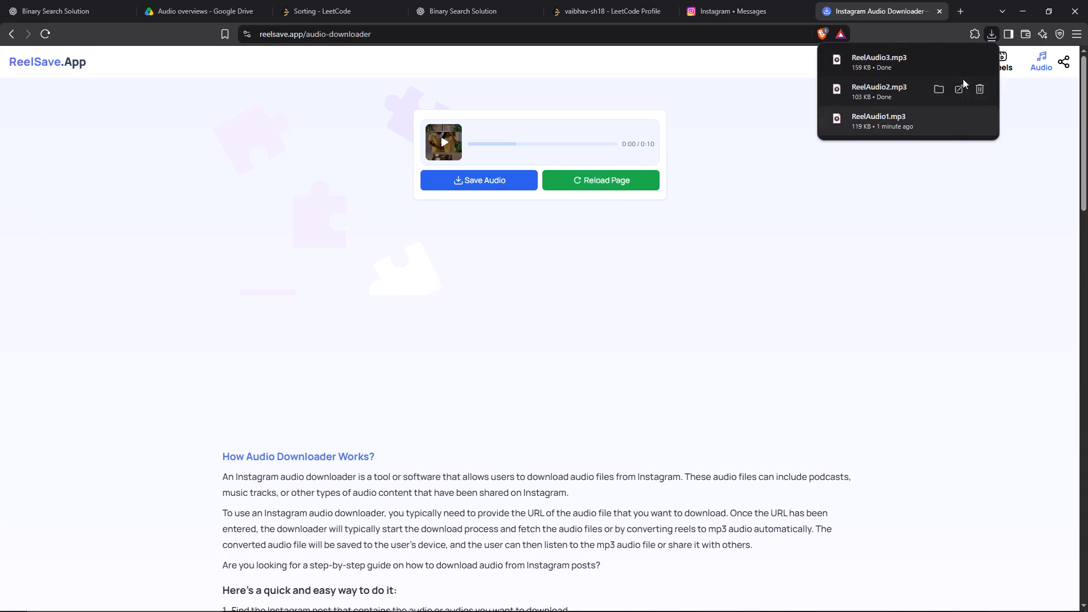
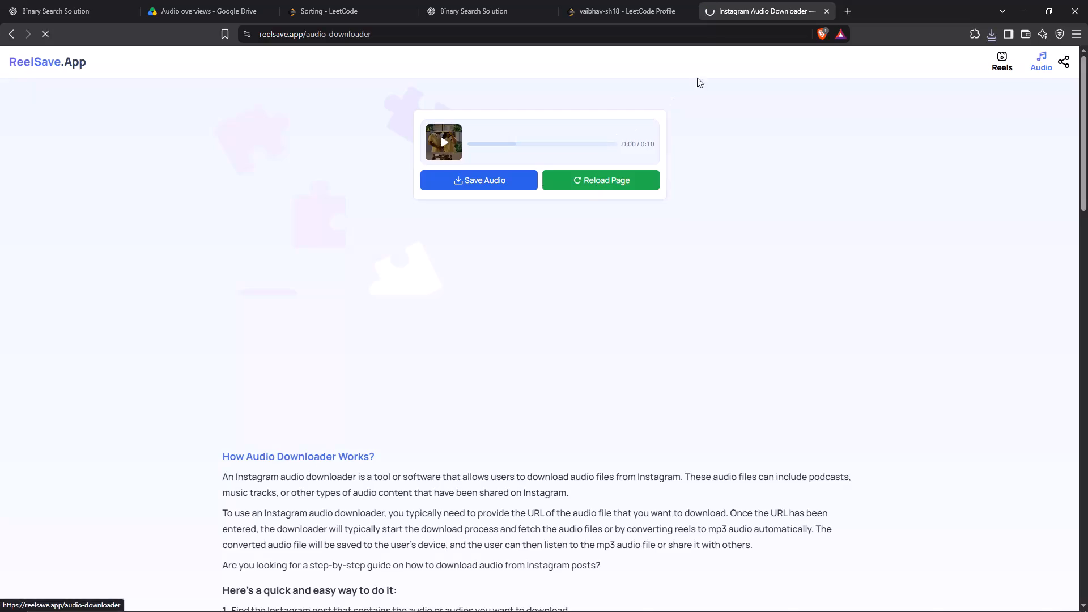
Submit the copied Instagram reel link (instagram.com/reel/DbCLrRDTzce) to the audio downloader for conversion to MP3.
left_click(583, 151)
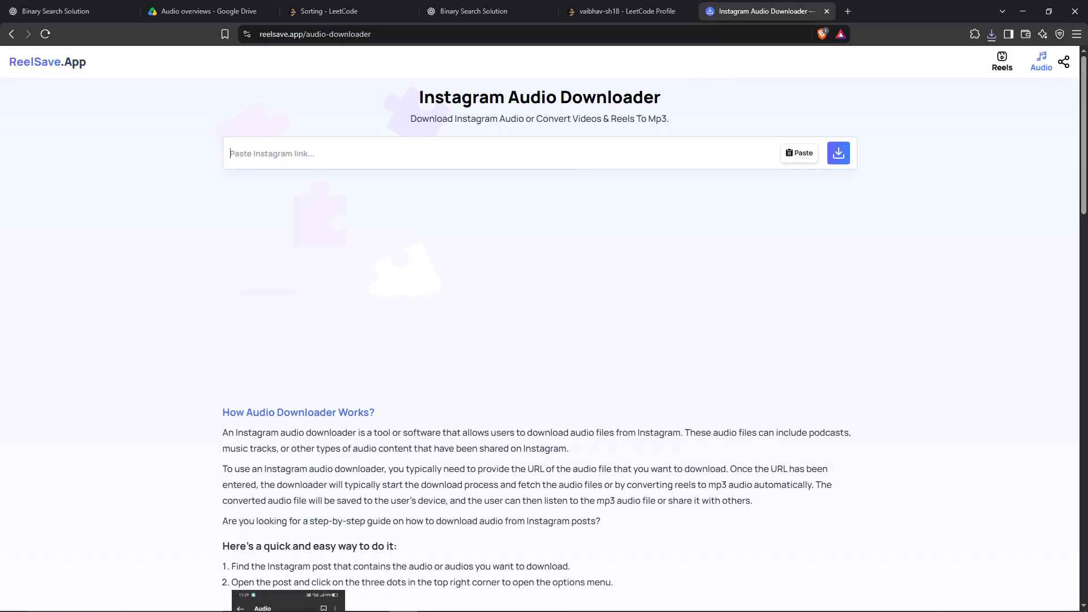
key("ctrl+v")
left_click(841, 158)
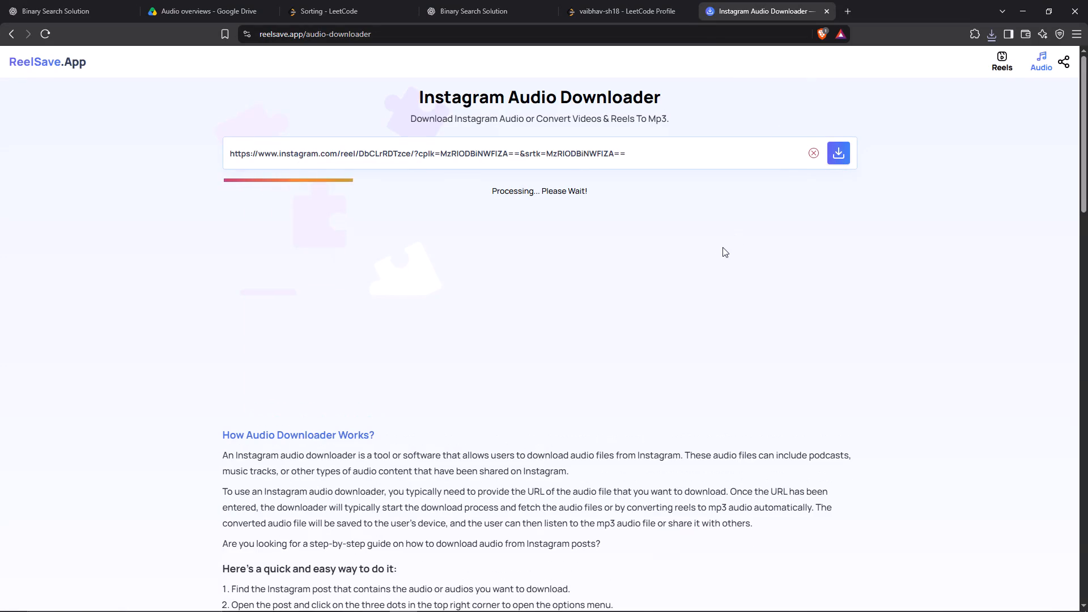
Save the converted reel's audio as an MP3 file named ReelAudio4 in the Downloads folder.
left_click(496, 178)
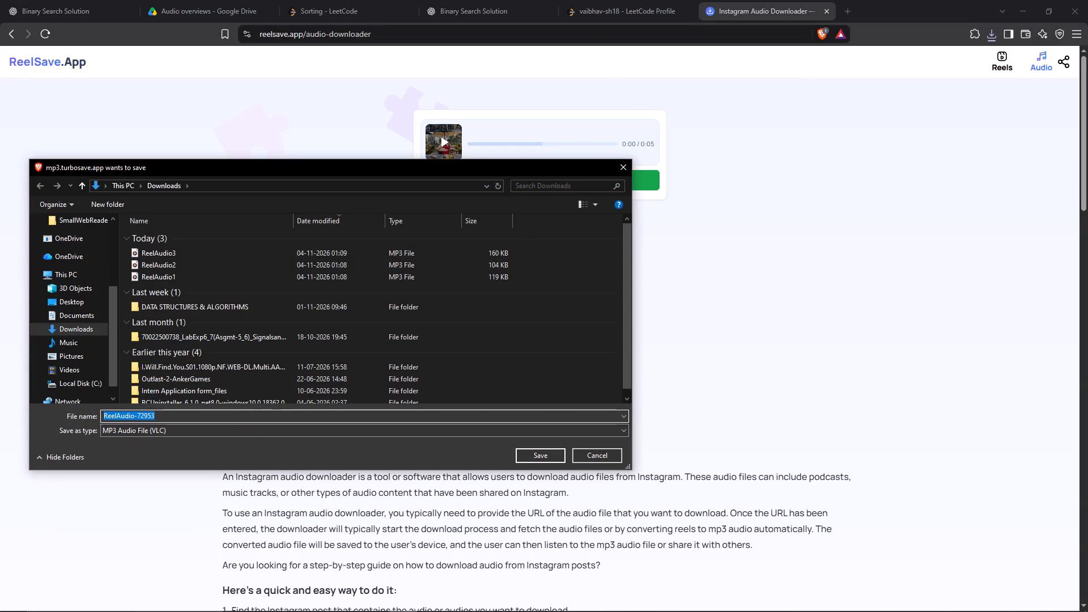
left_click(241, 414)
key("BackSpace")
key("BackSpace")
key("BackSpace")
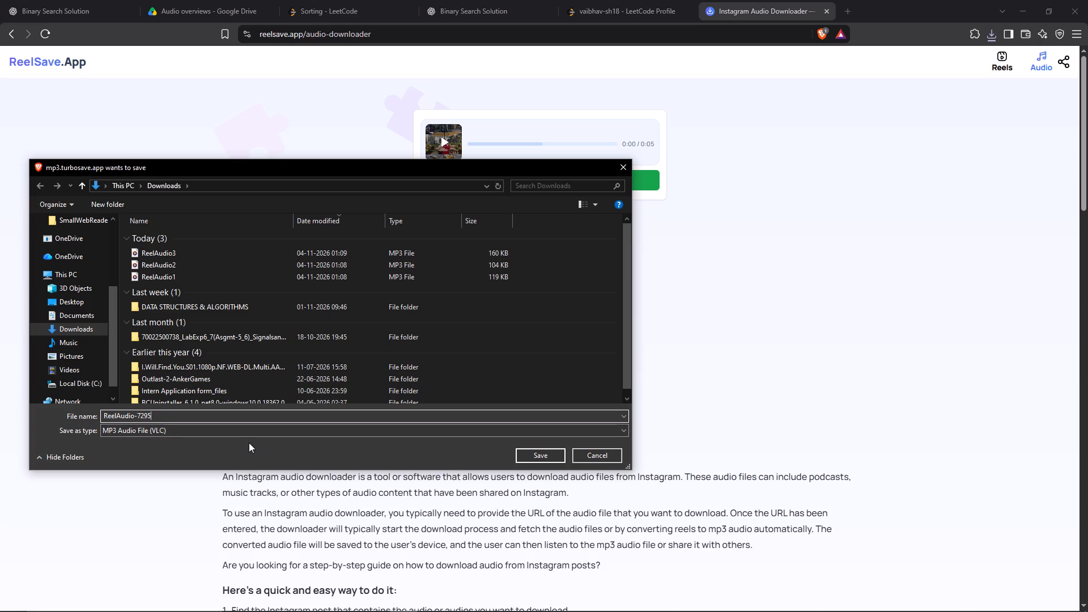
key("BackSpace")
key("BackSpace")
key("BackSpace")
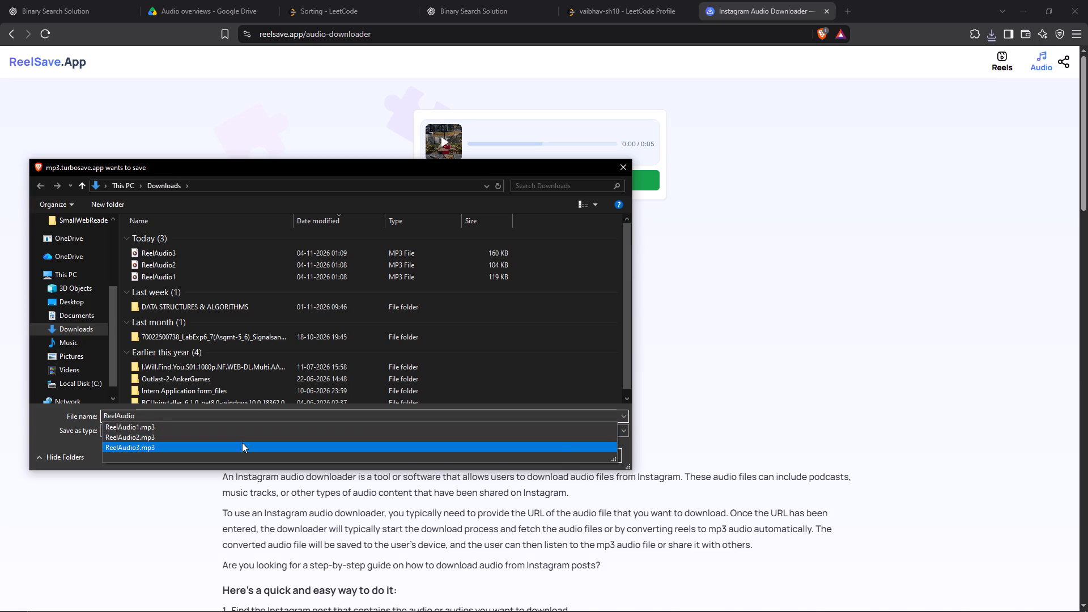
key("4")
key("Return")
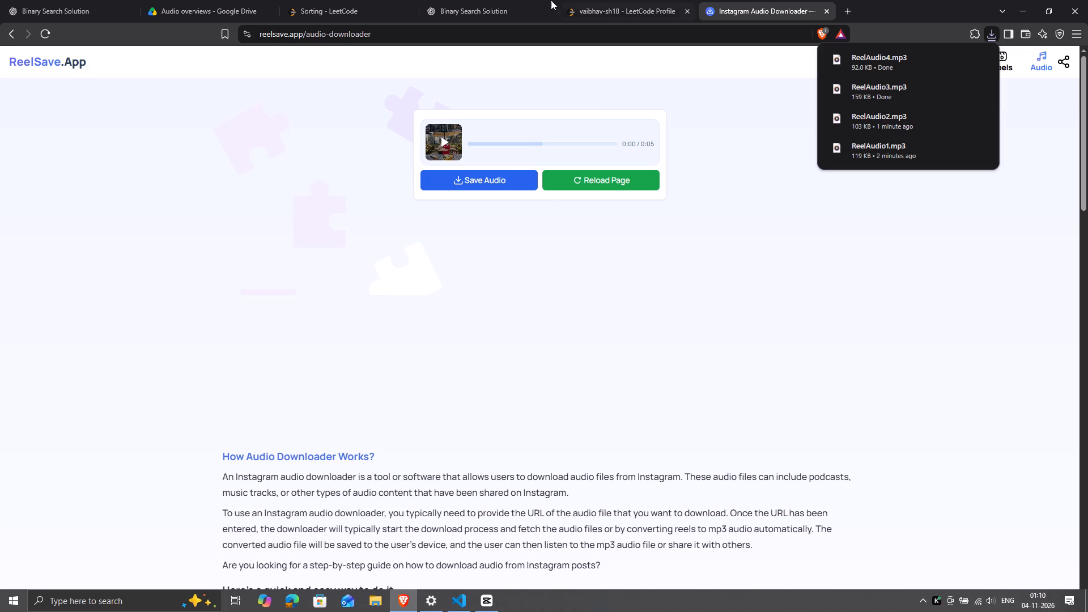
Close the LeetCode profile, LeetCode Sorting and duplicate Binary Search Solution tabs, and show the Audio overviews Drive folder.
middle_click(654, 0)
middle_click(460, 0)
middle_click(360, 0)
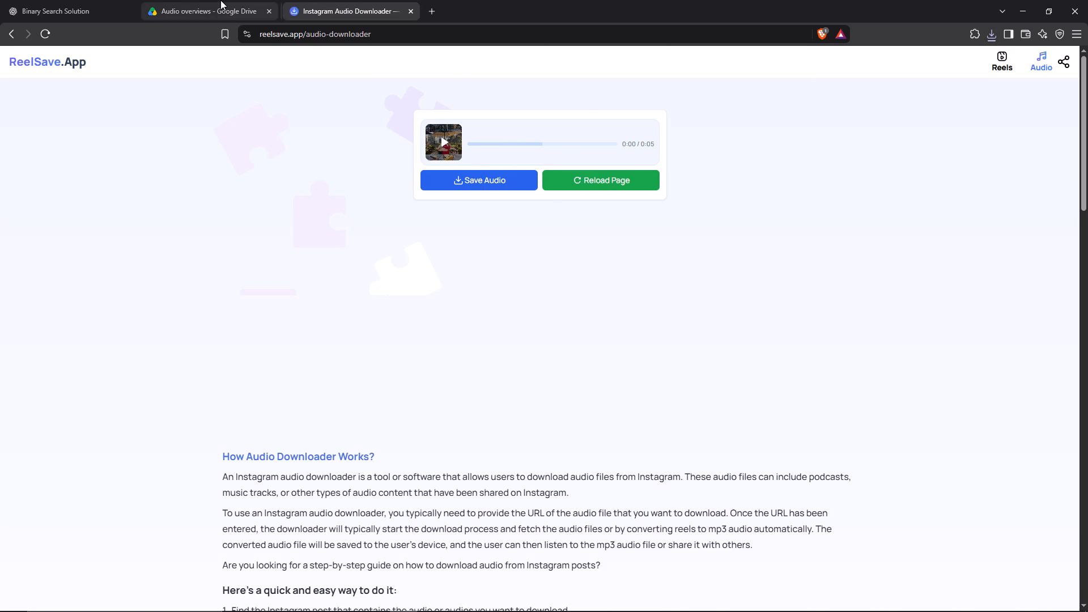
left_click(218, 0)
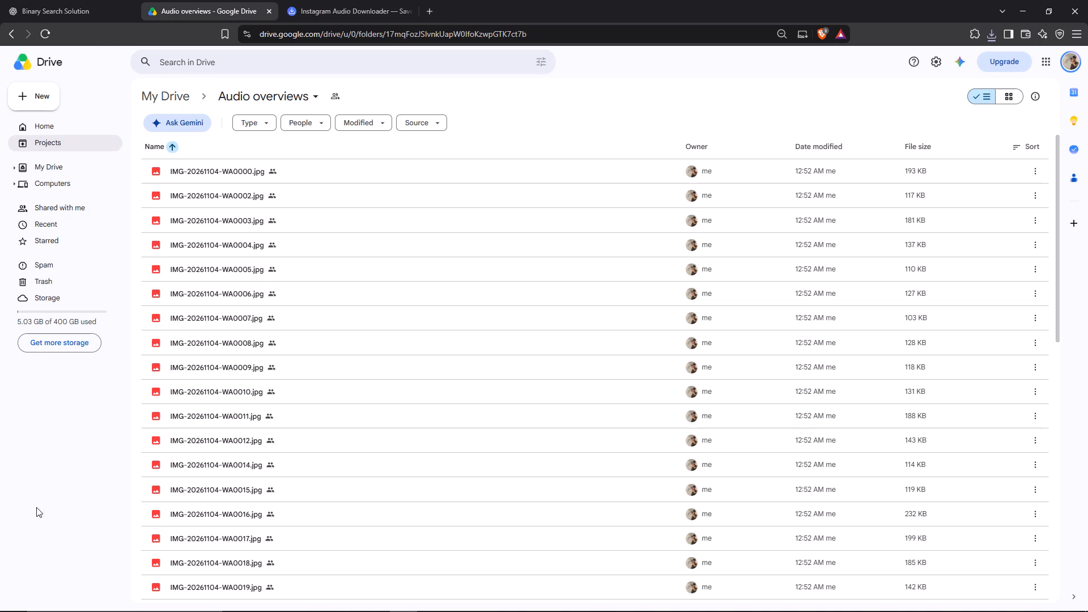
Close the unneeded background programs: Visual Studio Code, the hidden notification-area app and the Settings window.
left_click(481, 597)
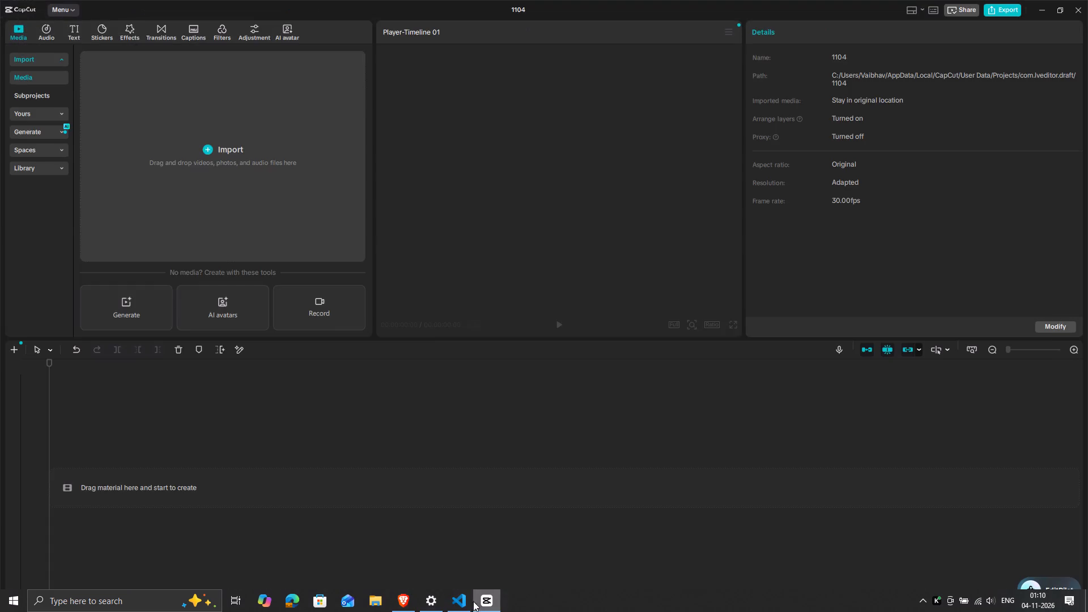
left_click(466, 605)
left_click(1087, 16)
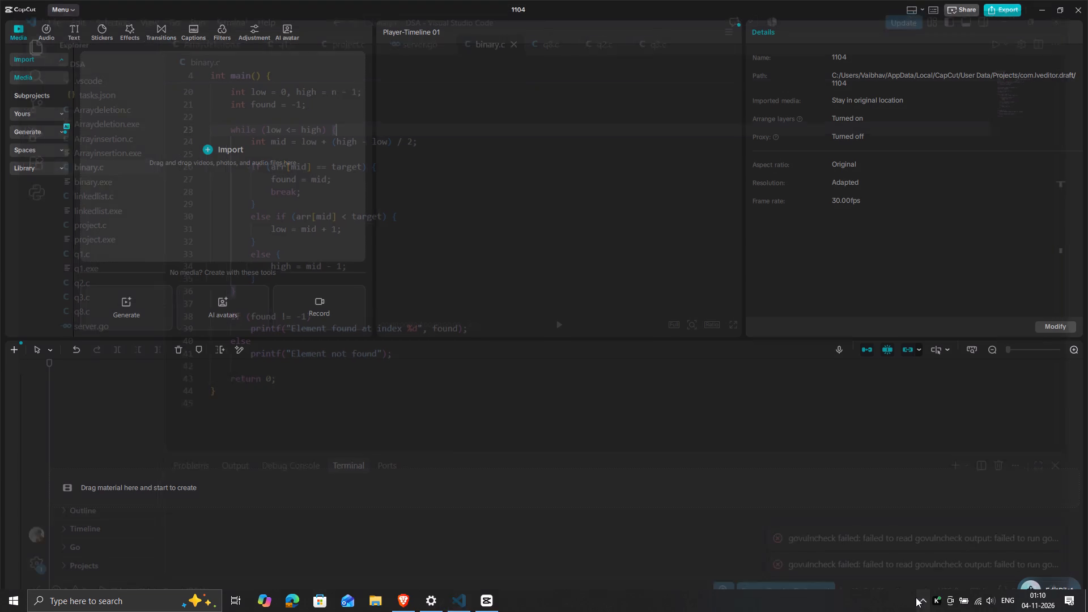
left_click(925, 600)
right_click(919, 573)
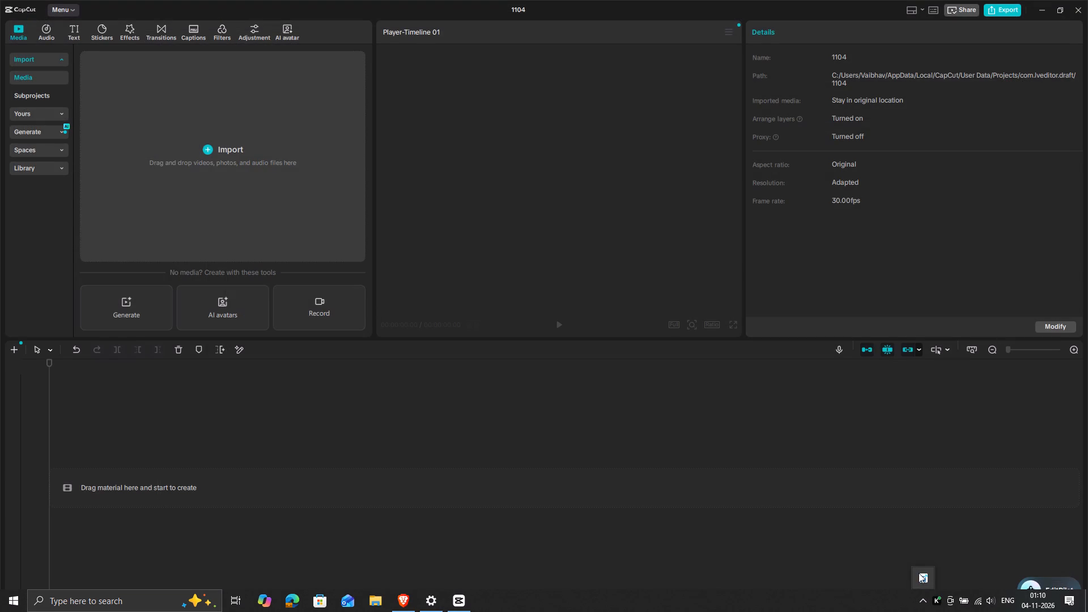
left_click(933, 562)
left_click(424, 603)
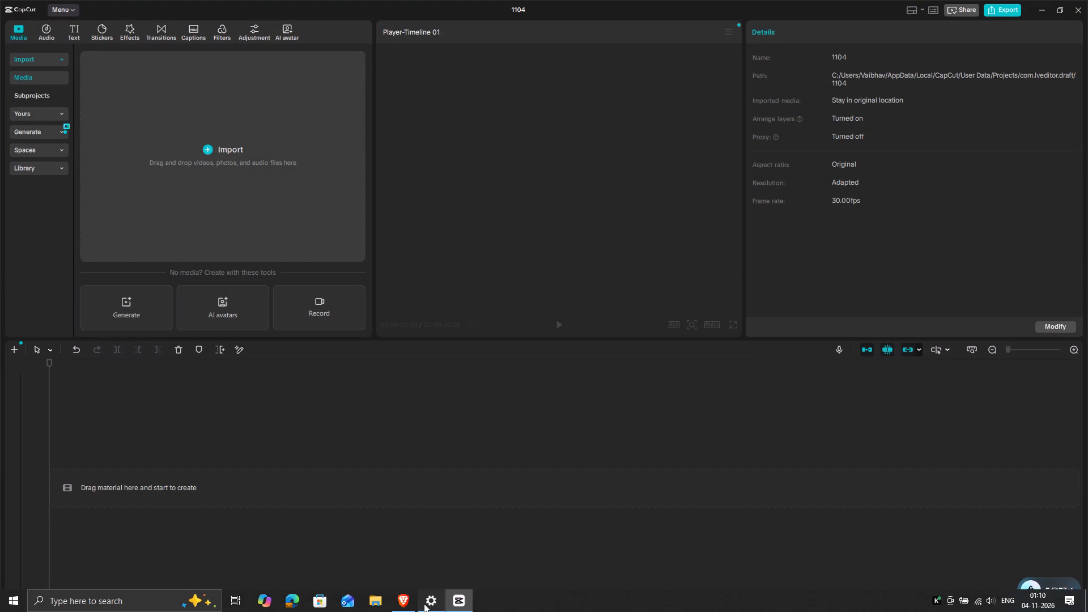
left_click(1035, 110)
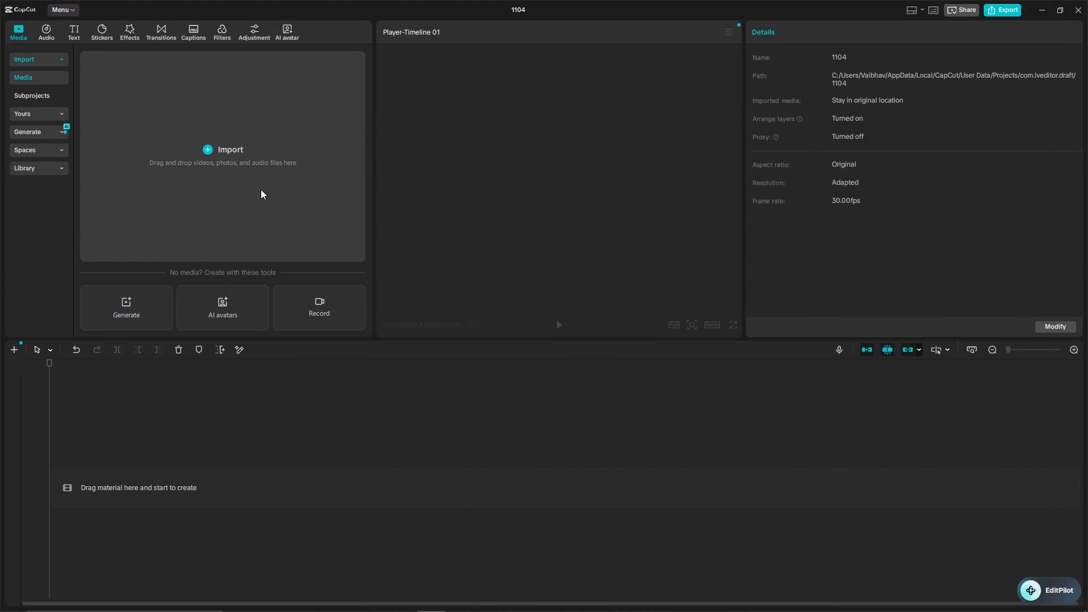
Import ReelAudio1, ReelAudio2, ReelAudio3 and ReelAudio4 from the Downloads folder into the CapCut project's media.
left_click(261, 189)
left_click(233, 167)
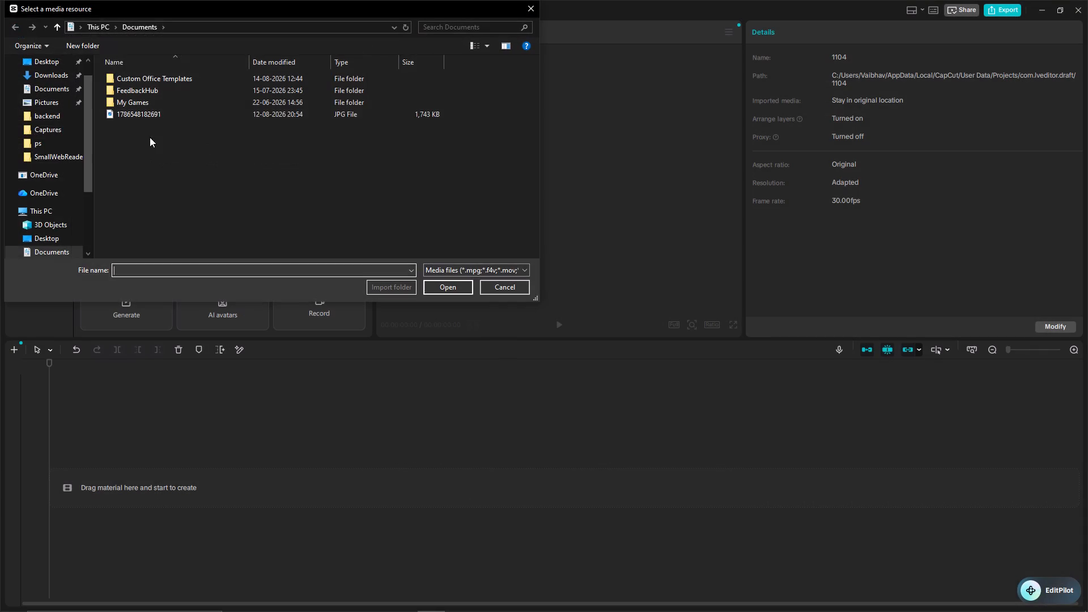
left_click(46, 69)
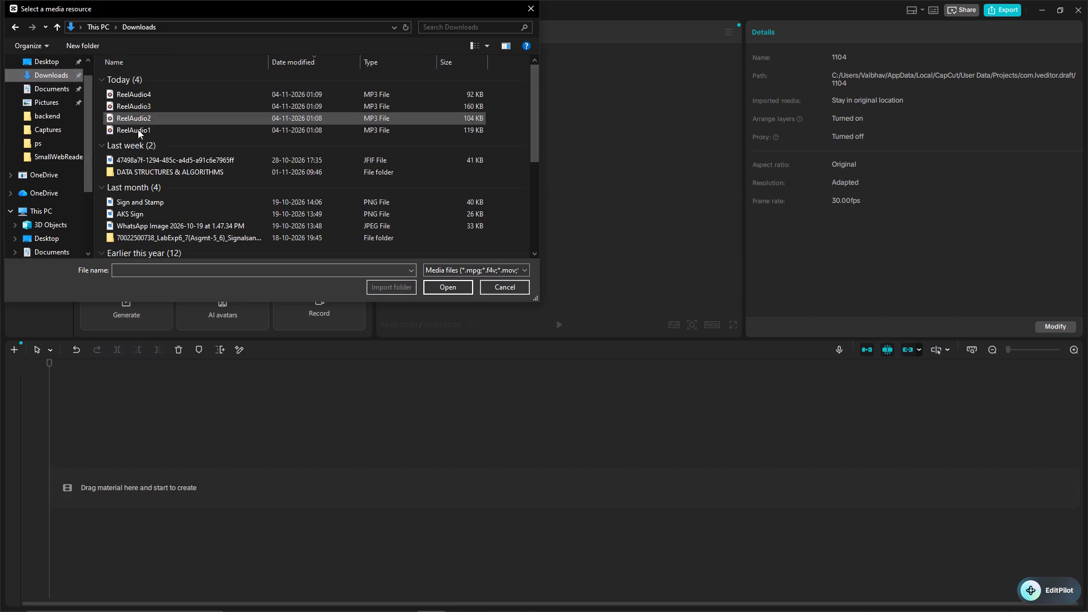
left_click_drag(508, 92, 407, 140)
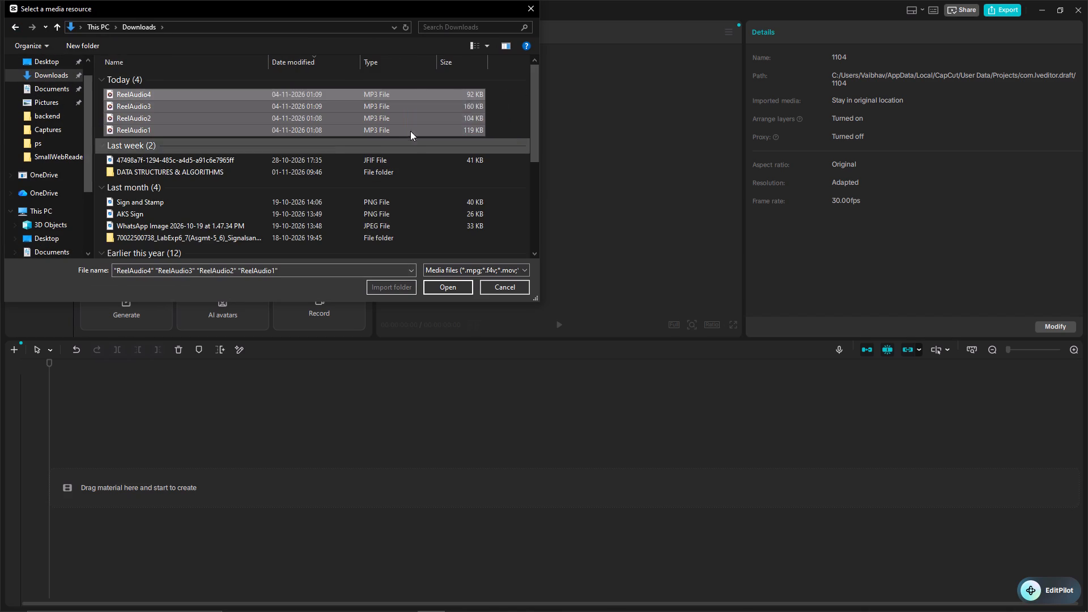
left_click(447, 291)
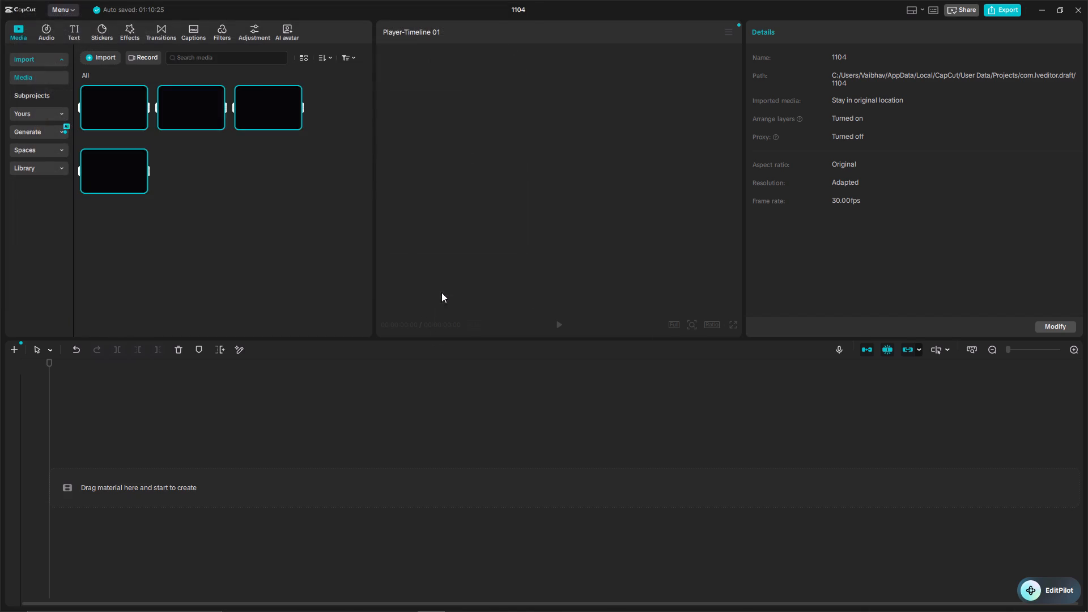
left_click(303, 203)
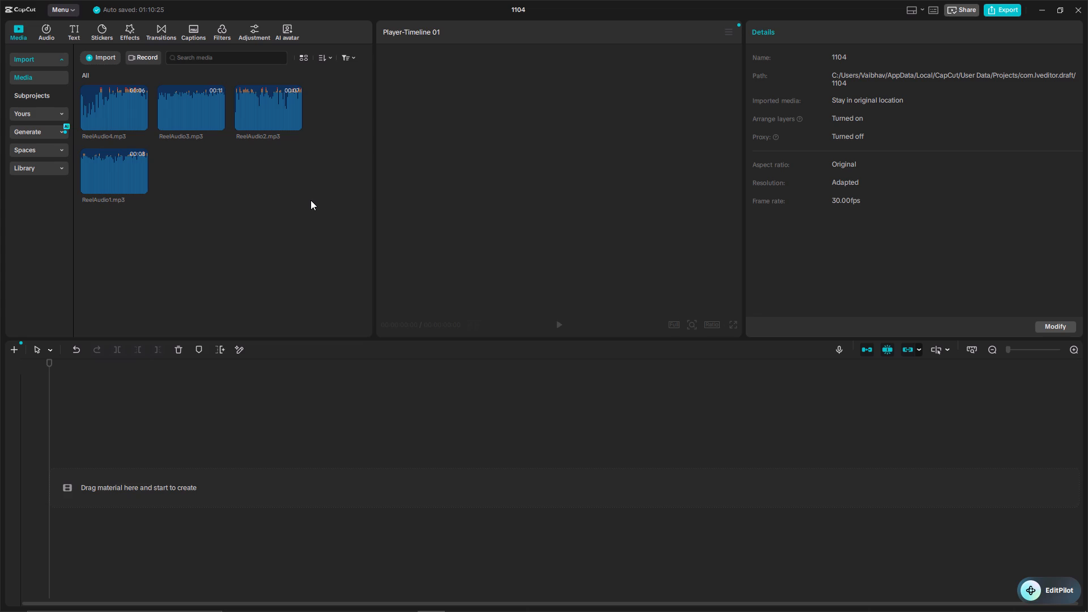
Move the CapCut window out of the way and reload the Audio overviews folder in Drive.
left_click_drag(740, 5, 739, 148)
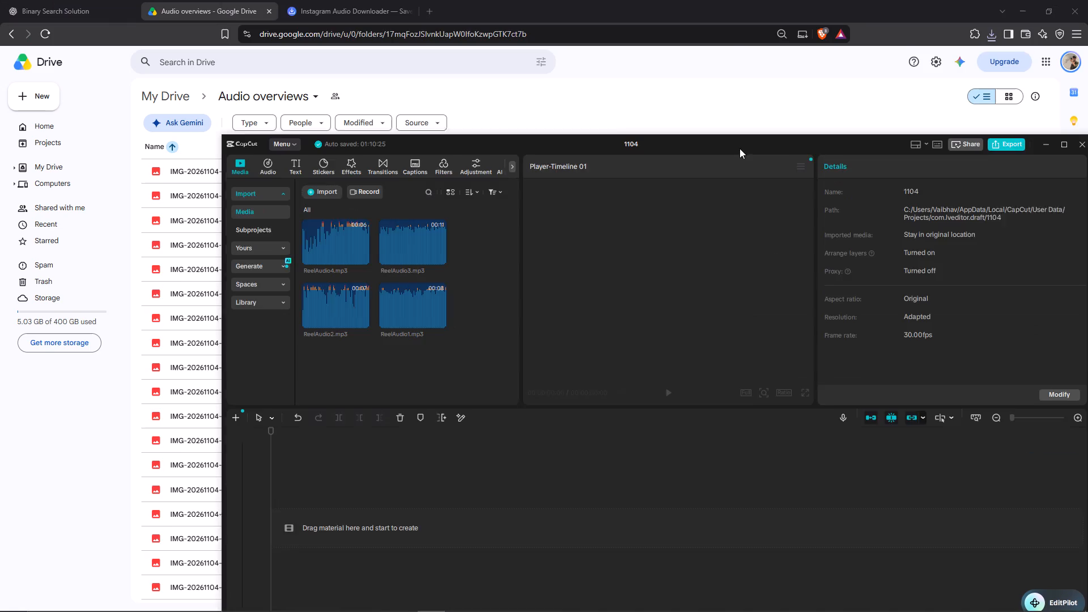
left_click_drag(739, 148, 399, 430)
left_click(44, 28)
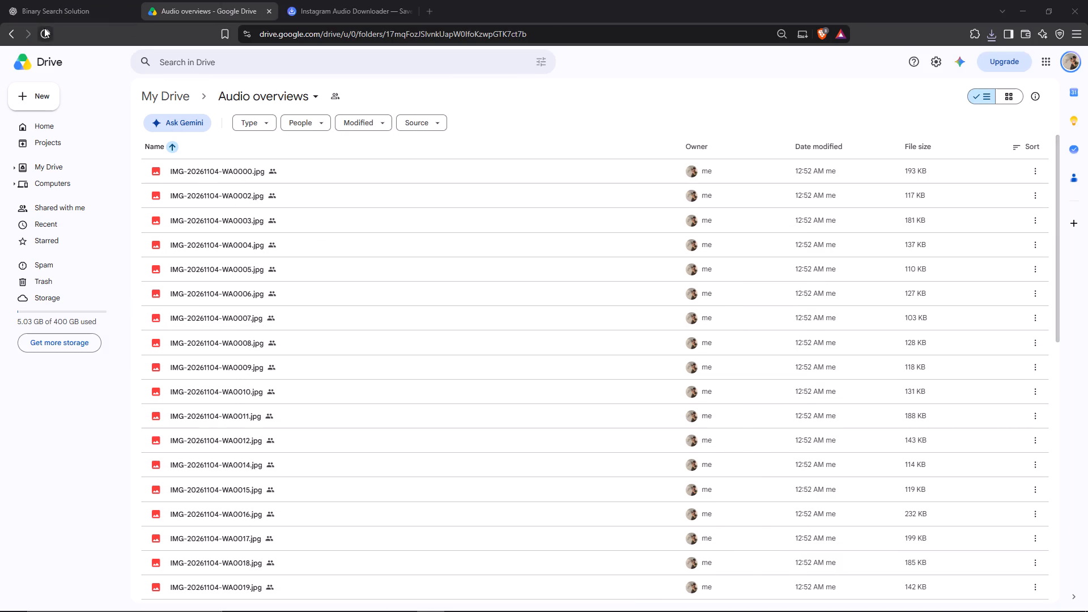
Close the Instagram Audio Downloader tab and open a new blank tab beside the Drive folder.
left_click(299, 0)
scroll(362, 0, "up", 1)
middle_click(362, 0)
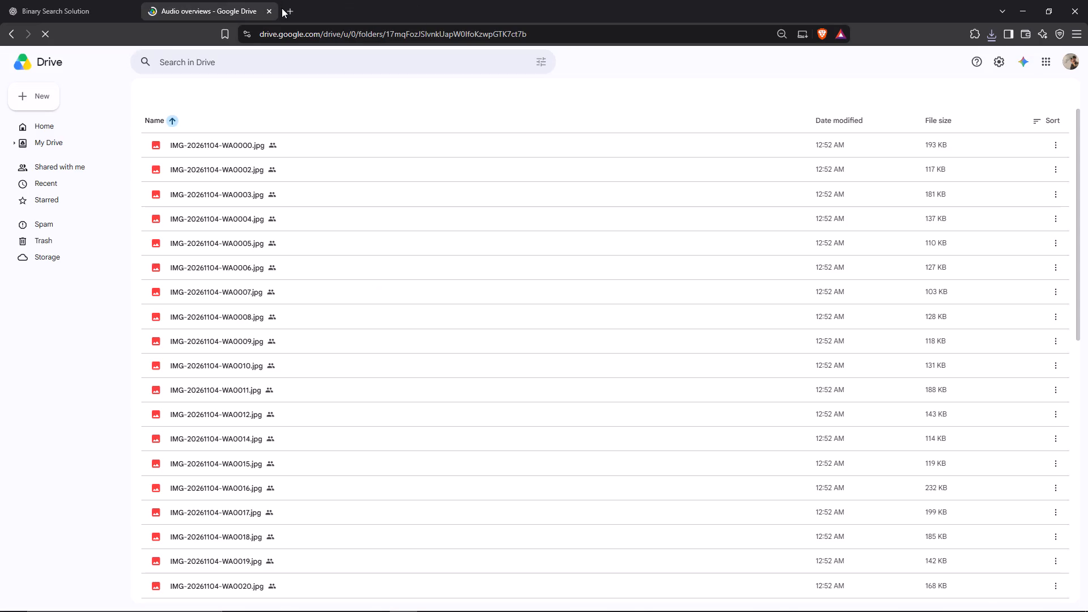
left_click(288, 8)
left_click(207, 0)
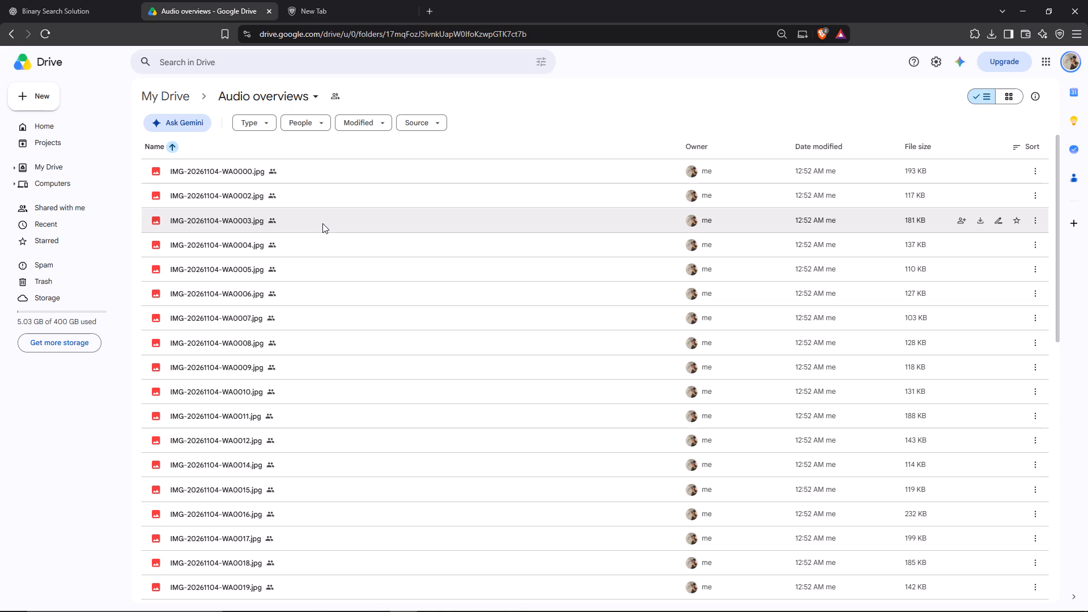
scroll(390, 79, "up", 7)
left_click(360, 5)
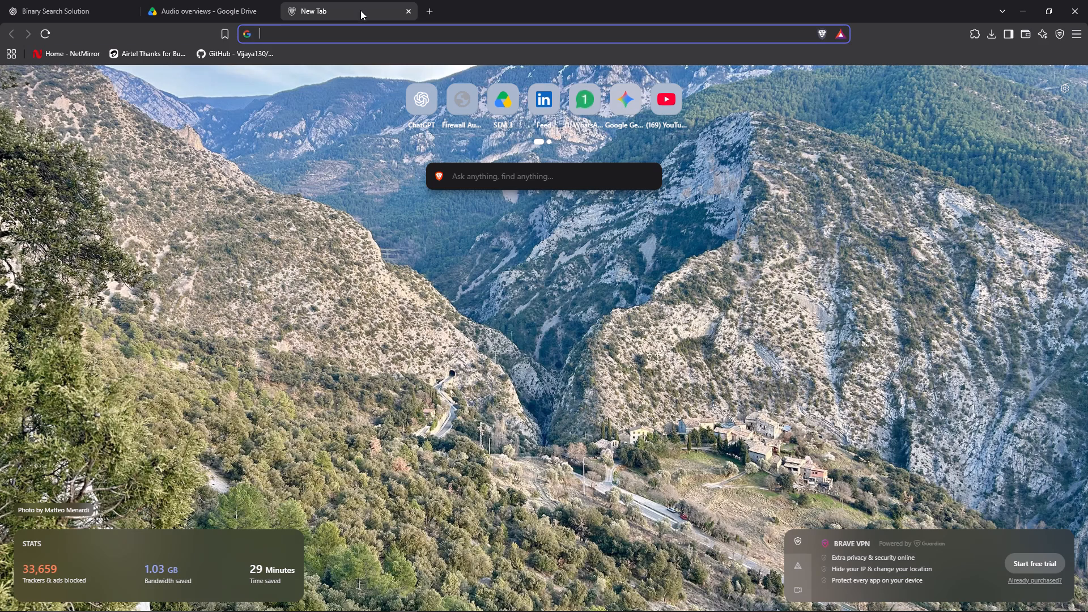
Switch to CapCut, bring its window fully into view, enlarge the timeline area and add ReelAudio4.mp3 at the timeline's start.
left_click(438, 607)
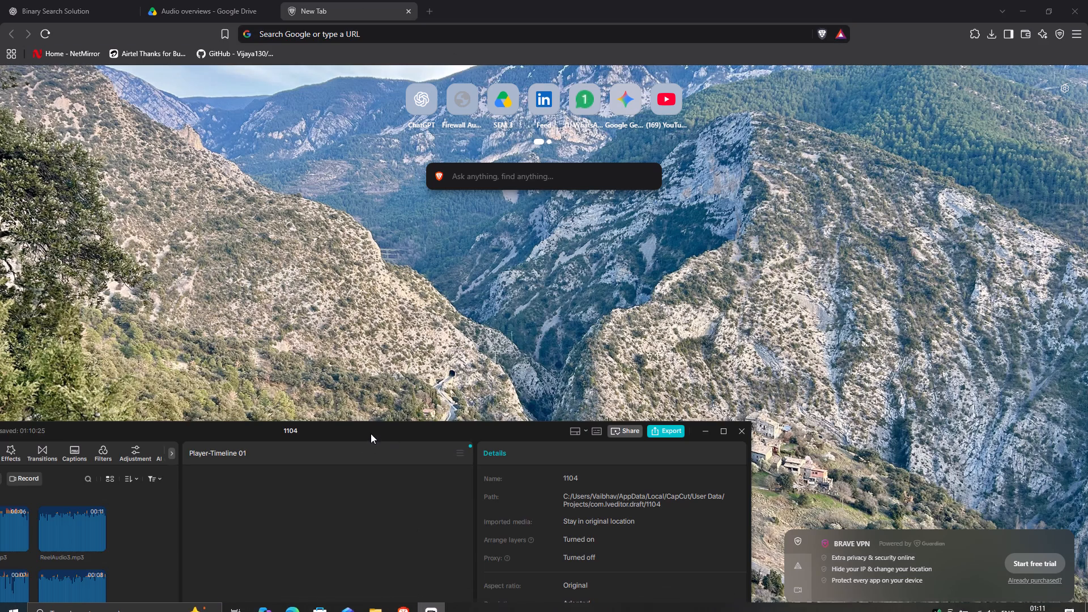
left_click_drag(373, 430, 630, 82)
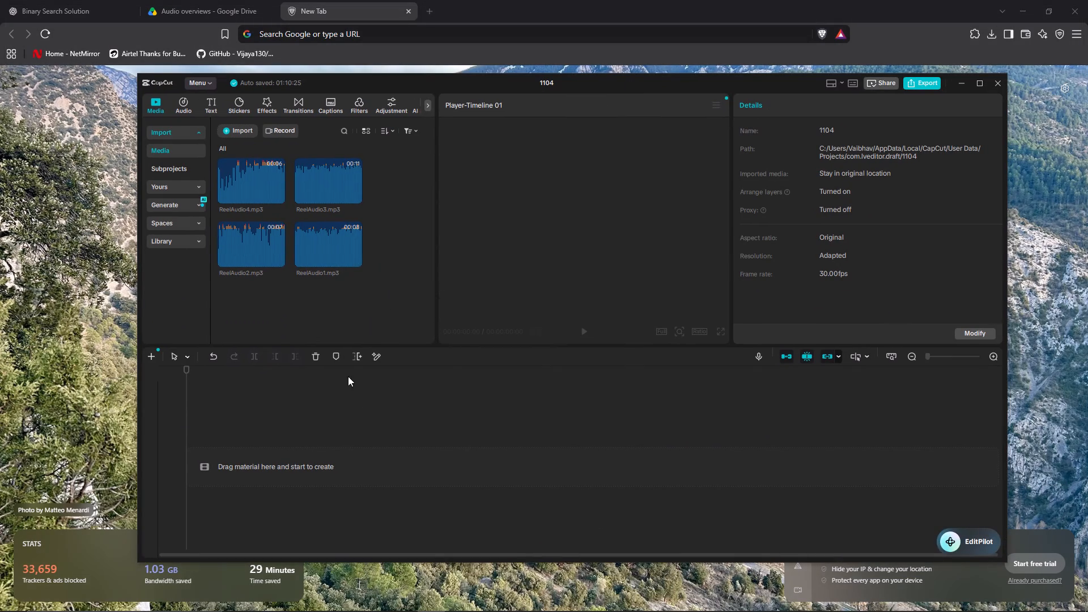
left_click_drag(467, 347, 501, 279)
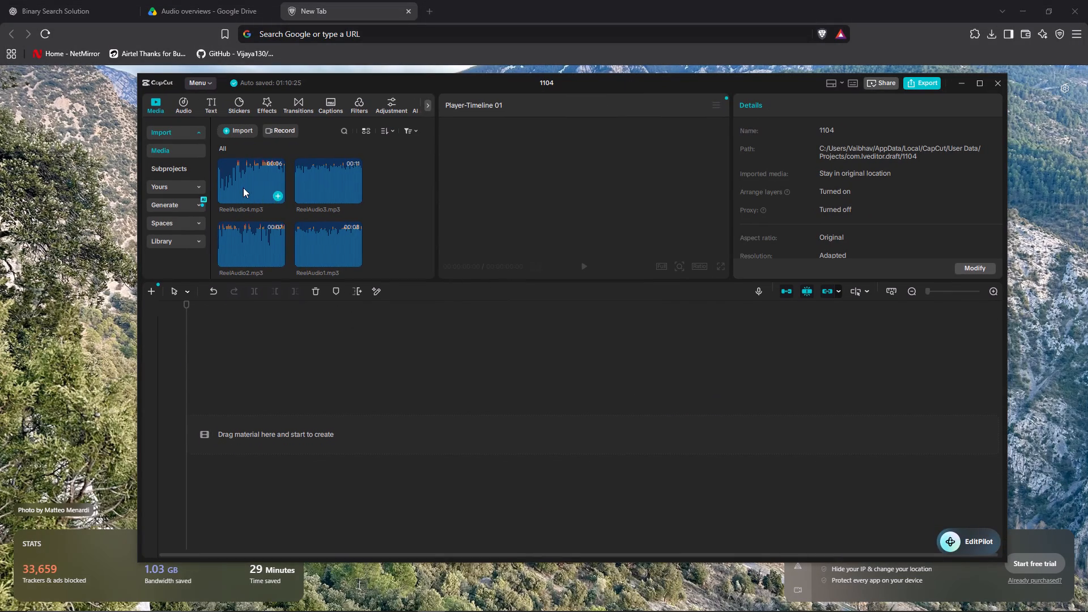
left_click_drag(243, 188, 268, 431)
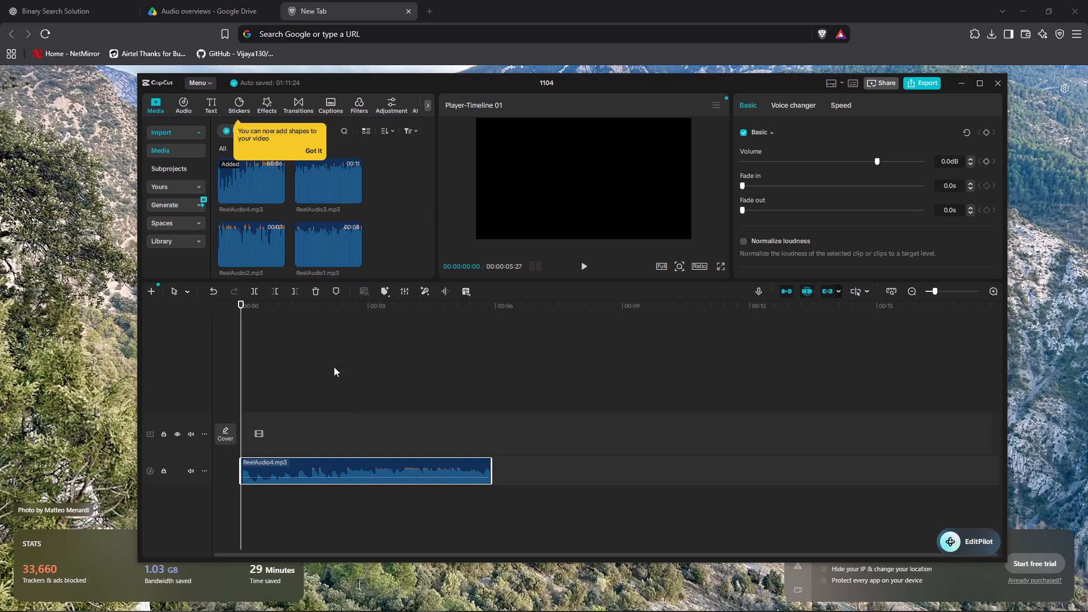
Switch to the browser, reload the Audio overviews Drive folder to check its uploaded videos, and view the recent download history.
left_click(229, 0)
left_click(53, 32)
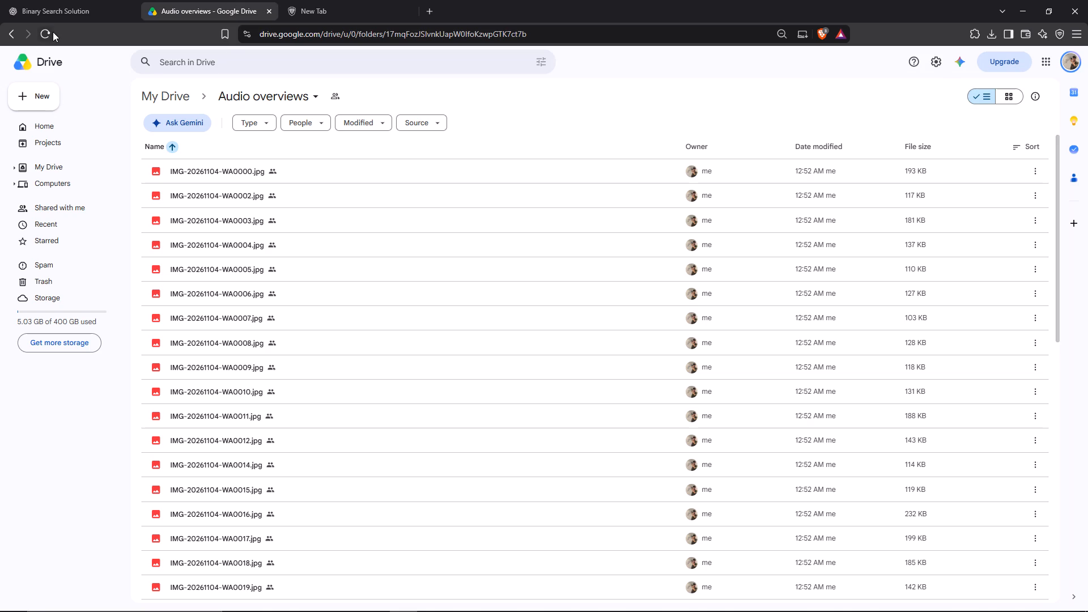
triple_click(49, 34)
scroll(433, 218, "down", 6)
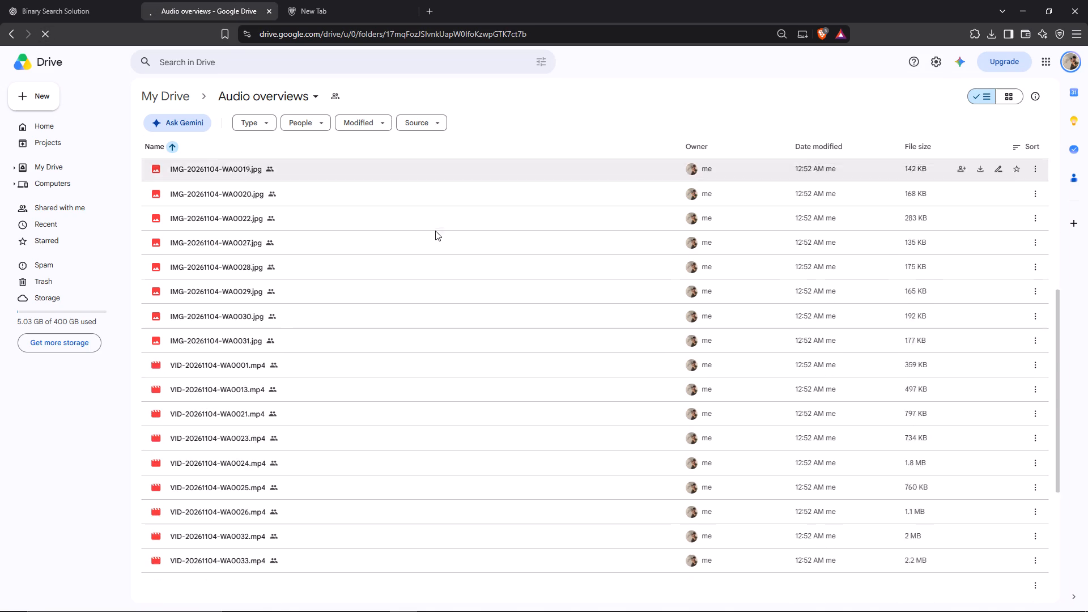
scroll(435, 231, "down", 11)
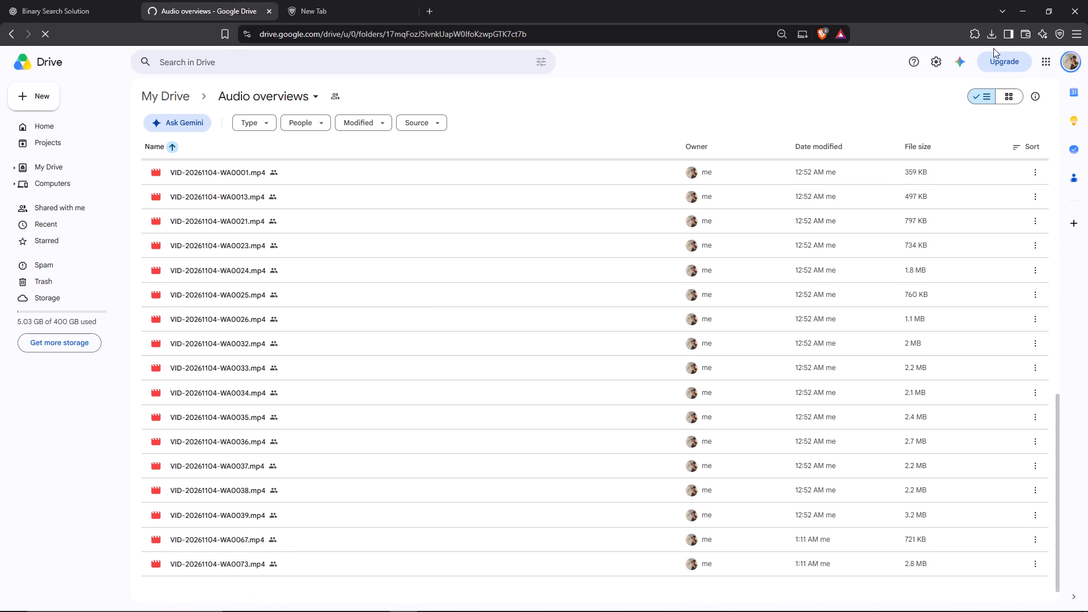
left_click(994, 39)
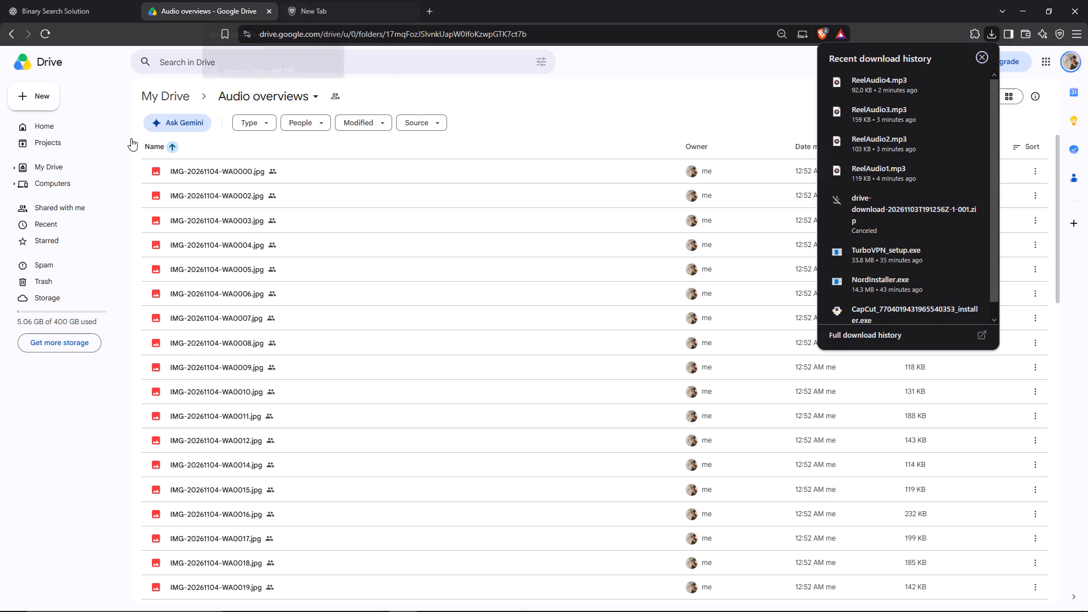
triple_click(44, 36)
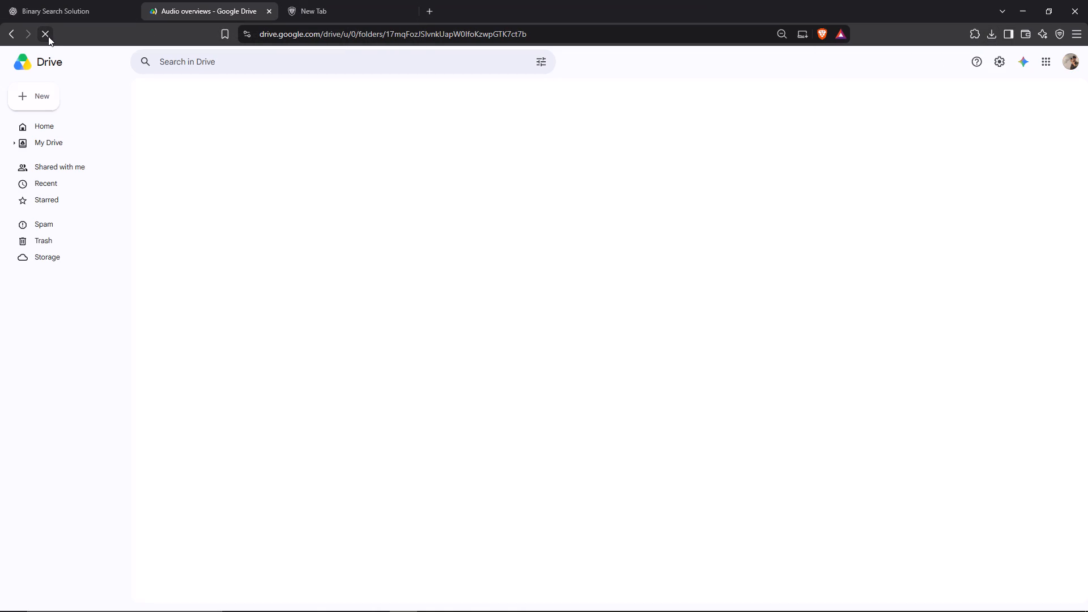
triple_click(49, 36)
triple_click(49, 36)
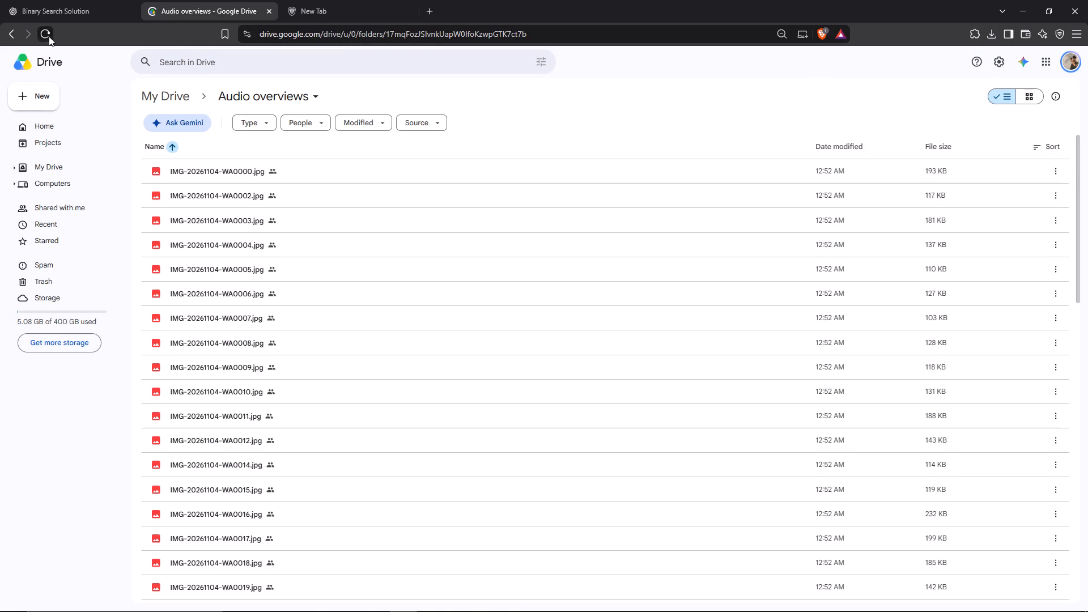
Close the new blank tab and the remaining Binary Search Solution tab.
left_click(296, 0)
middle_click(311, 0)
scroll(311, 0, "up", 1)
left_click(222, 0)
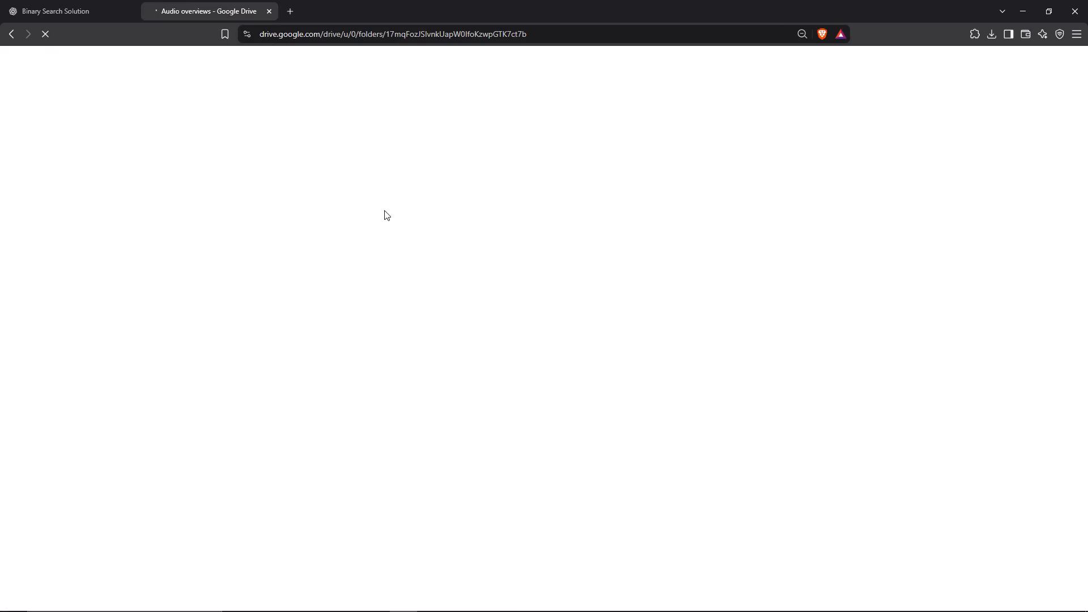
scroll(383, 250, "down", 8)
scroll(643, 217, "up", 2)
scroll(643, 217, "down", 5)
left_click(65, 0)
middle_click(65, 0)
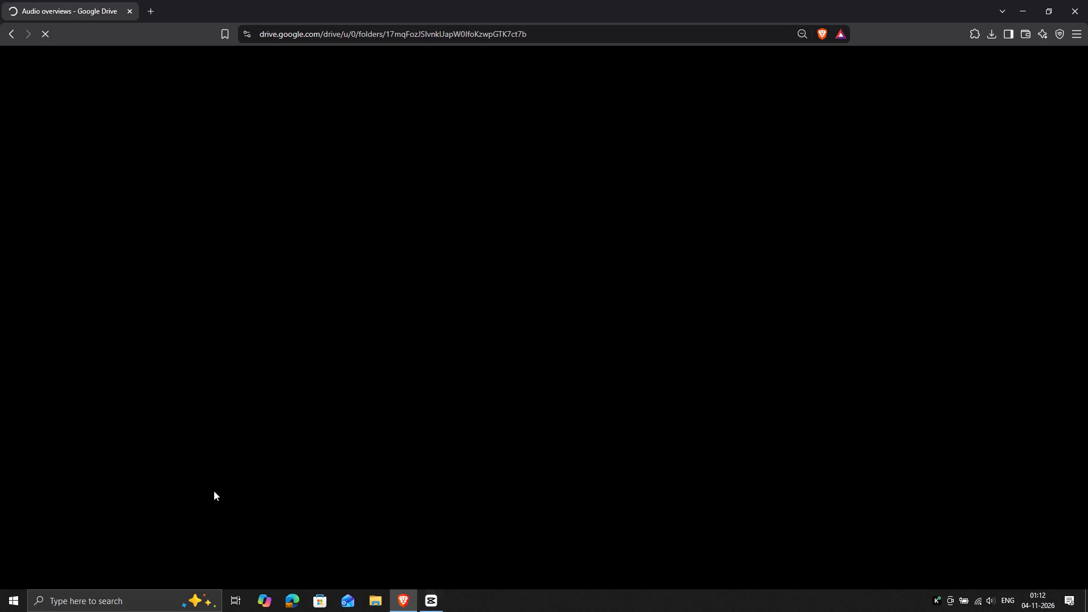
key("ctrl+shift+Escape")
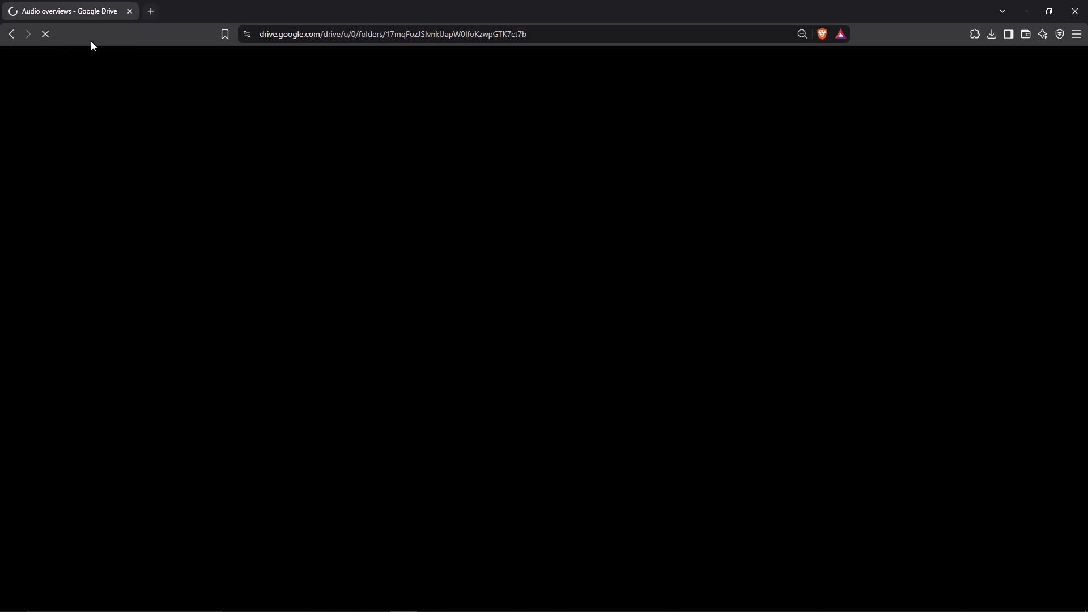
Reload the Audio overviews folder and look through its video files to the end of the list.
left_click(45, 33, "shift")
left_click(45, 33, "shift")
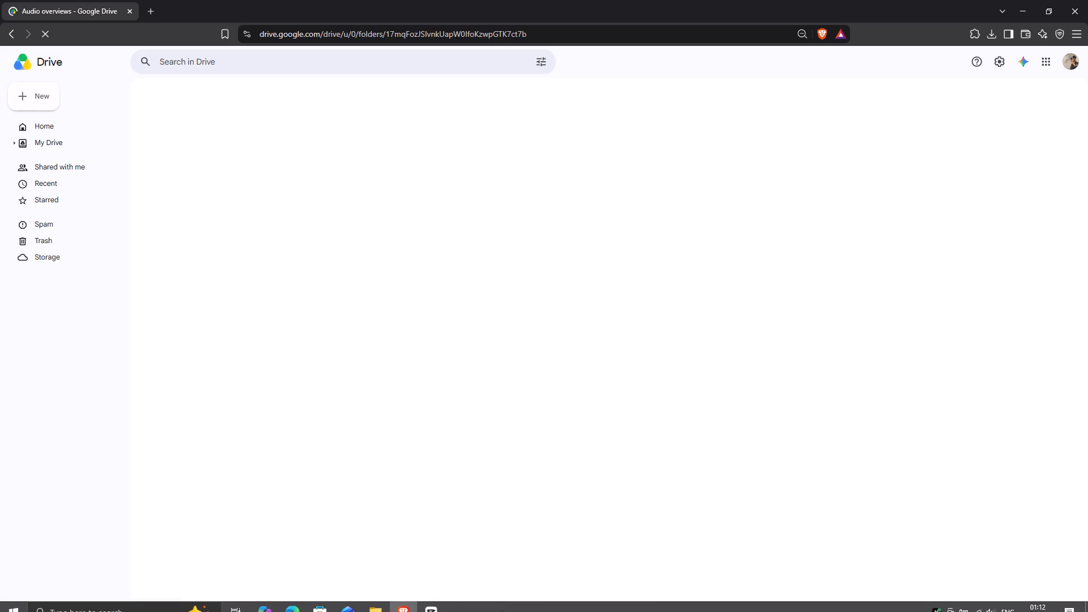
scroll(364, 261, "up", 5, "shift")
scroll(364, 261, "down", 17, "shift")
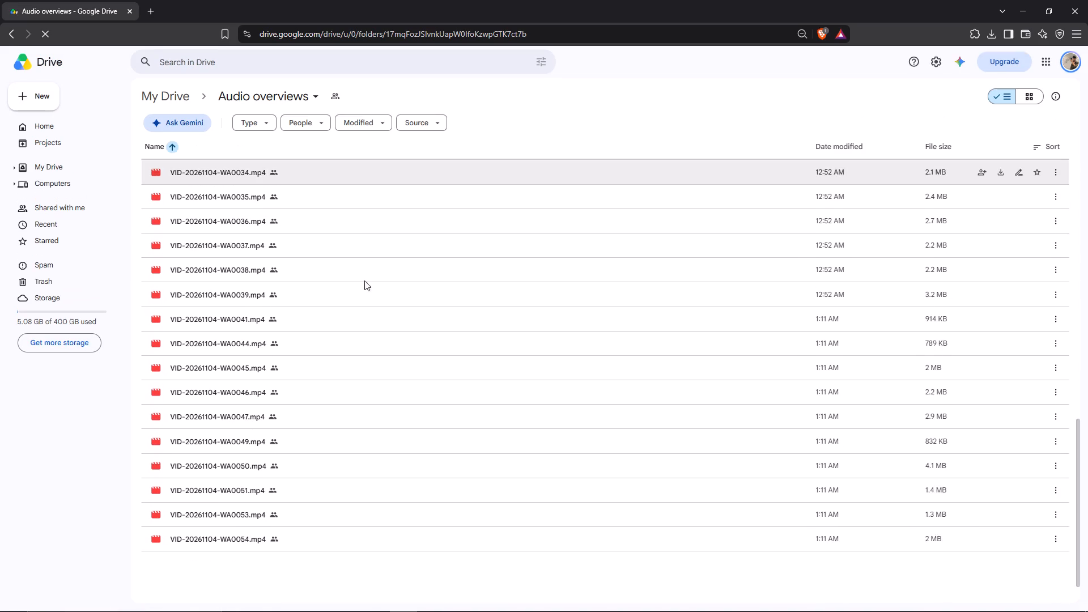
scroll(364, 280, "down", 7, "shift")
left_click(338, 580, "shift")
scroll(362, 560, "down", 2, "shift")
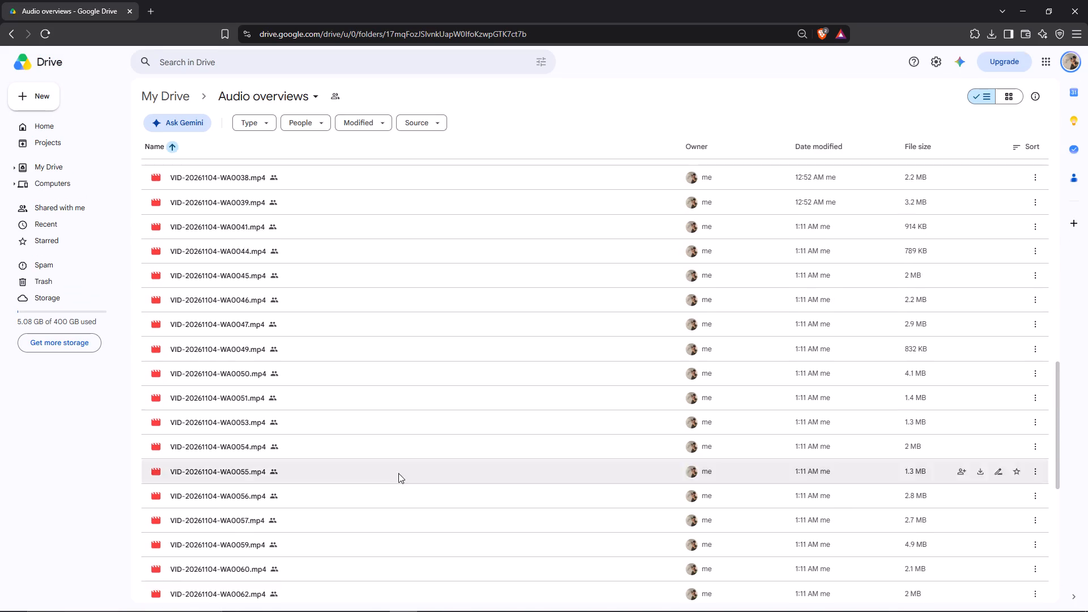
scroll(398, 473, "down", 14, "shift")
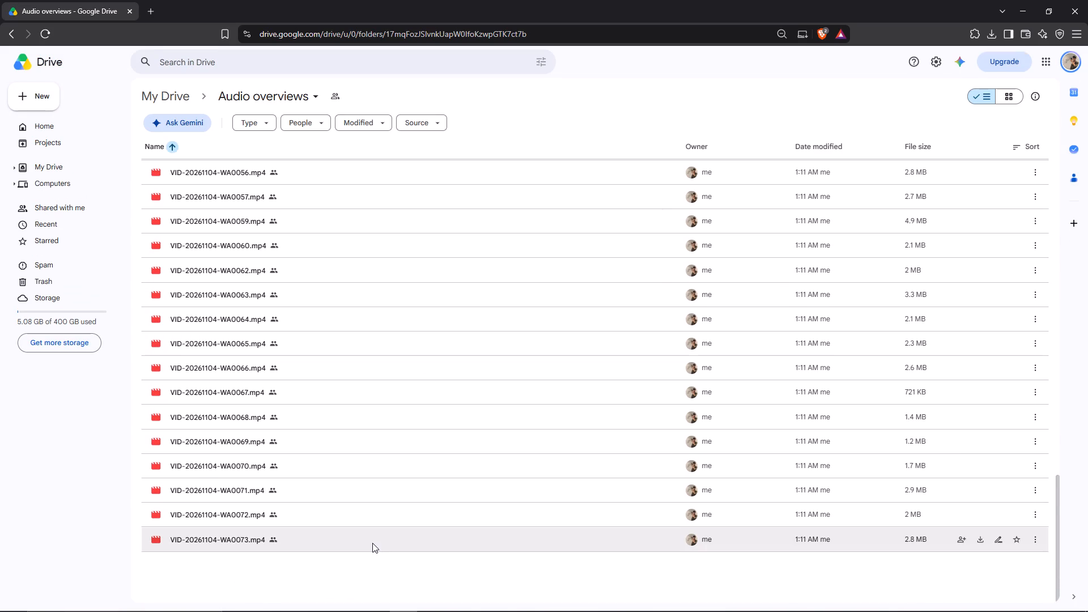
Download all files in the Audio overviews folder as one zip archive into Downloads and check the download's progress.
key("ctrl+shift+a")
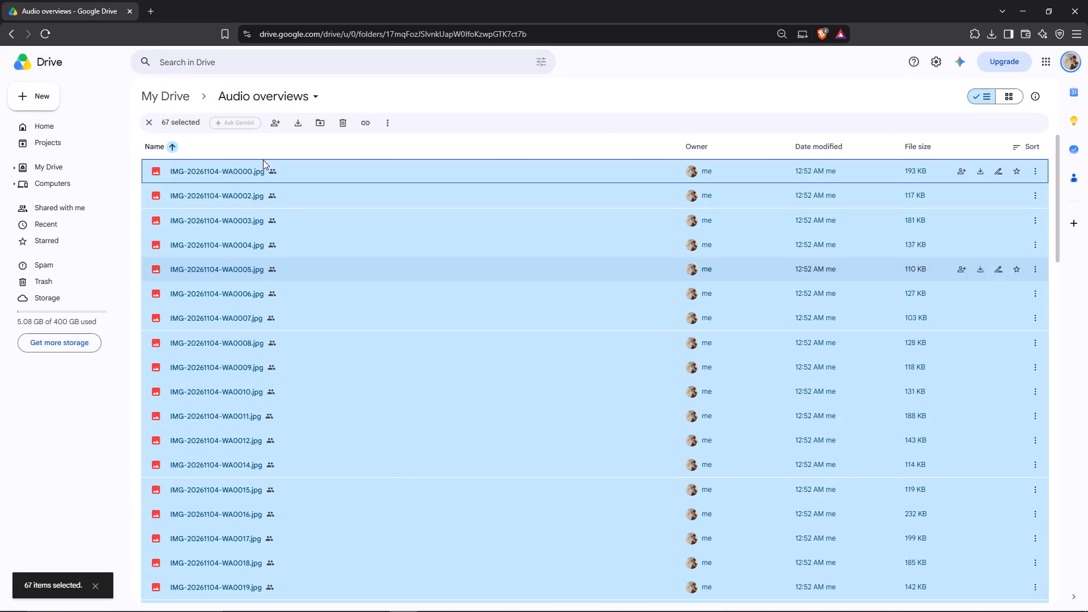
left_click(299, 127, "shift")
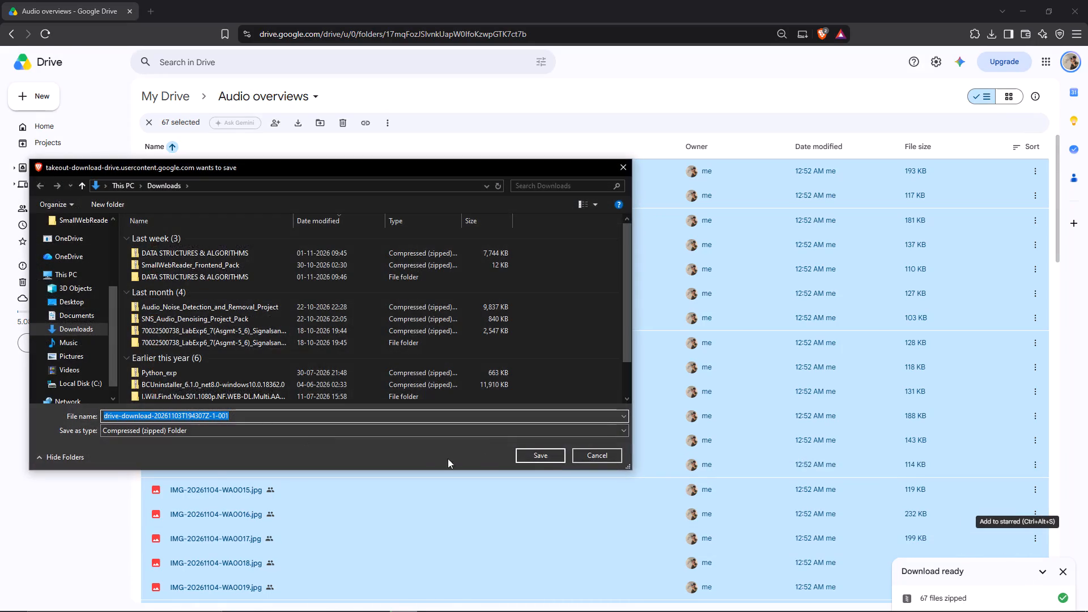
left_click(551, 456, "shift")
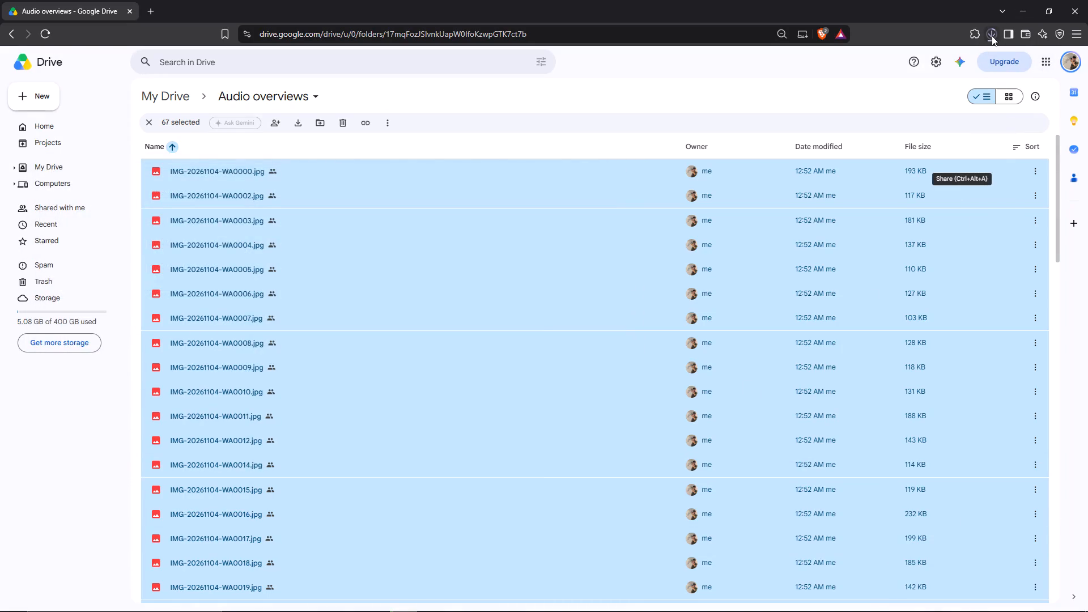
left_click(992, 36, "shift")
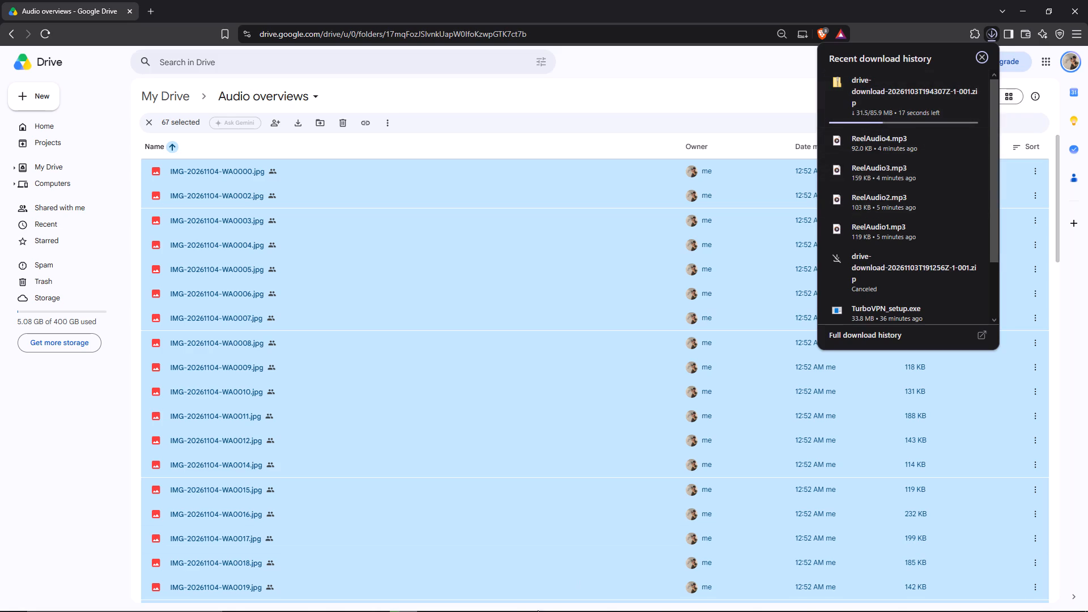
Switch to CapCut, dismiss the shapes tip and look through the text options: default text, effects, favorites, AI fonts and templates.
left_click(432, 598, "shift")
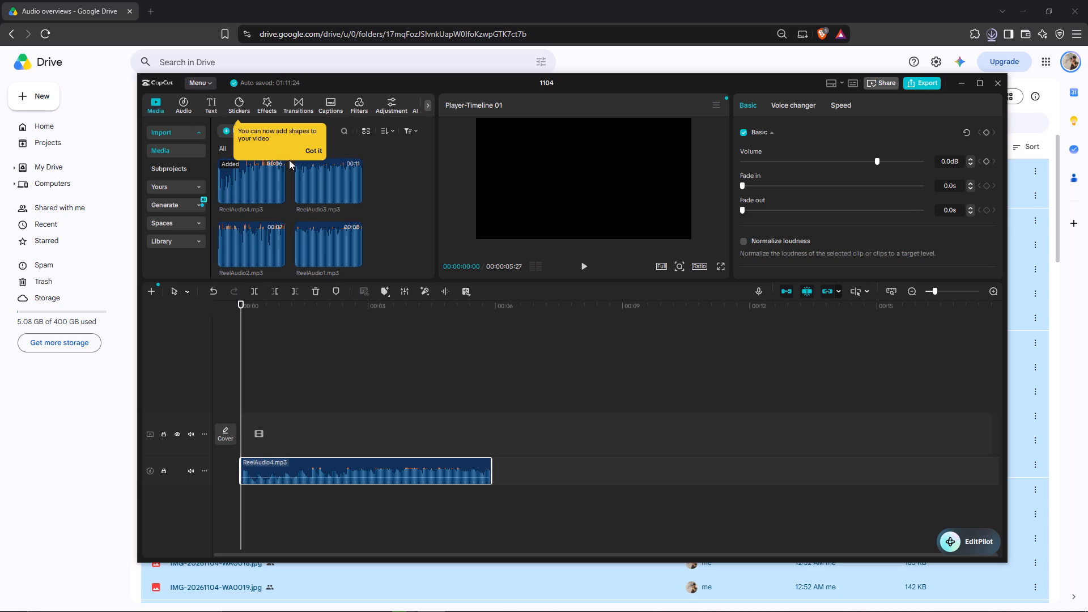
left_click(212, 100, "shift")
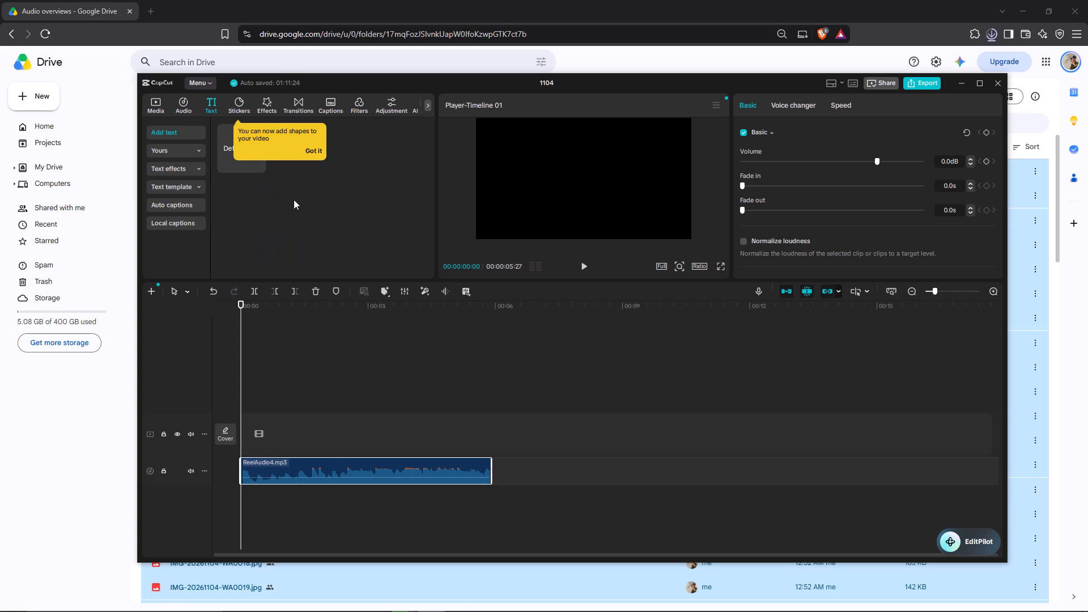
left_click(316, 207, "shift")
left_click(309, 152, "shift")
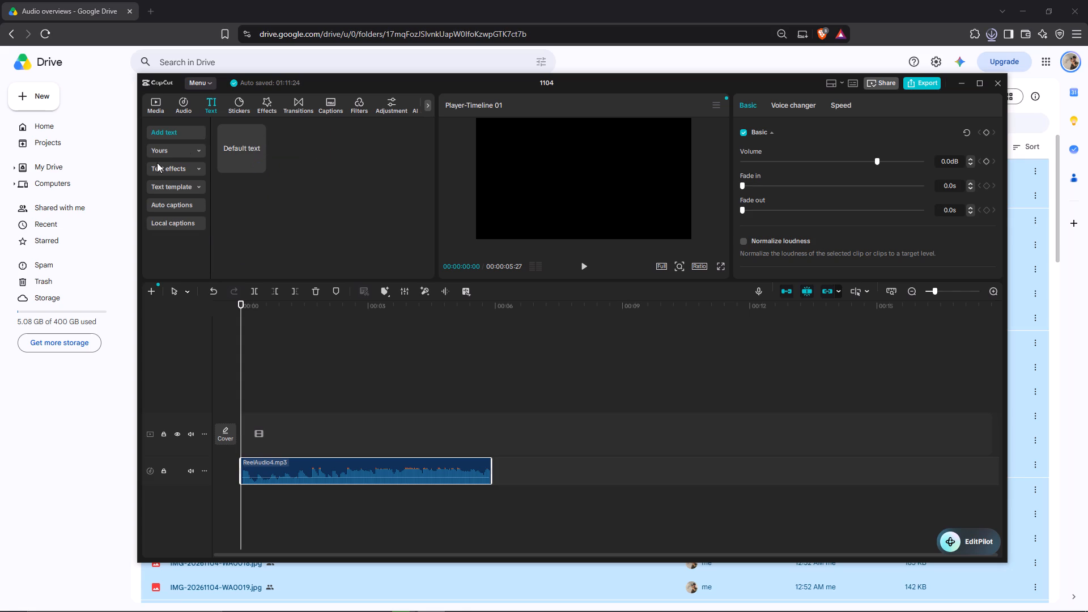
left_click(196, 164, "shift")
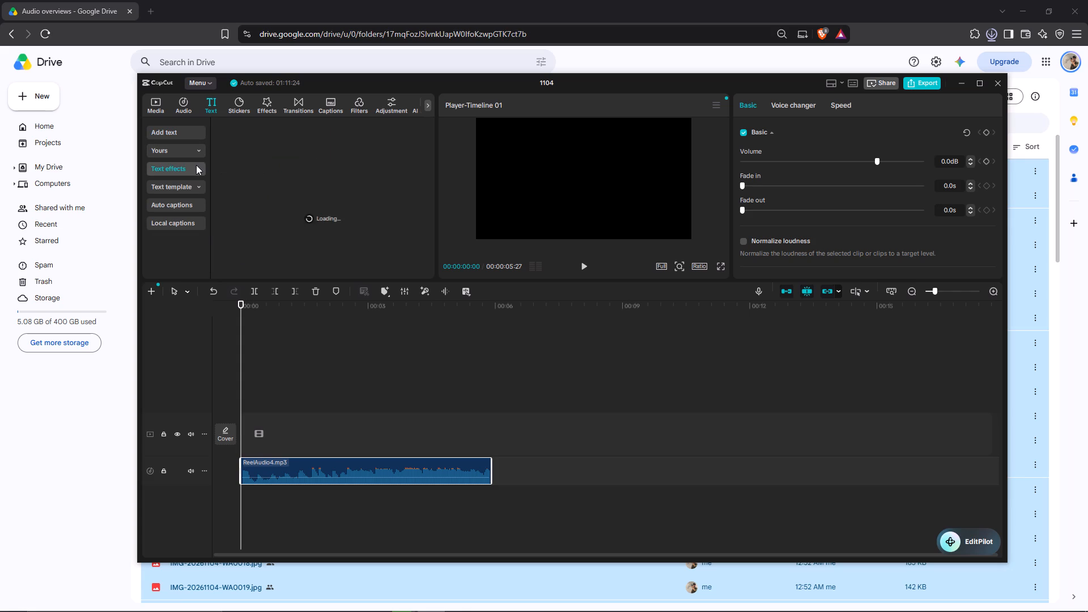
left_click(196, 165, "shift")
left_click(193, 131, "shift")
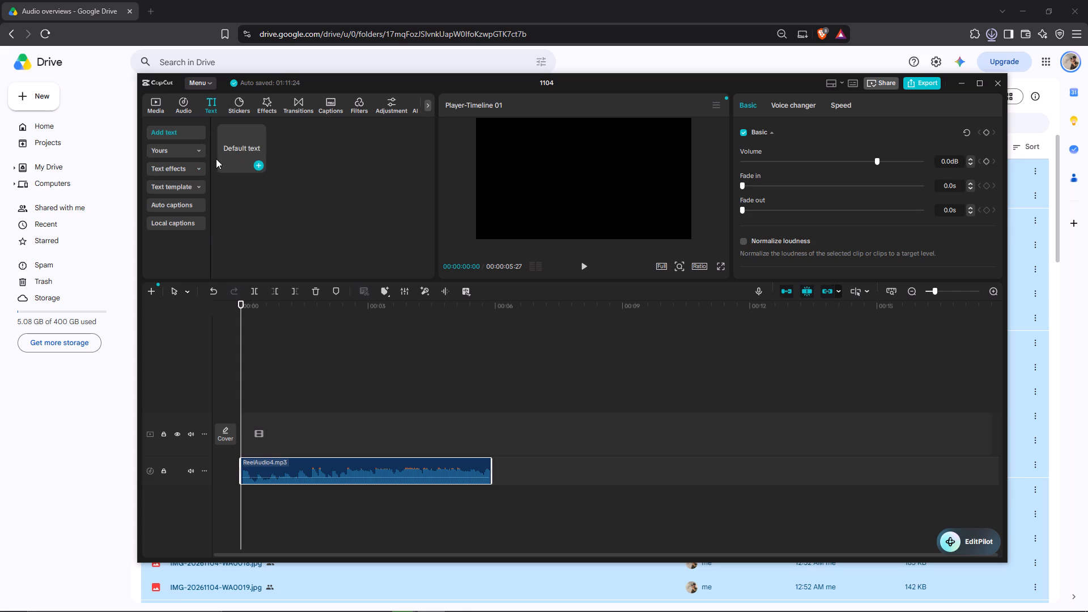
left_click(193, 148, "shift")
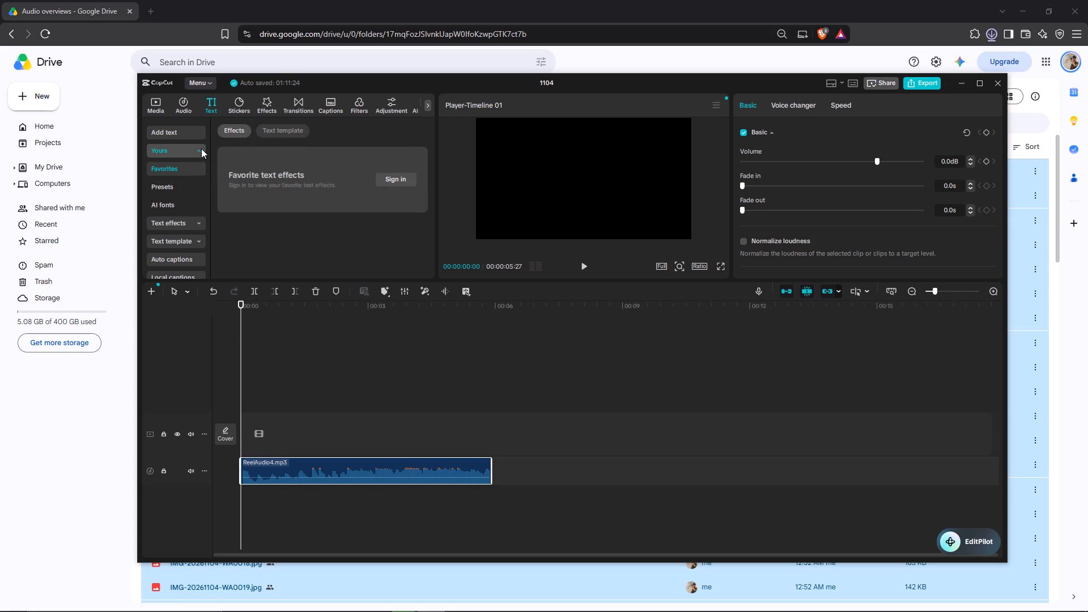
left_click(287, 133, "shift")
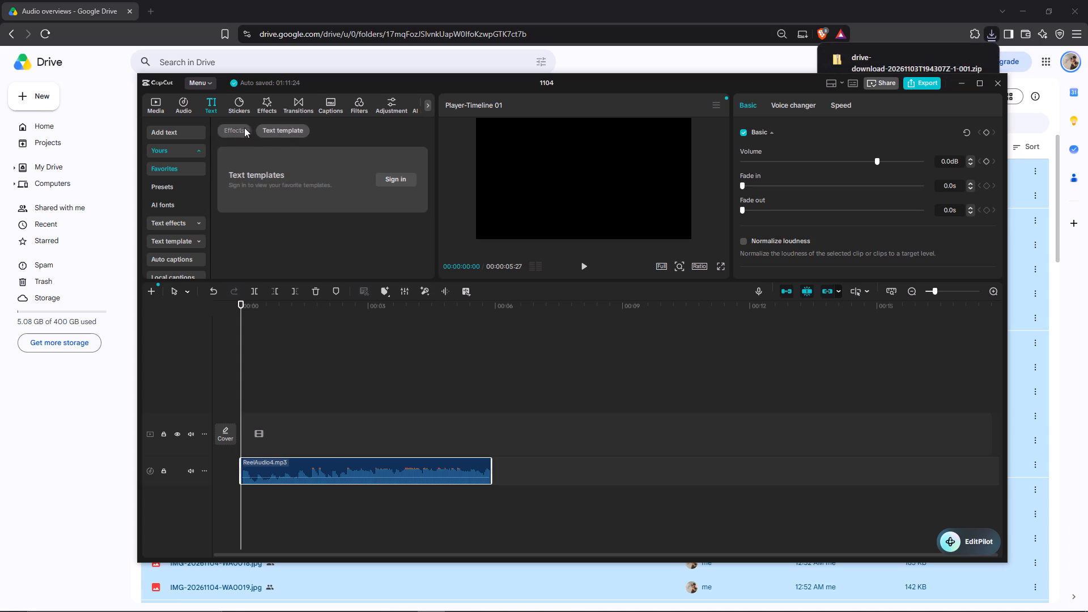
left_click(244, 127, "shift")
left_click(180, 206, "shift")
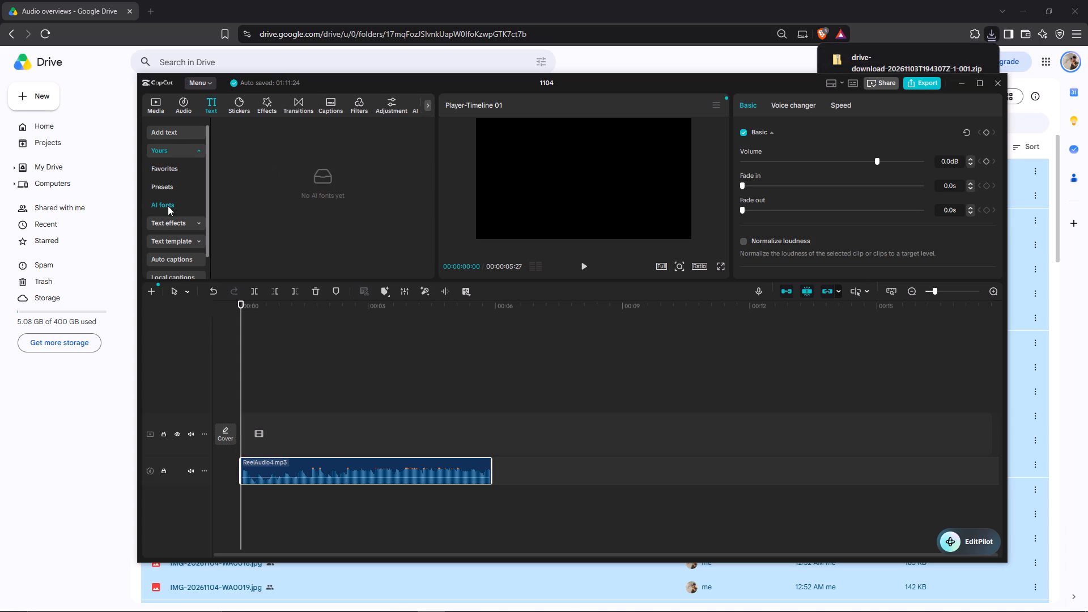
scroll(168, 206, "down", 2, "shift")
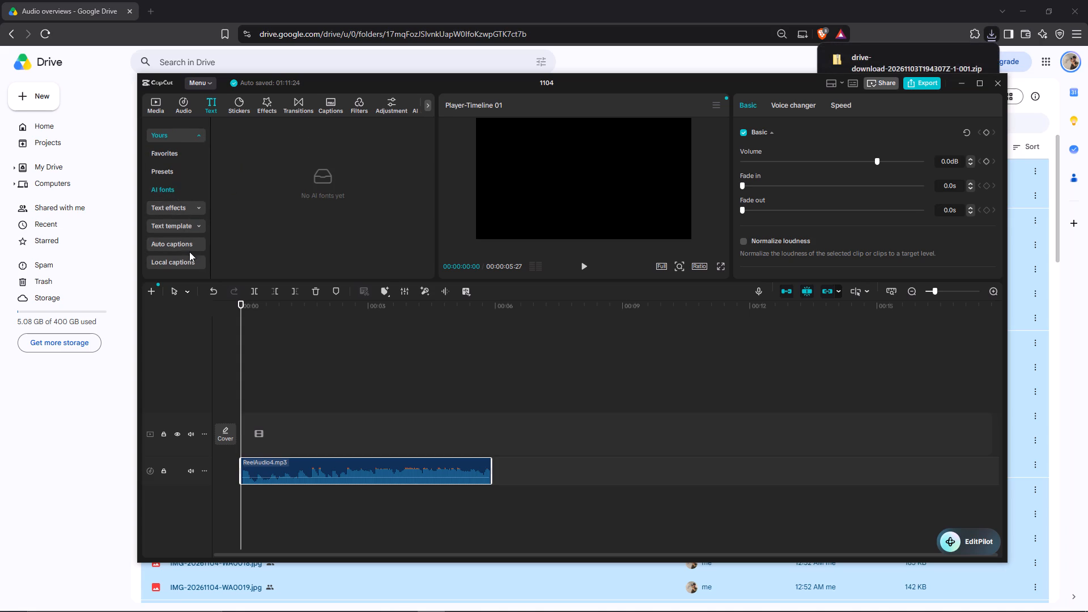
left_click(186, 226, "shift")
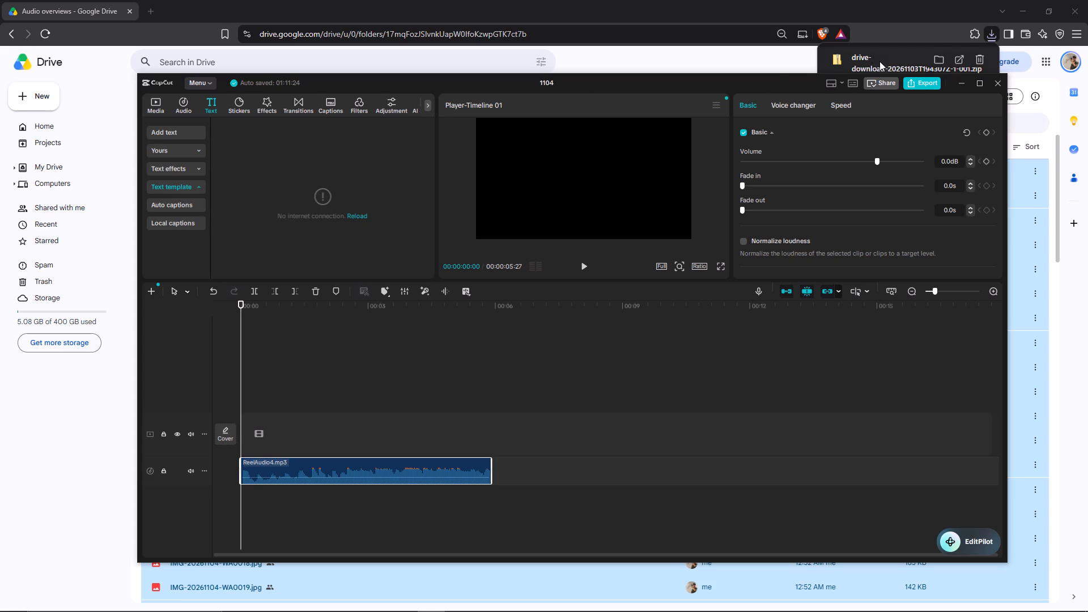
Show the finished drive-download archive in its folder, extract it with 7-Zip into its own same-named subfolder and close the file window.
left_click(940, 60, "shift")
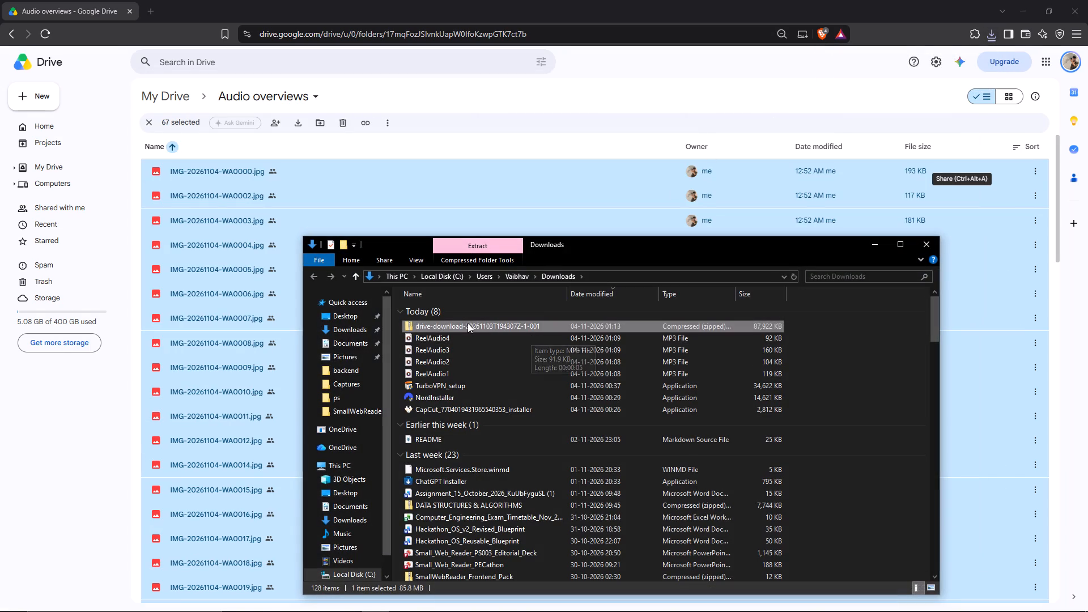
right_click(467, 323, "shift")
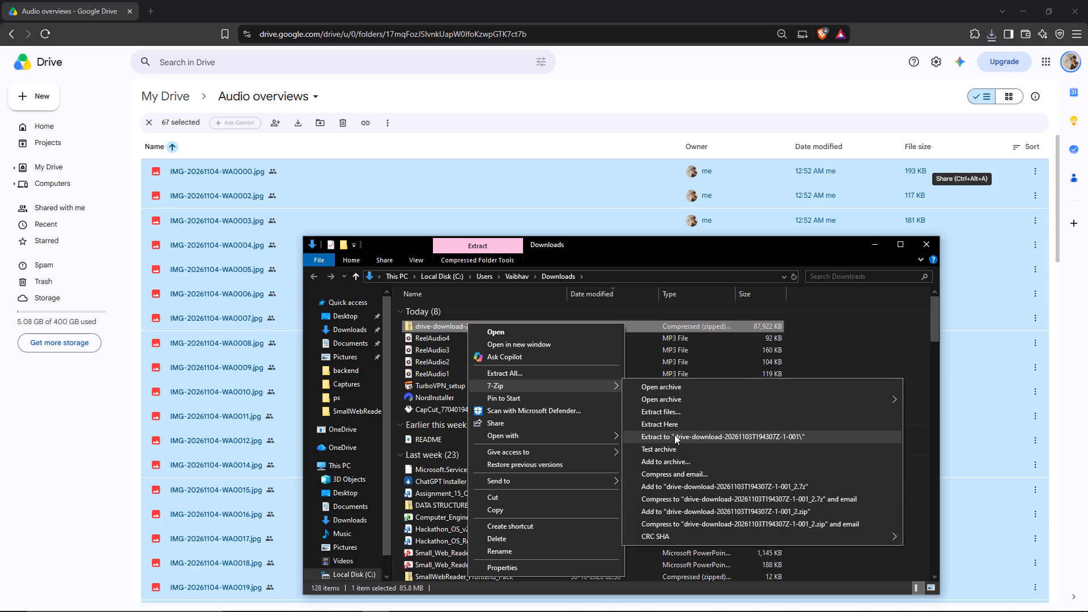
left_click(681, 436, "shift")
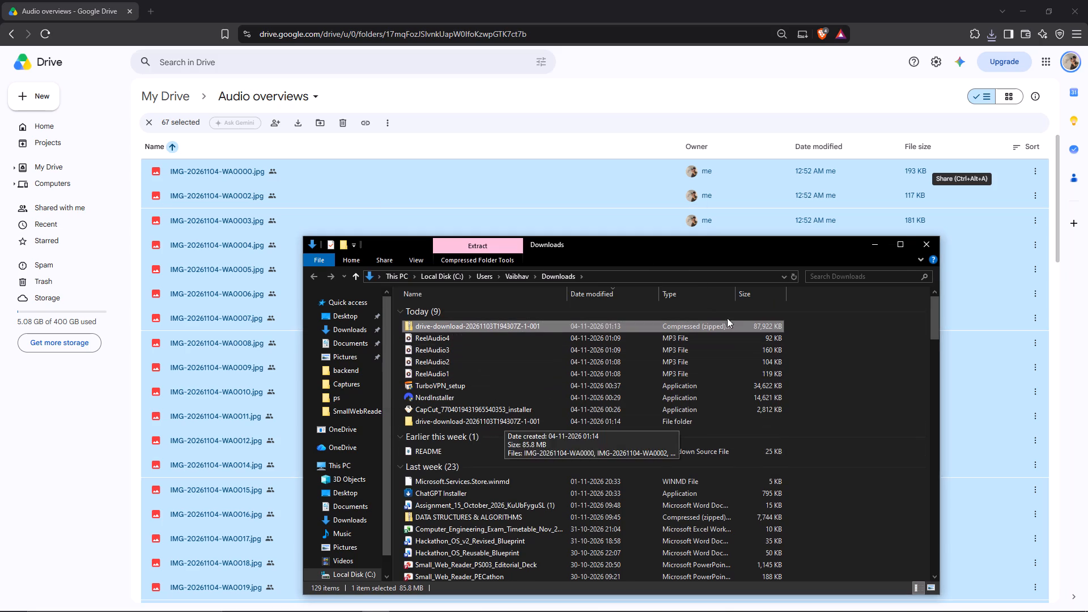
left_click(932, 243, "shift")
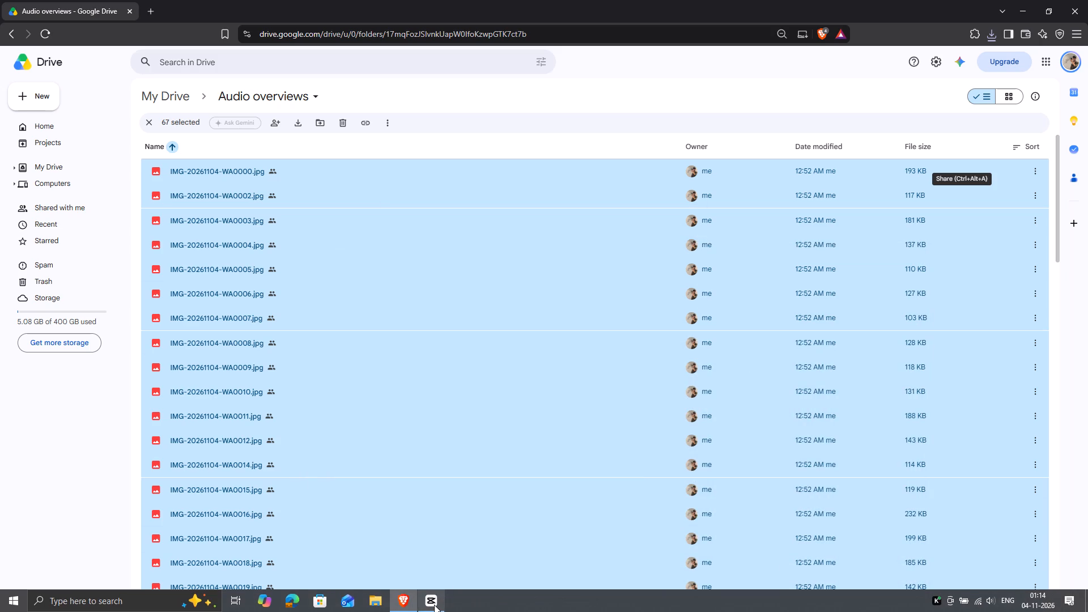
Switch to CapCut and import all photos and videos from the extracted drive-download folder in Downloads into the project media.
left_click(434, 605, "shift")
left_click(160, 104, "shift")
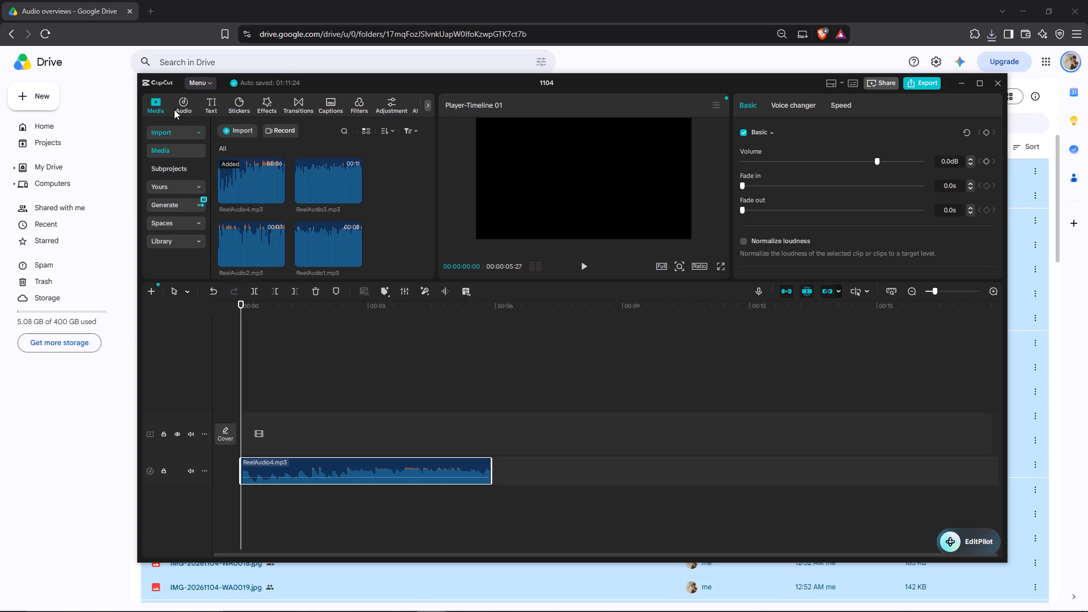
left_click(246, 134, "shift")
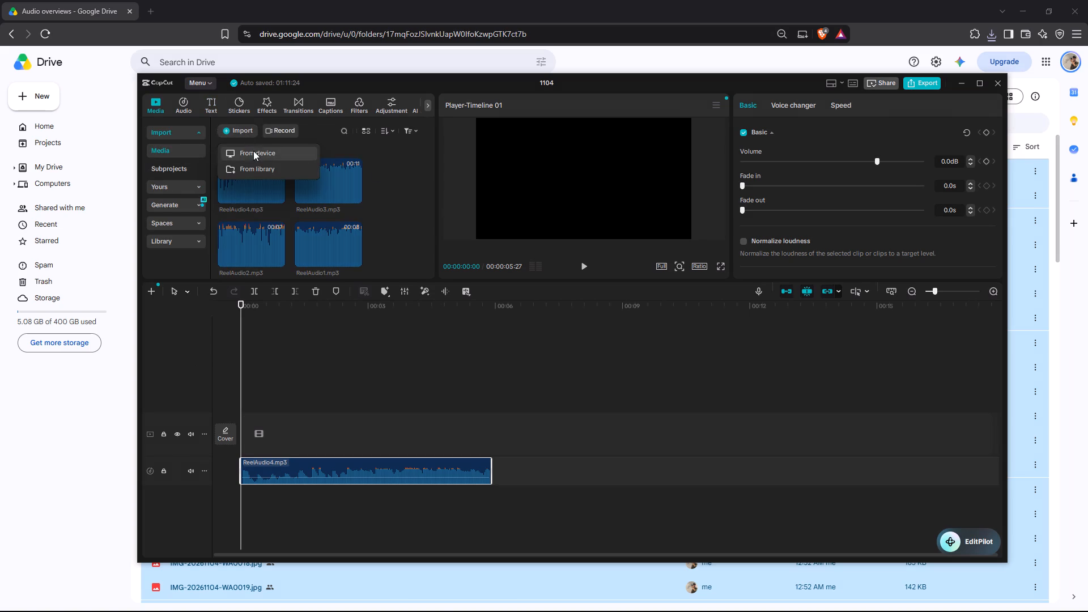
left_click(254, 152, "shift")
double_click(278, 211, "shift")
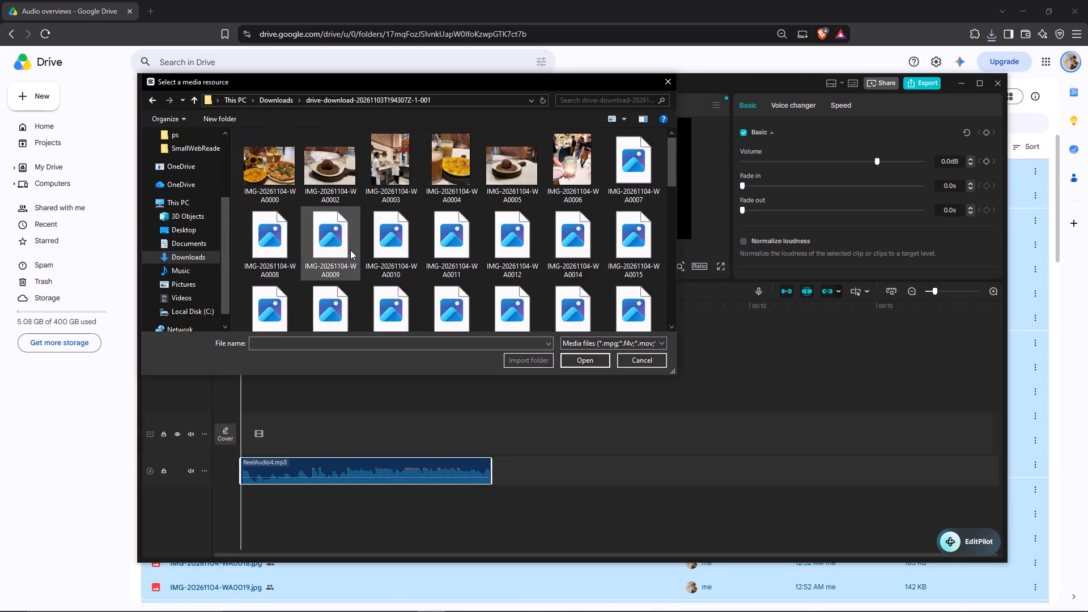
key("ctrl+shift+a")
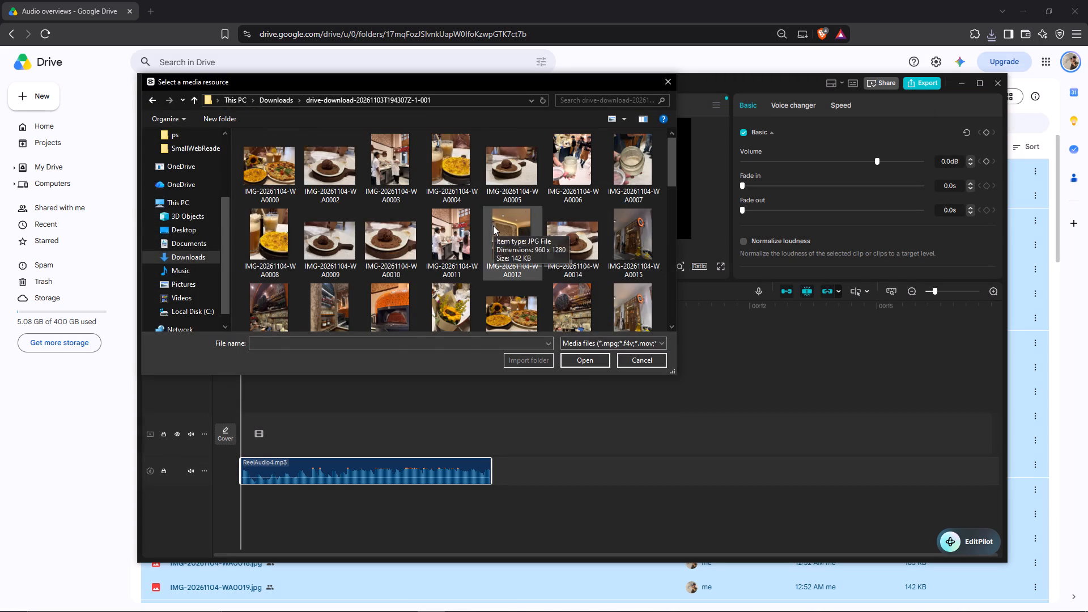
left_click(581, 360, "shift")
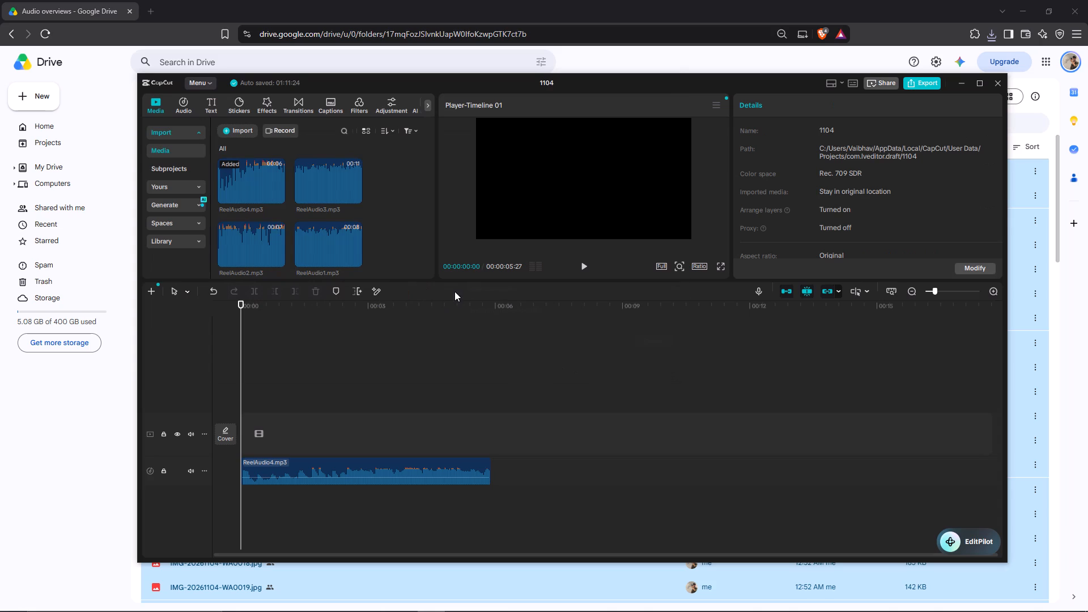
Maximize the CapCut window and clear the selection of the imported media.
left_click(980, 81, "shift")
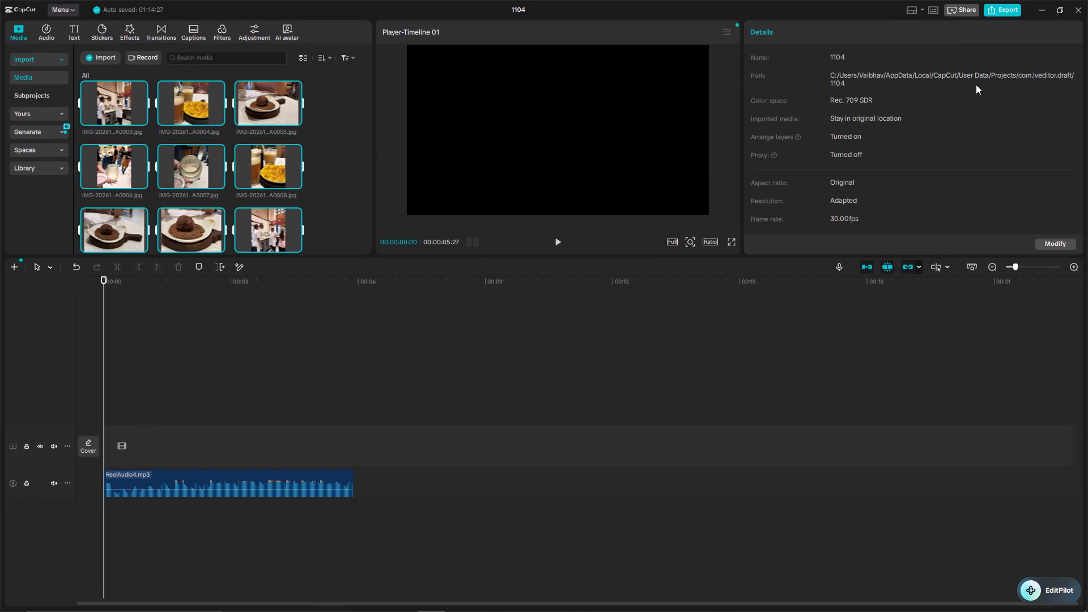
right_click_drag(976, 85, 976, 86, "shift")
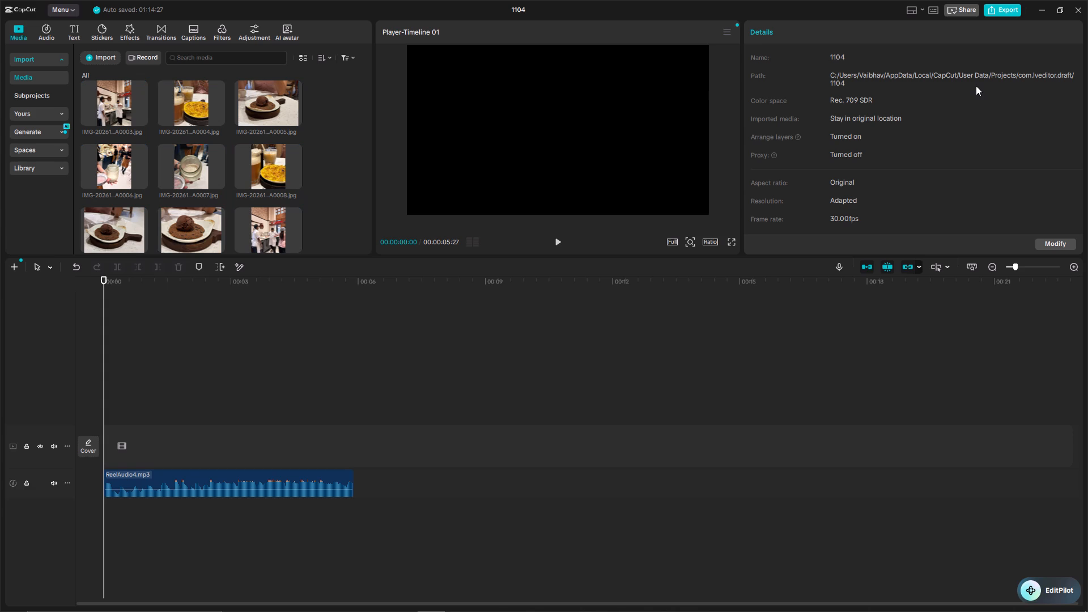
right_click_drag(976, 86, 928, 171, "shift")
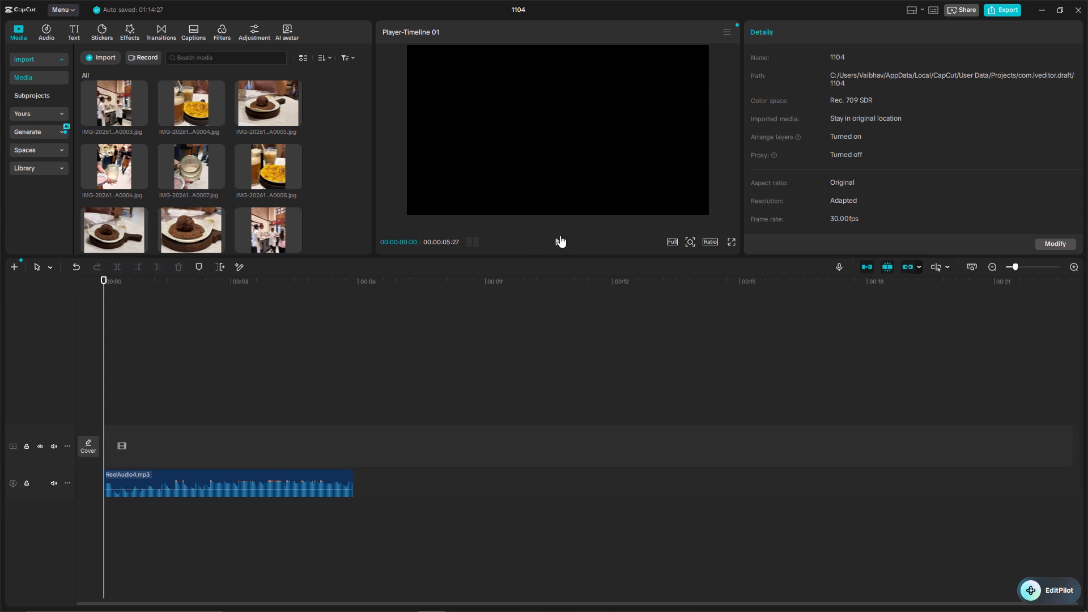
Play ReelAudio4.mp3 from the start of the timeline and pause at about 3 seconds.
left_click(553, 243, "shift")
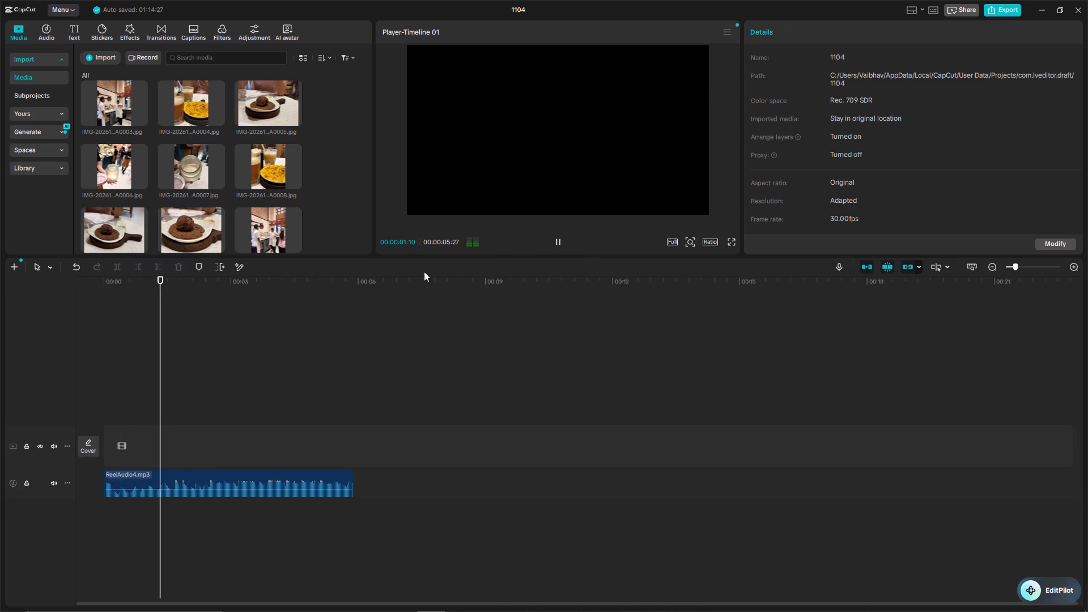
left_click(559, 244, "shift")
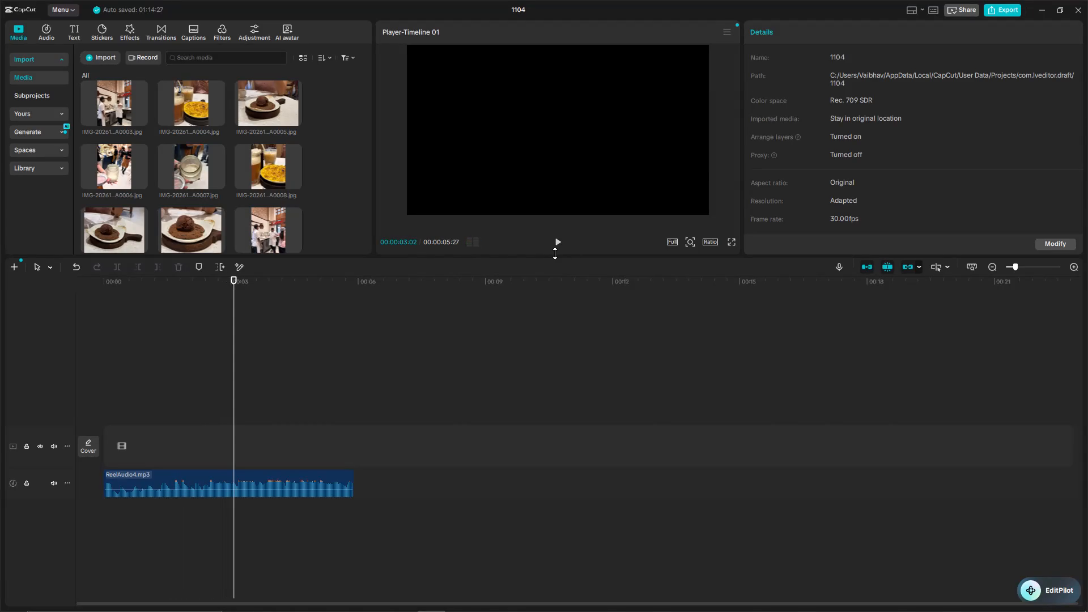
Enlarge the media and player area by shrinking the timeline, and view the imported video clips at the end of the list.
scroll(171, 173, "up", 4, "shift")
left_click_drag(325, 255, 346, 534, "shift")
scroll(161, 137, "down", 20, "shift")
scroll(161, 137, "down", 9, "shift")
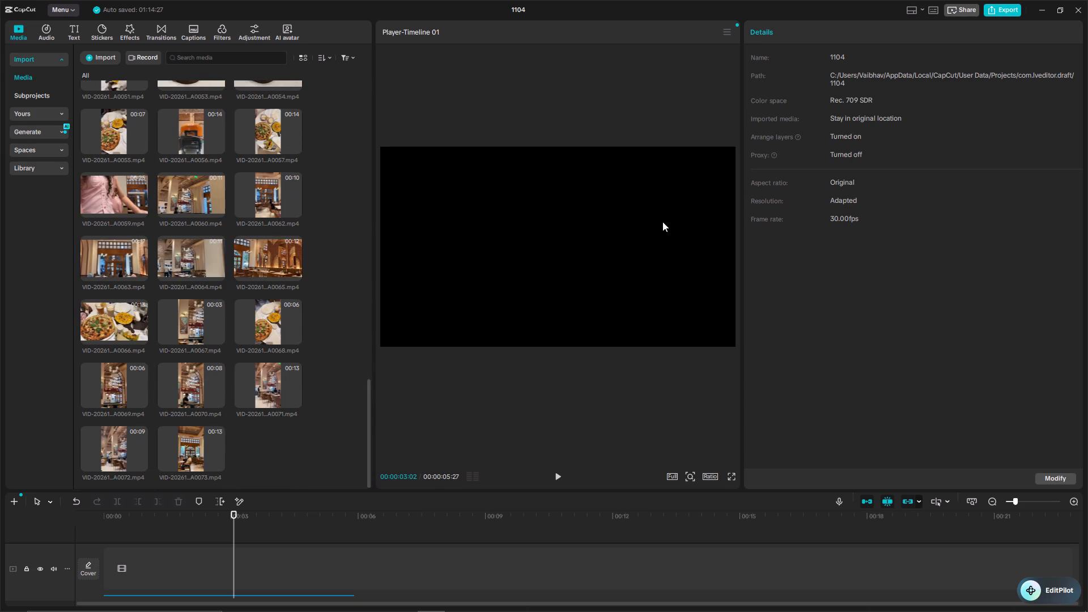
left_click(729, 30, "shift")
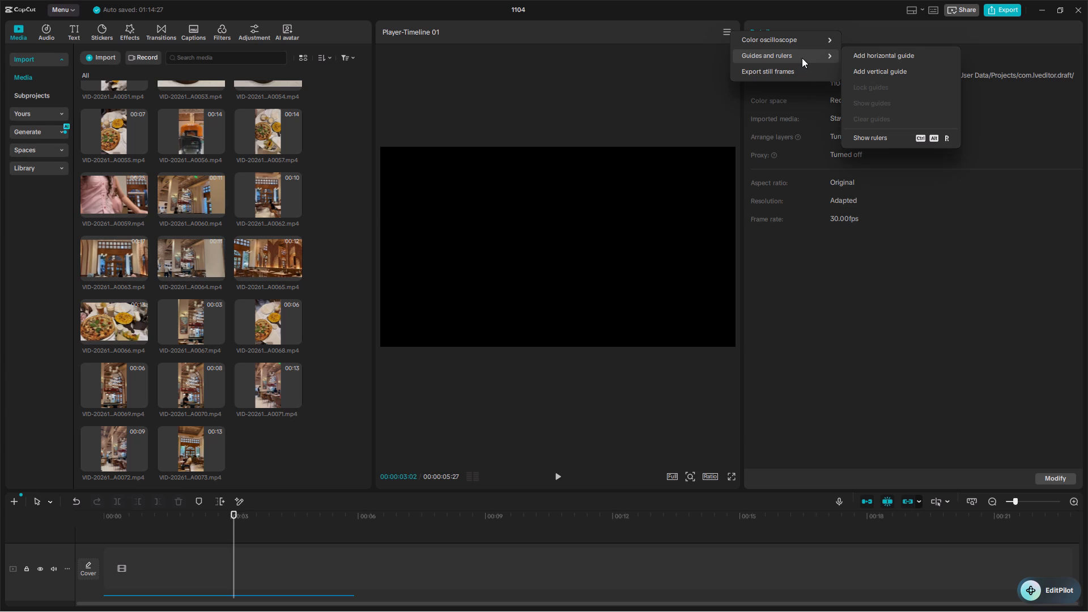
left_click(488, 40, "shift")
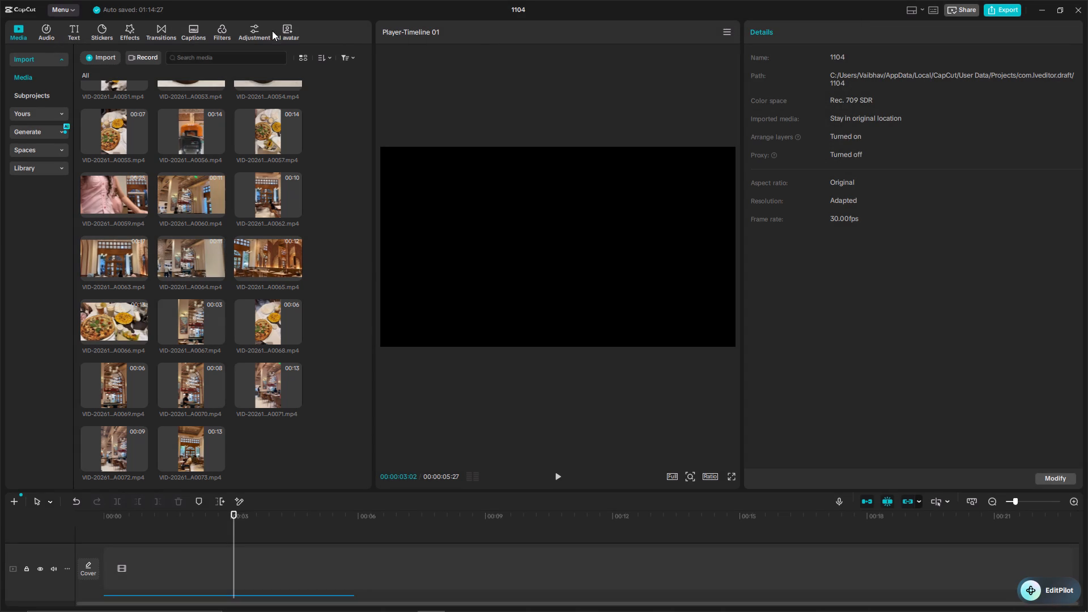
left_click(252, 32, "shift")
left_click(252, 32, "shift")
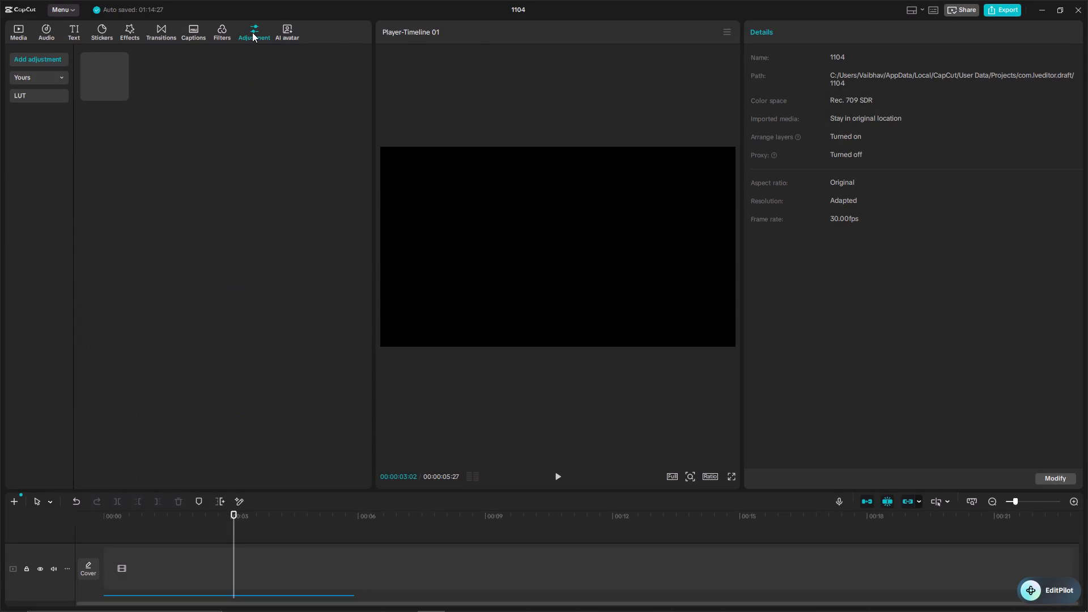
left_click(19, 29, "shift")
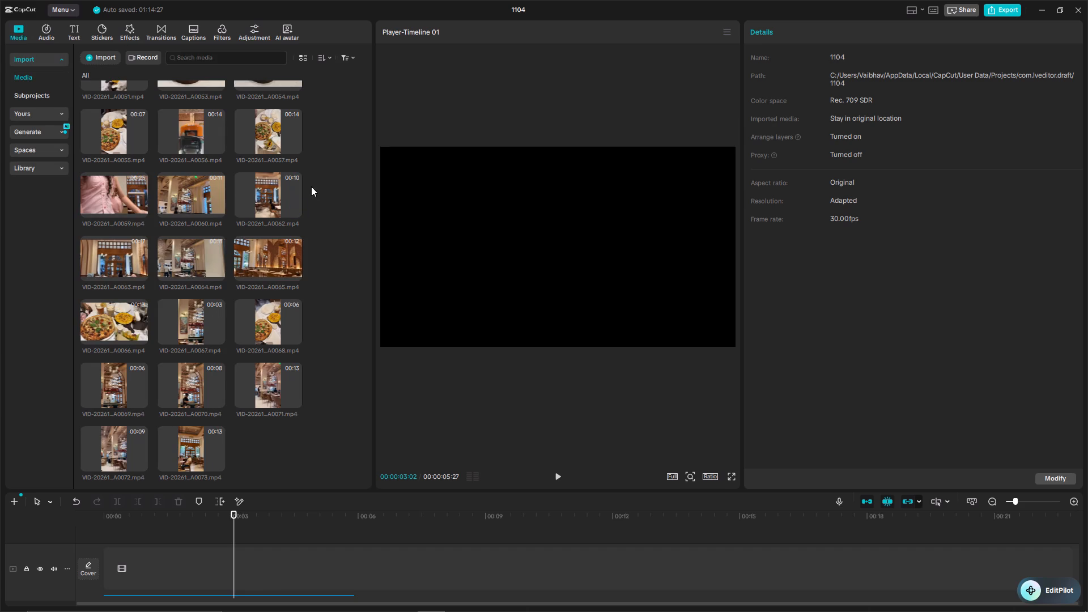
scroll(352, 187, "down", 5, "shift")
Set the project's aspect ratio to 9:16.
left_click(708, 475, "shift")
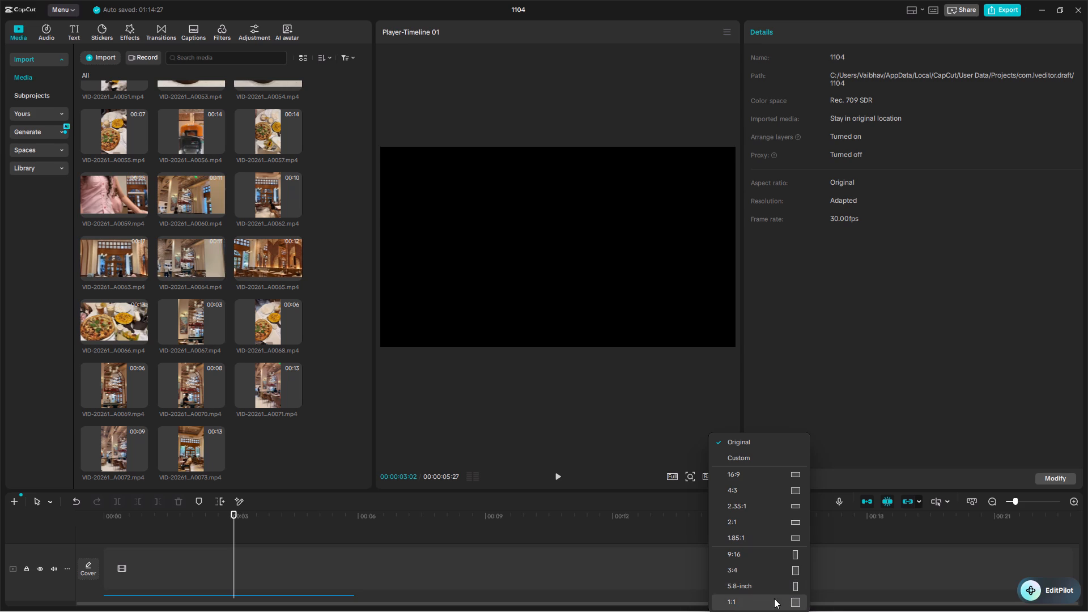
left_click(770, 560, "shift")
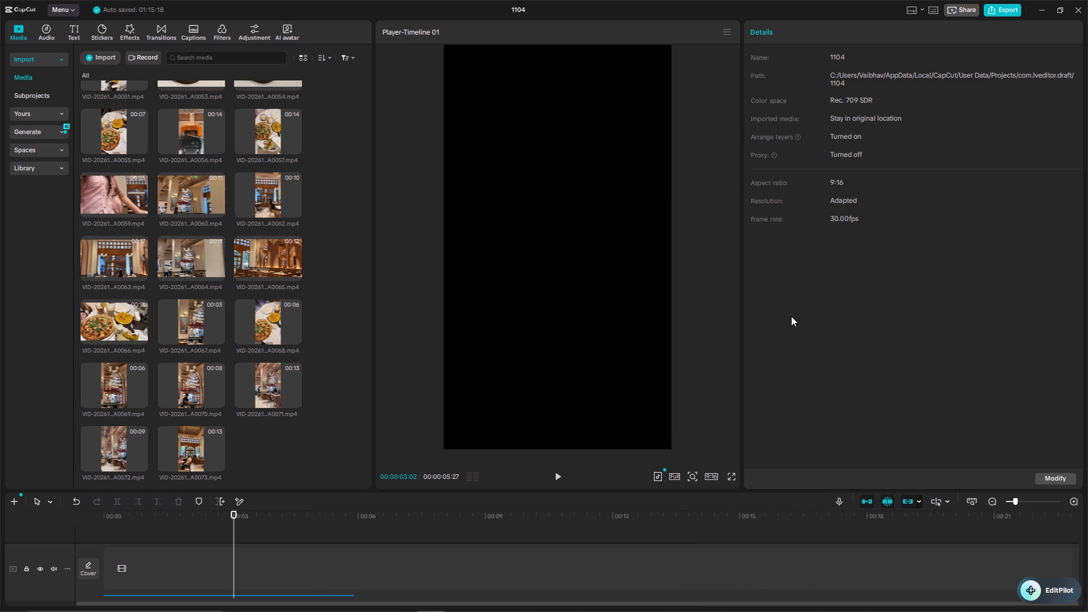
Enlarge the timeline area until the ReelAudio4.mp3 track shows in full, and narrow the media library's category sidebar.
left_click_drag(462, 490, 471, 414, "shift")
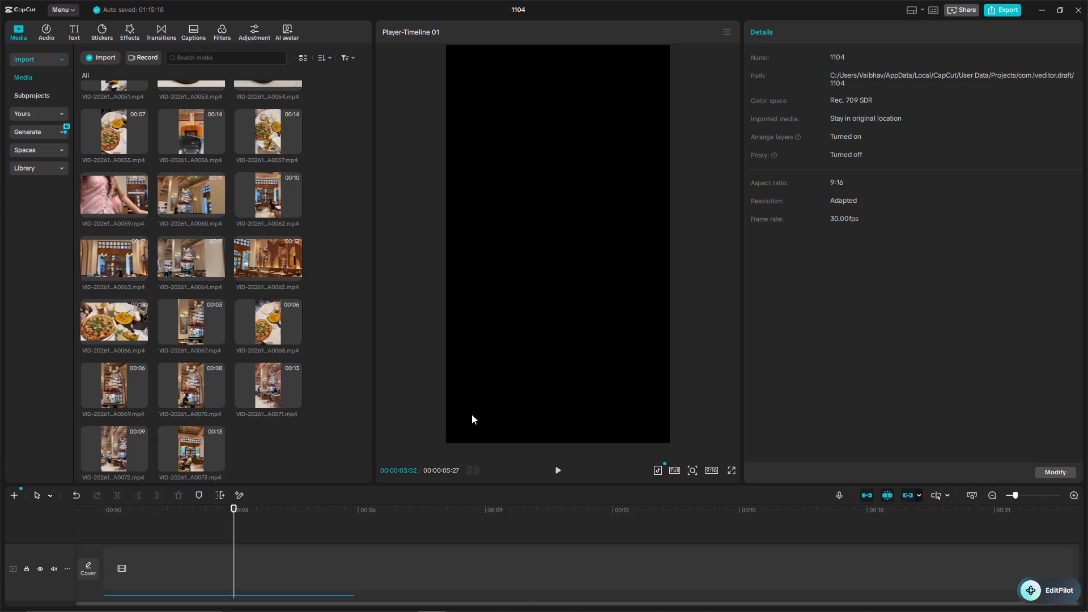
left_click_drag(471, 414, 471, 409, "shift")
scroll(240, 138, "down", 2, "shift")
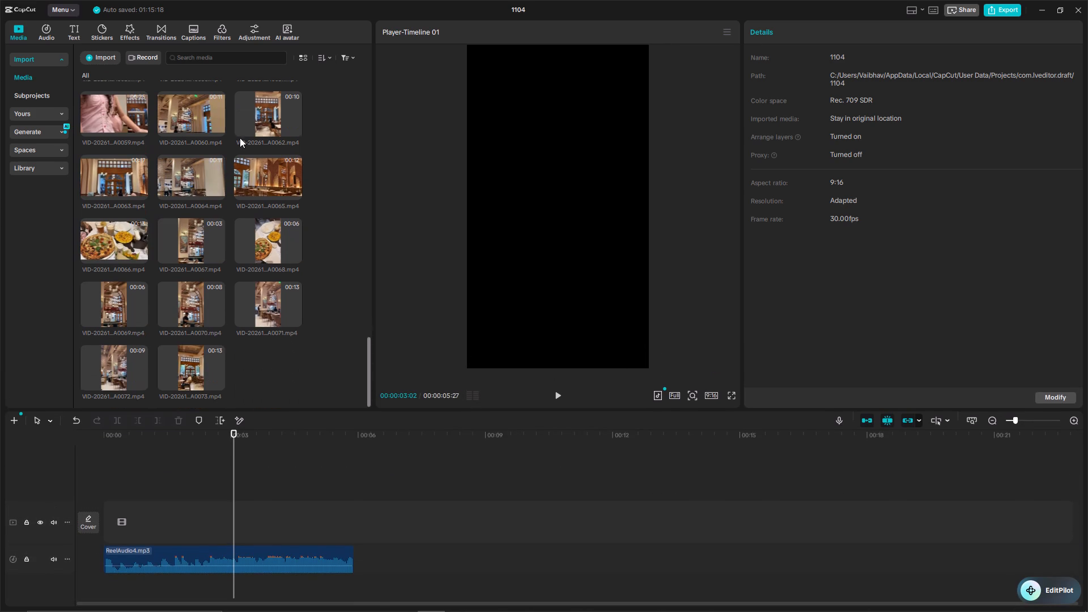
left_click_drag(72, 186, 53, 183, "shift")
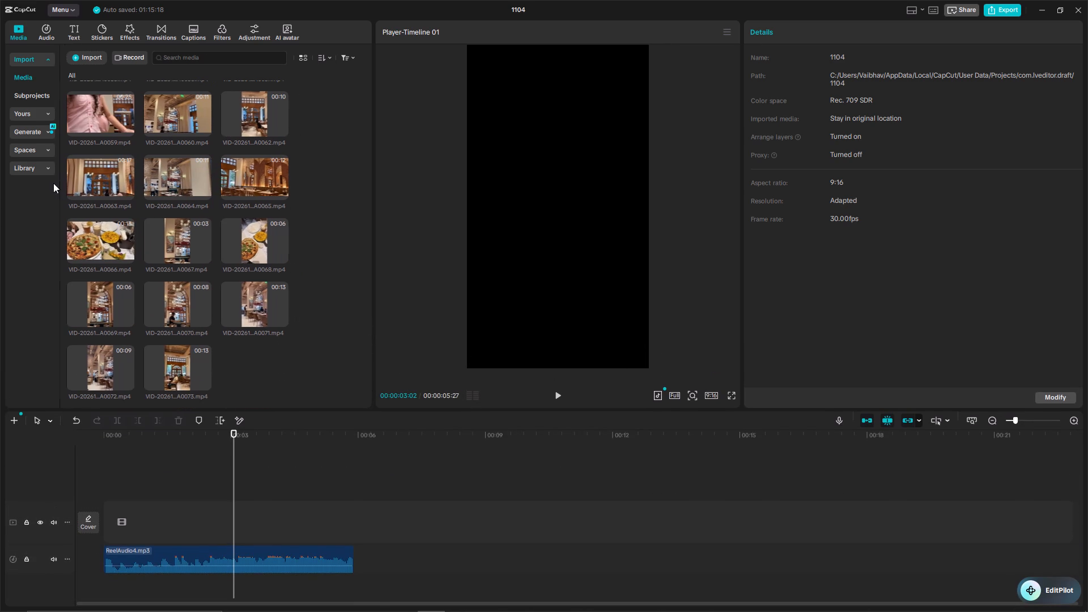
left_click_drag(53, 183, 48, 182, "shift")
scroll(161, 235, "down", 4, "shift")
Look through the imported photos and clips from the start of the media list and preview the VID A0001 clip.
scroll(216, 192, "up", 16, "shift")
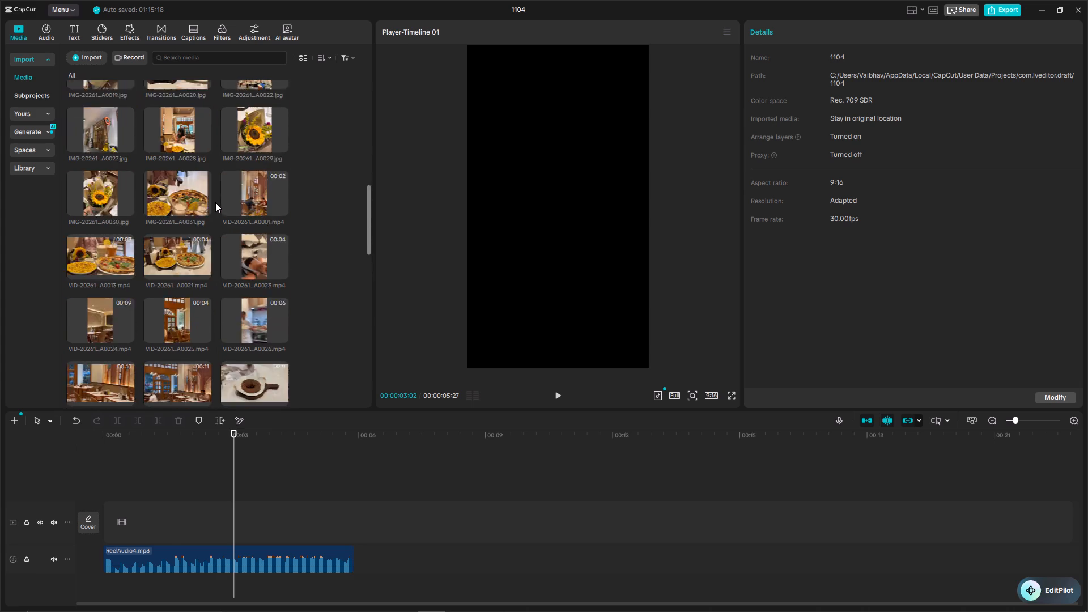
scroll(215, 202, "up", 14, "shift")
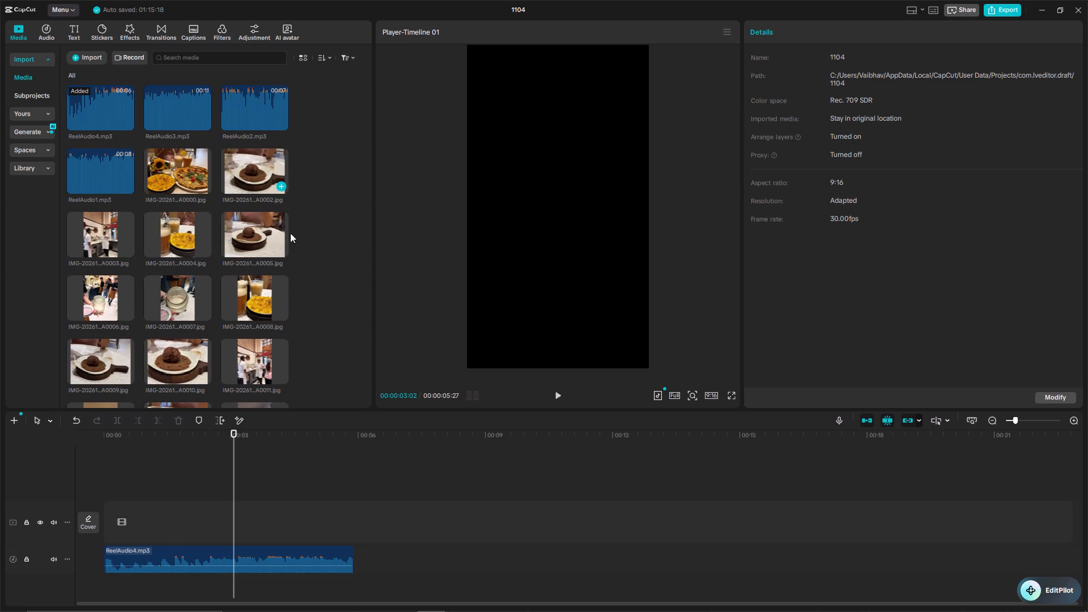
scroll(261, 199, "down", 2, "shift")
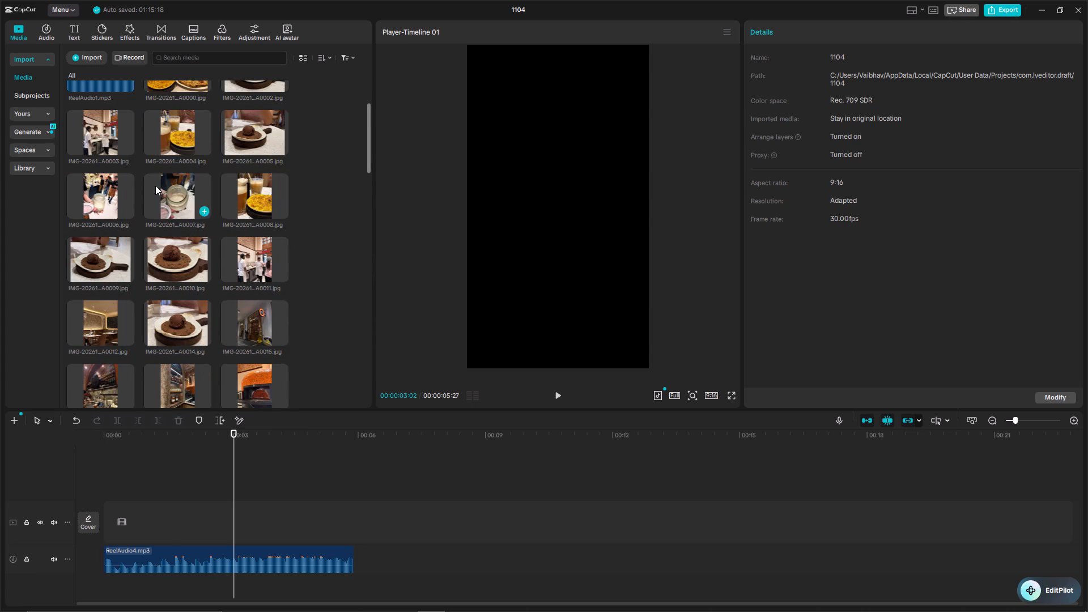
scroll(210, 261, "down", 2, "shift")
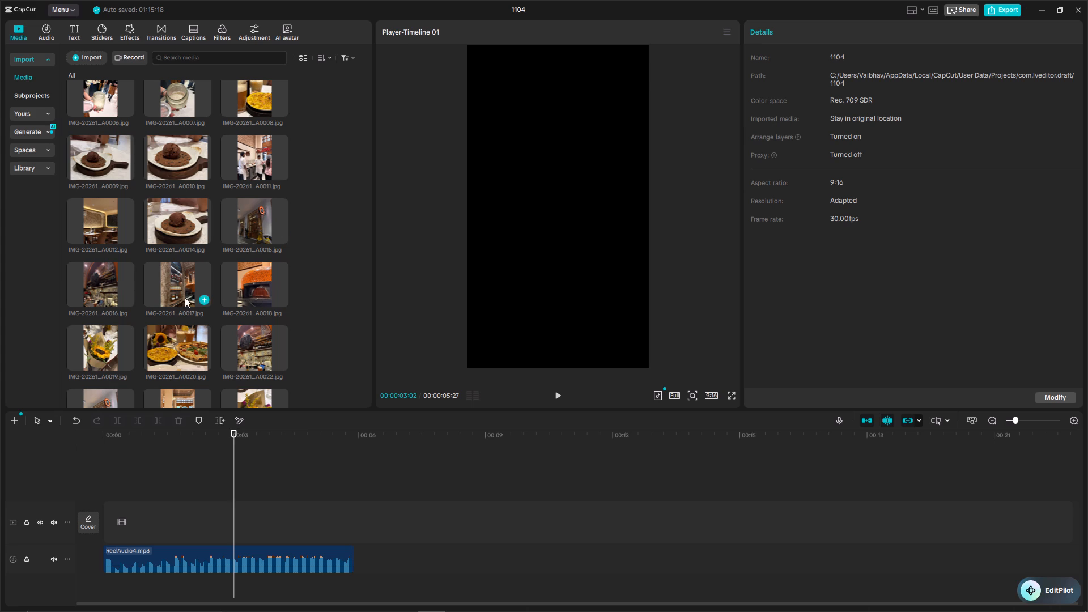
scroll(261, 299, "down", 1, "shift")
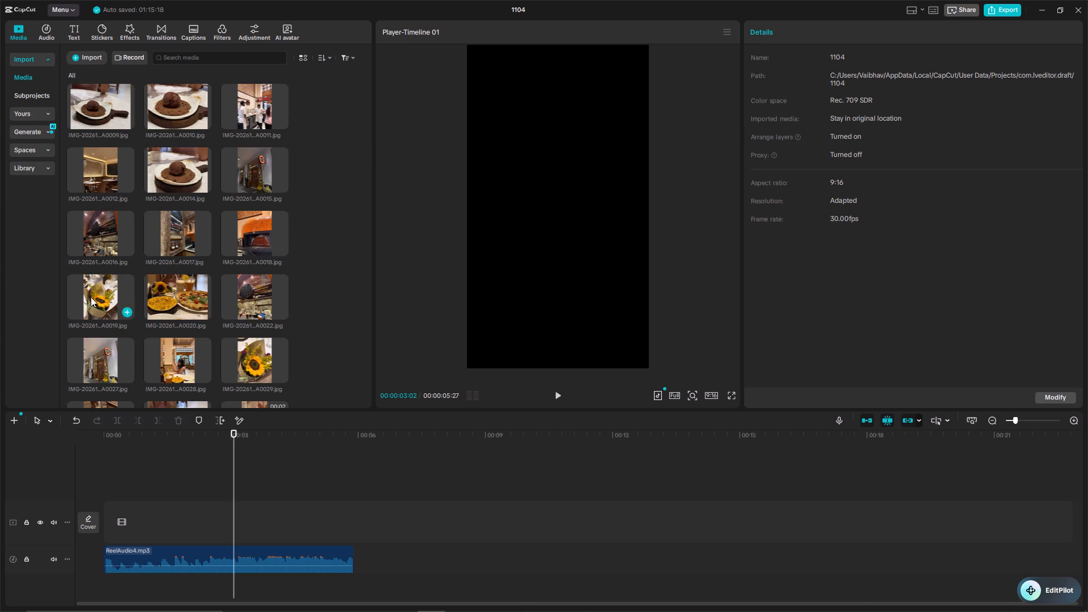
scroll(194, 301, "down", 1, "shift")
scroll(269, 301, "down", 1, "shift")
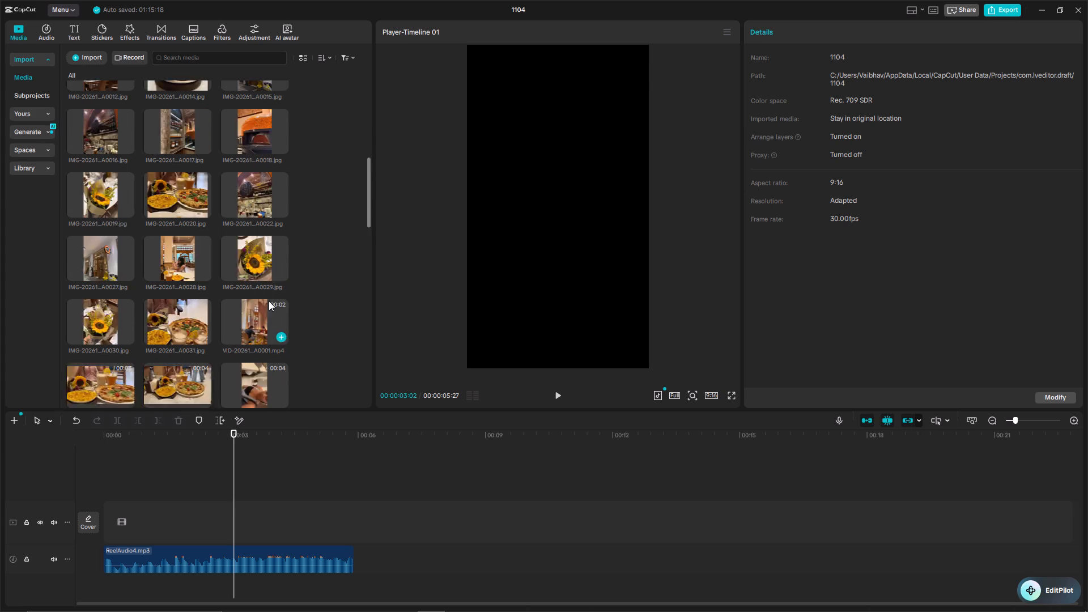
scroll(269, 301, "down", 1, "shift")
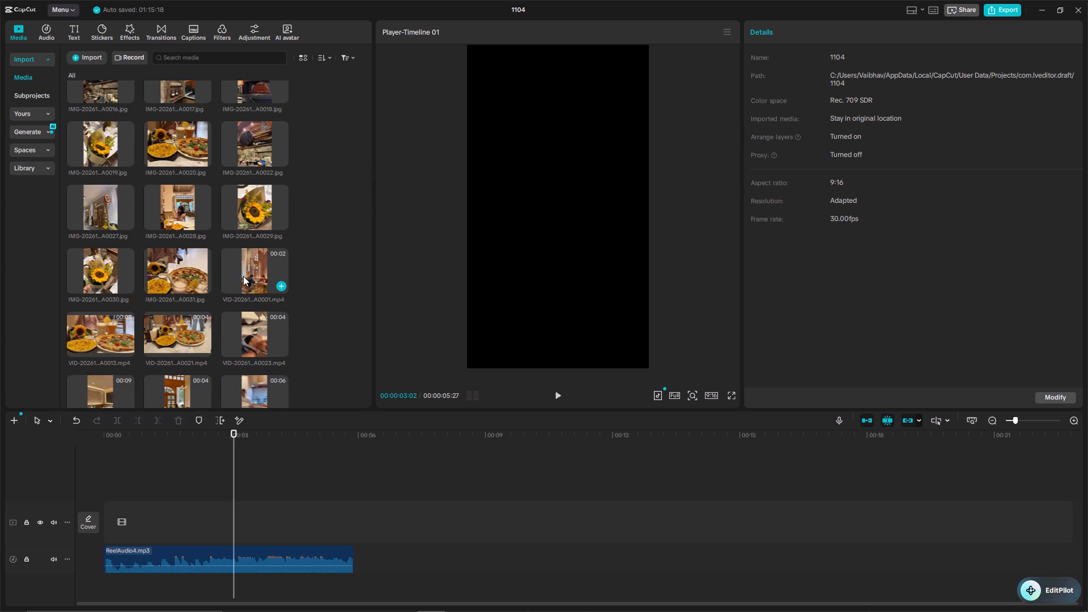
left_click(243, 275, "shift")
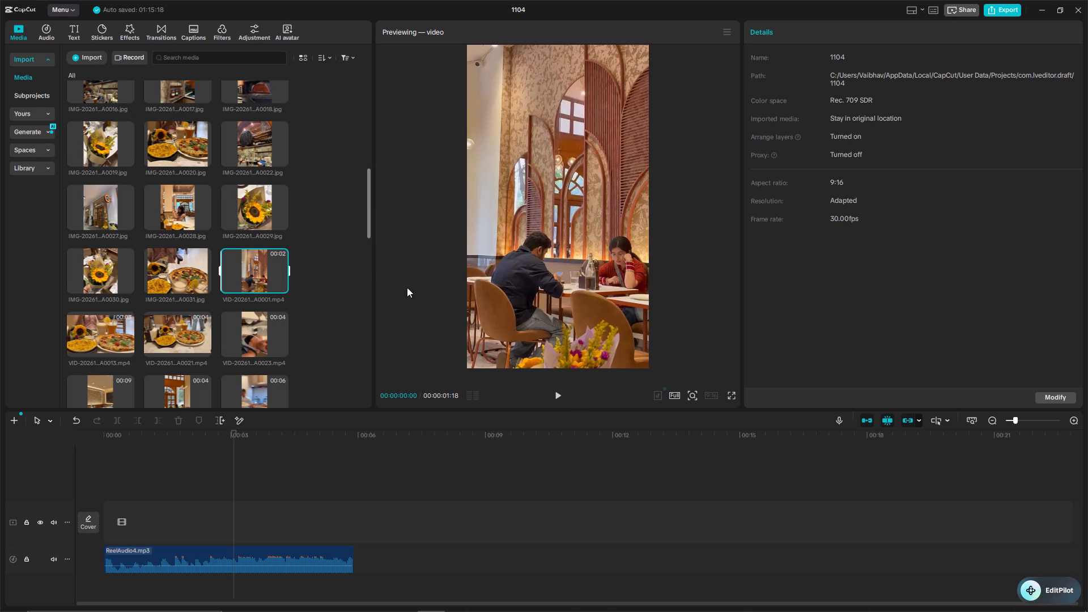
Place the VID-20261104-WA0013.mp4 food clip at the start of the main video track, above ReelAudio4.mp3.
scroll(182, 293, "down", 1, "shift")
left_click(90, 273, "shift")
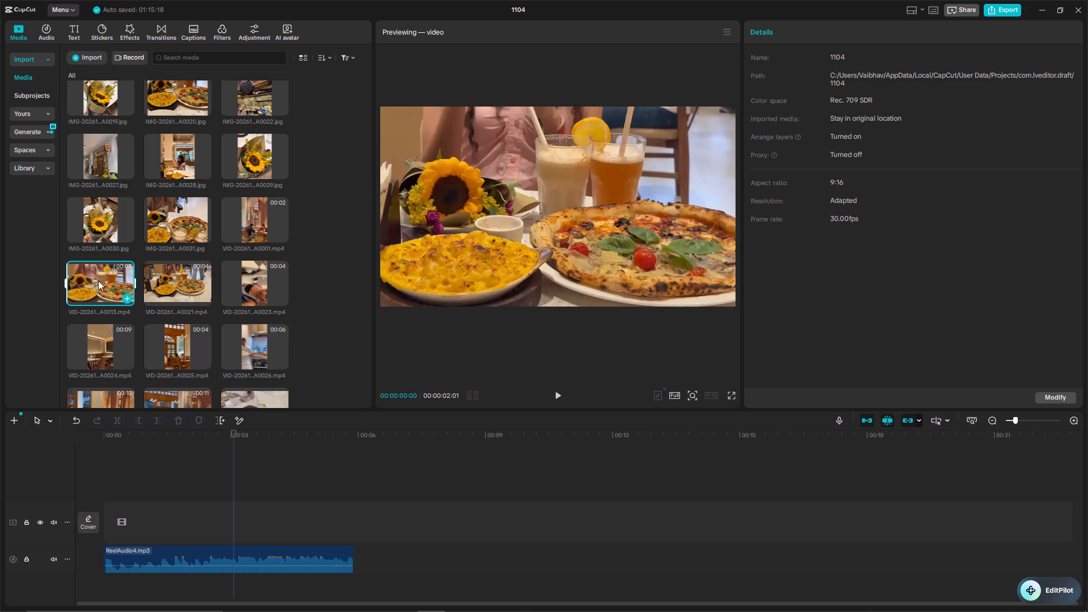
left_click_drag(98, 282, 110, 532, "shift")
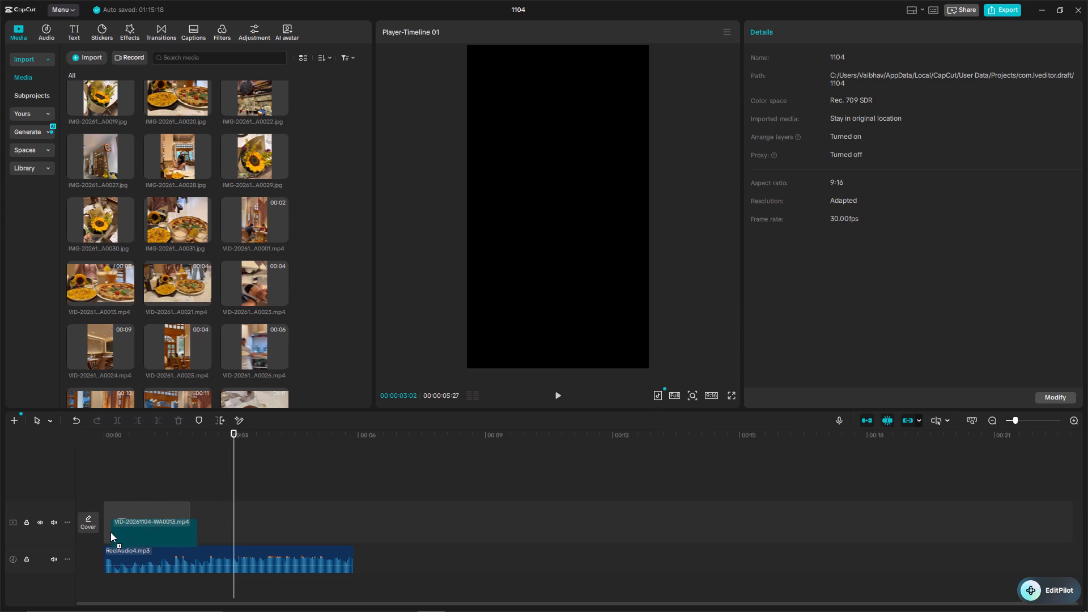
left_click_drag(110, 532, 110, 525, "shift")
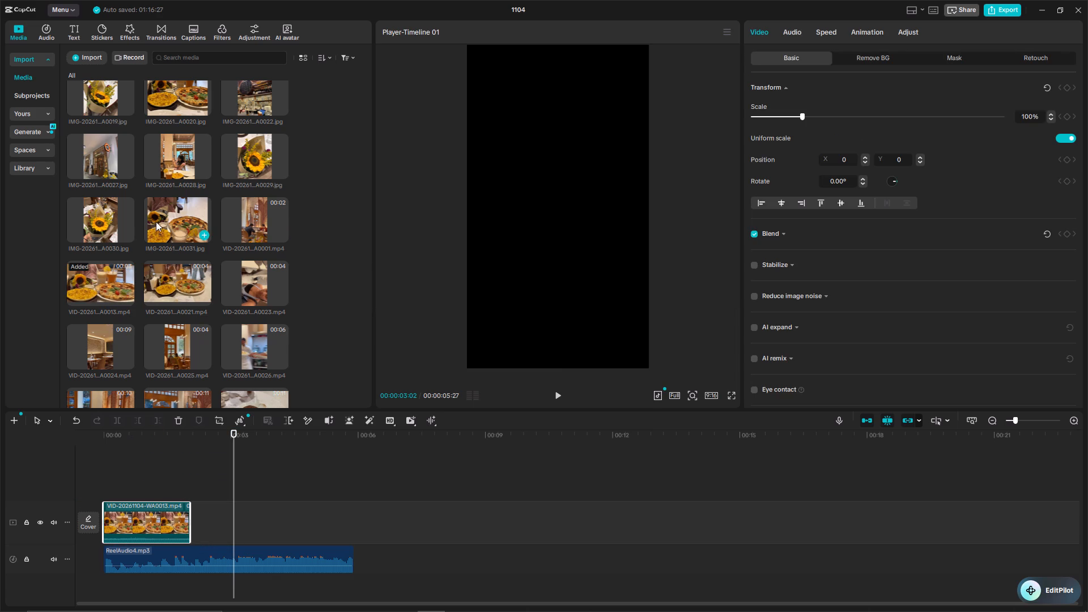
Compare the WA0013 and WA0021 food clips in preview, and append VID-20261104-WA0021.mp4 to the main video track.
left_click(185, 285, "shift")
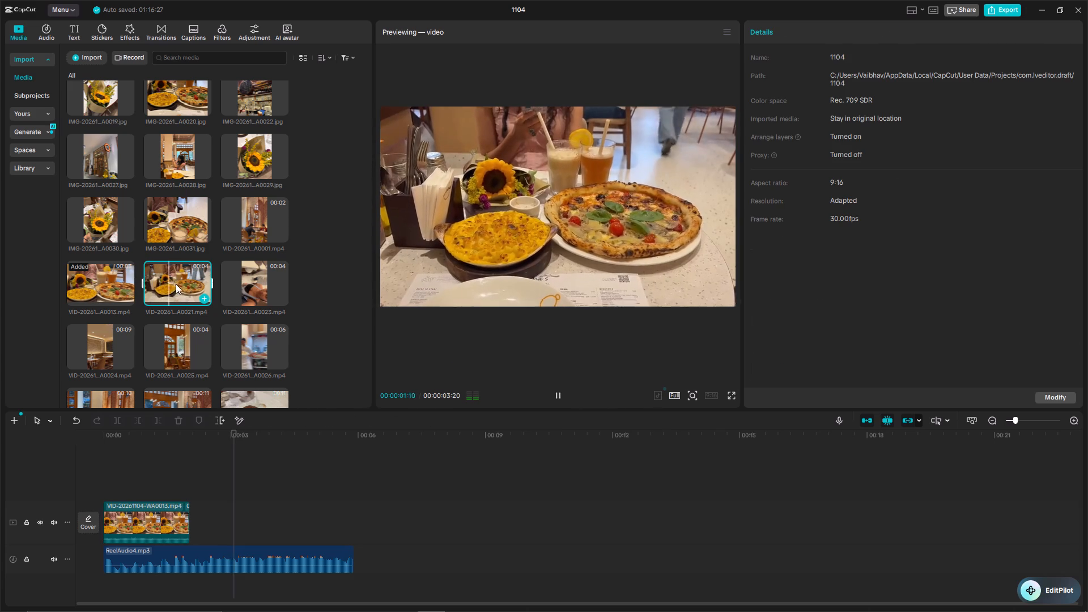
left_click(95, 276, "shift")
left_click(172, 283, "shift")
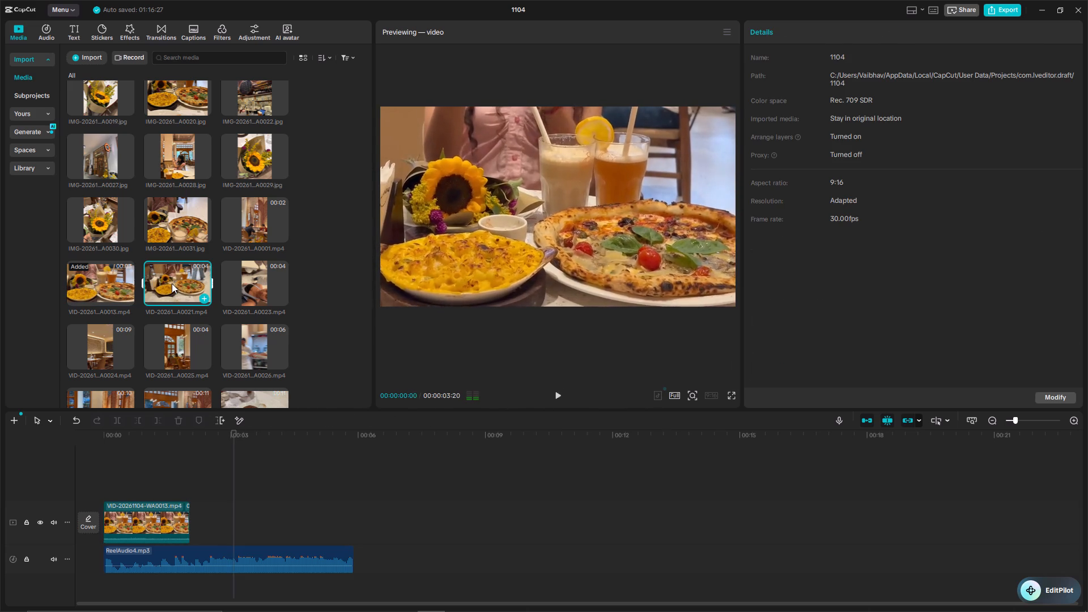
left_click_drag(173, 284, 177, 288, "shift")
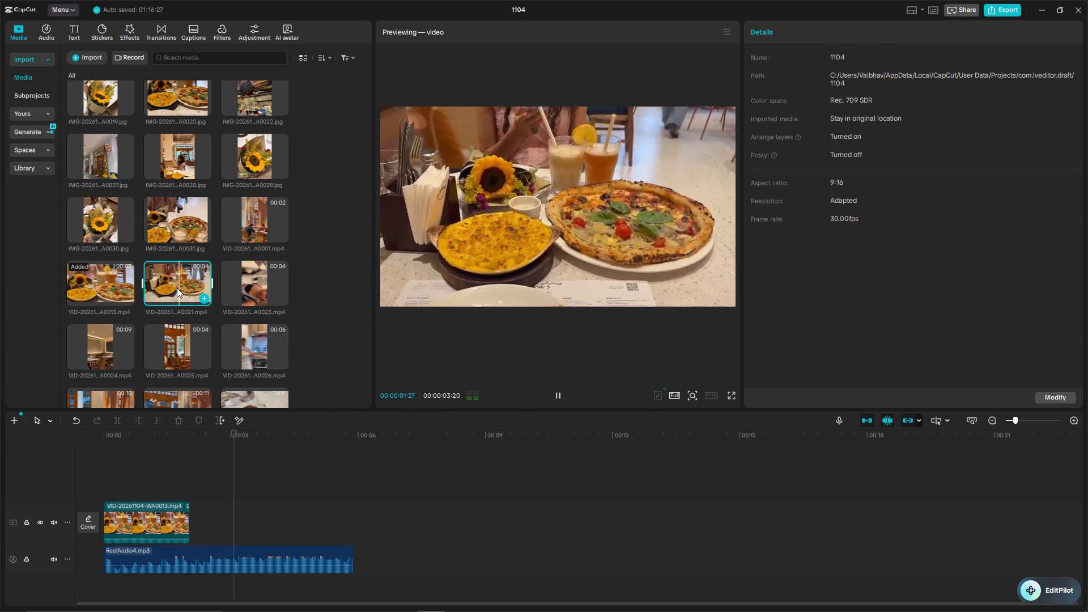
left_click_drag(177, 288, 217, 525, "shift")
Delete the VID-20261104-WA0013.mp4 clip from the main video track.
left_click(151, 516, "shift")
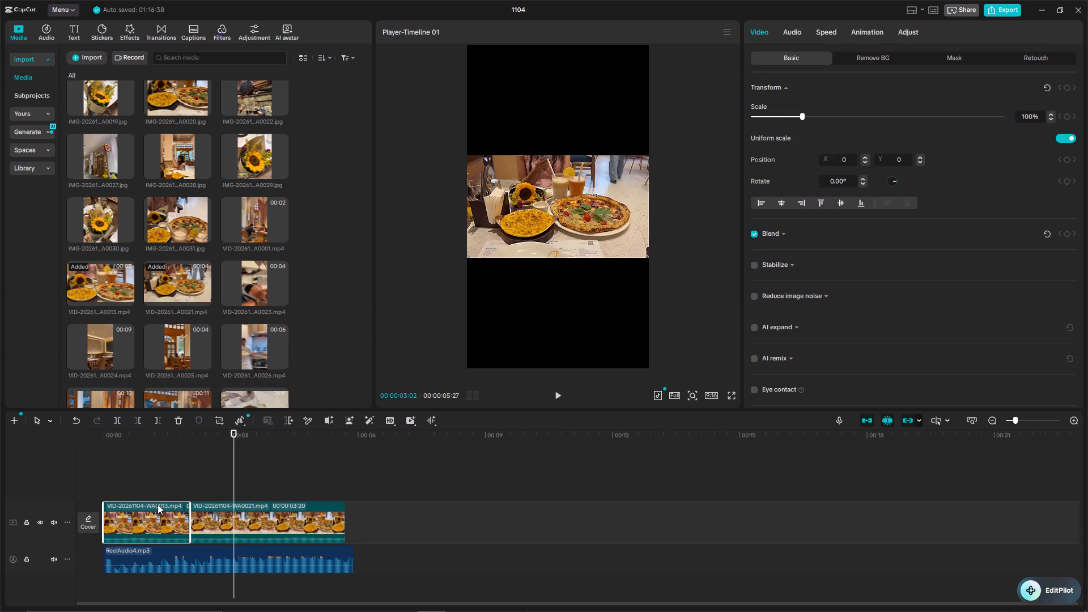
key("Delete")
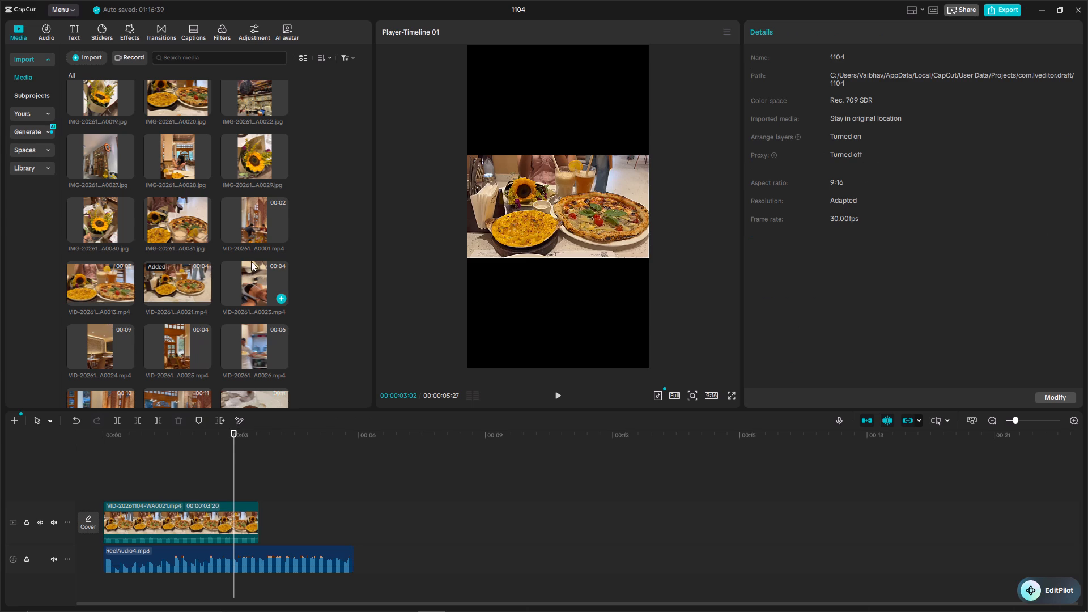
Preview the oven, restaurant interior, dessert and food table clips from A0023 to A0035 in the media list.
scroll(251, 261, "down", 1, "shift")
left_click(260, 227, "shift")
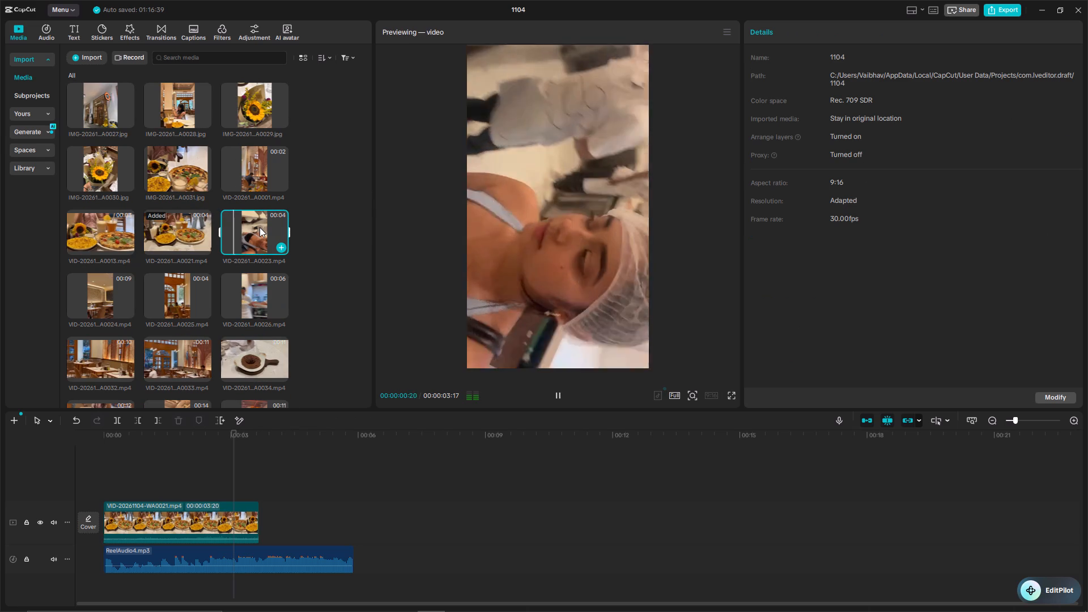
left_click(114, 292, "shift")
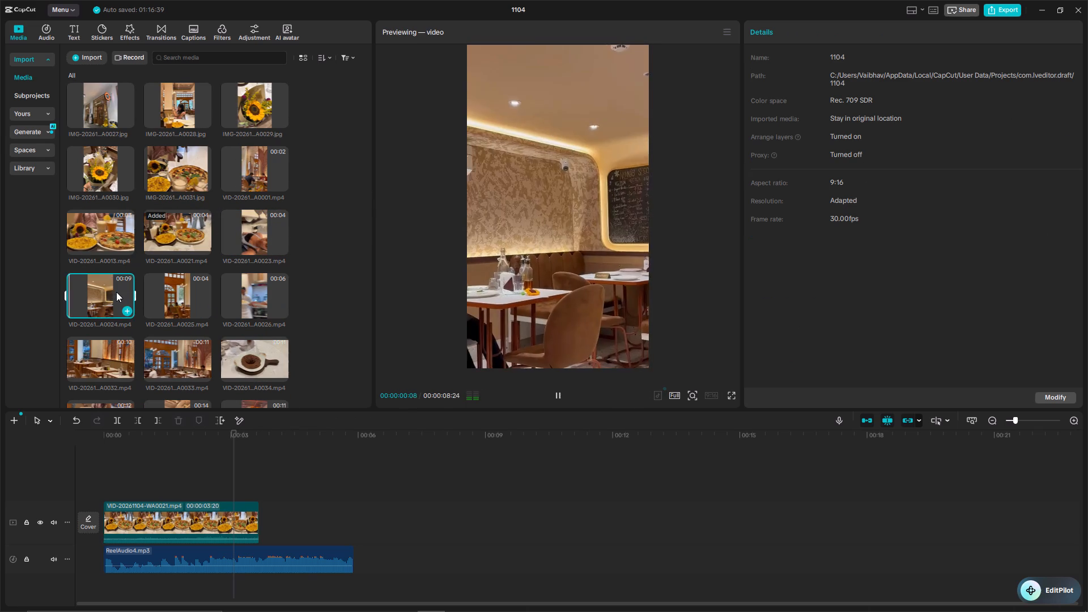
left_click(173, 292, "shift")
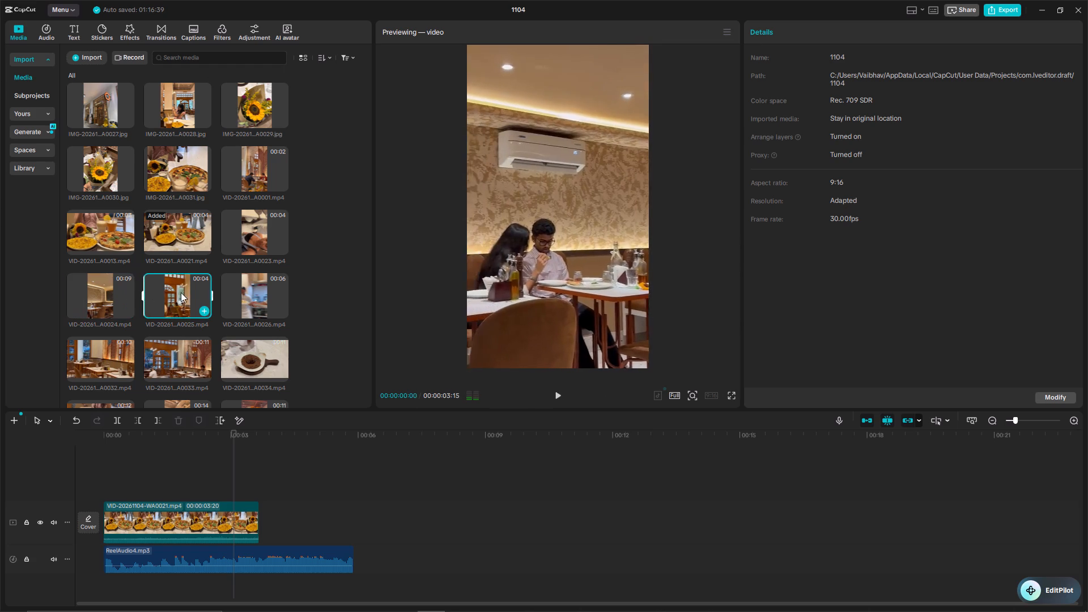
left_click(273, 287, "shift")
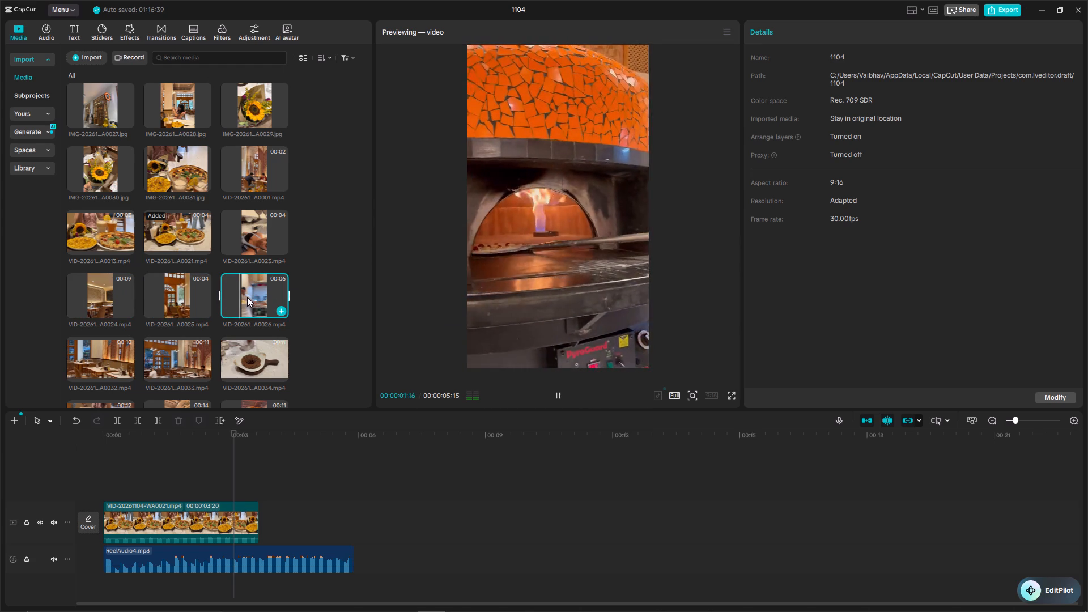
scroll(247, 297, "down", 1, "shift")
left_click(108, 299, "shift")
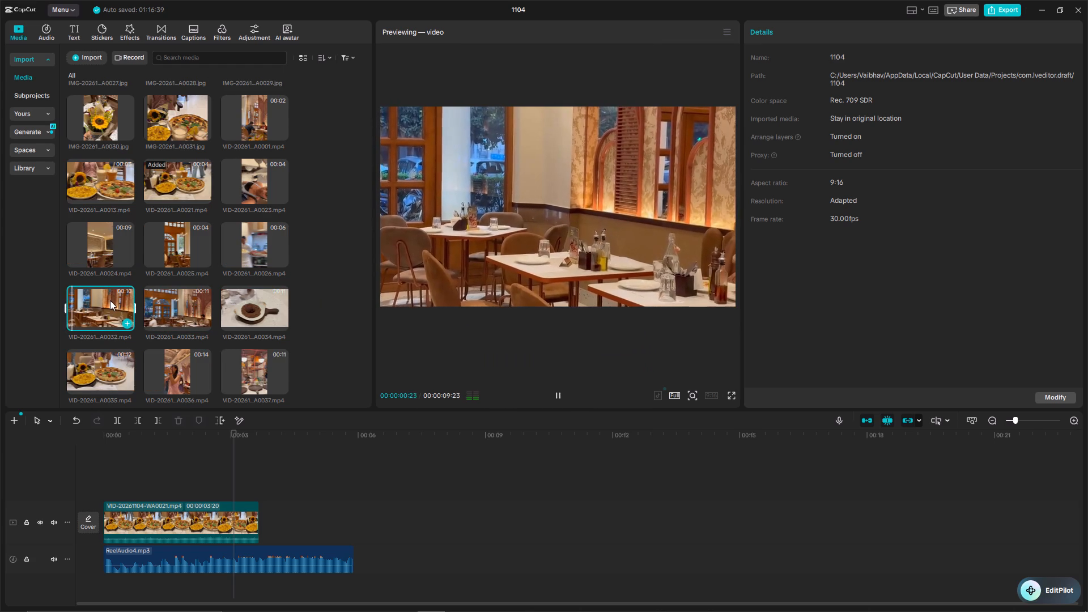
left_click(172, 301, "shift")
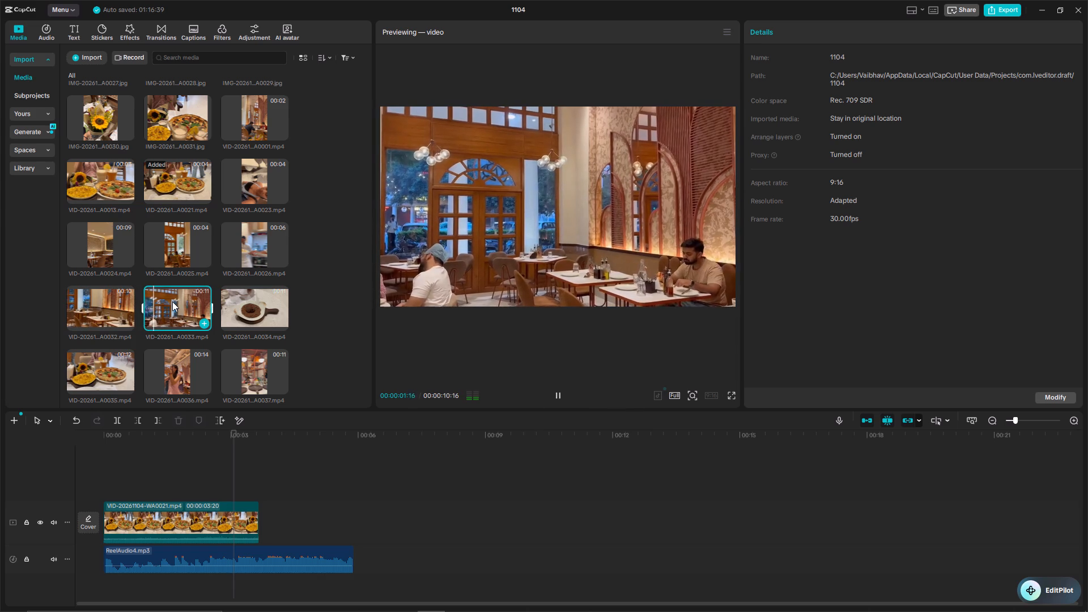
left_click(244, 301, "shift")
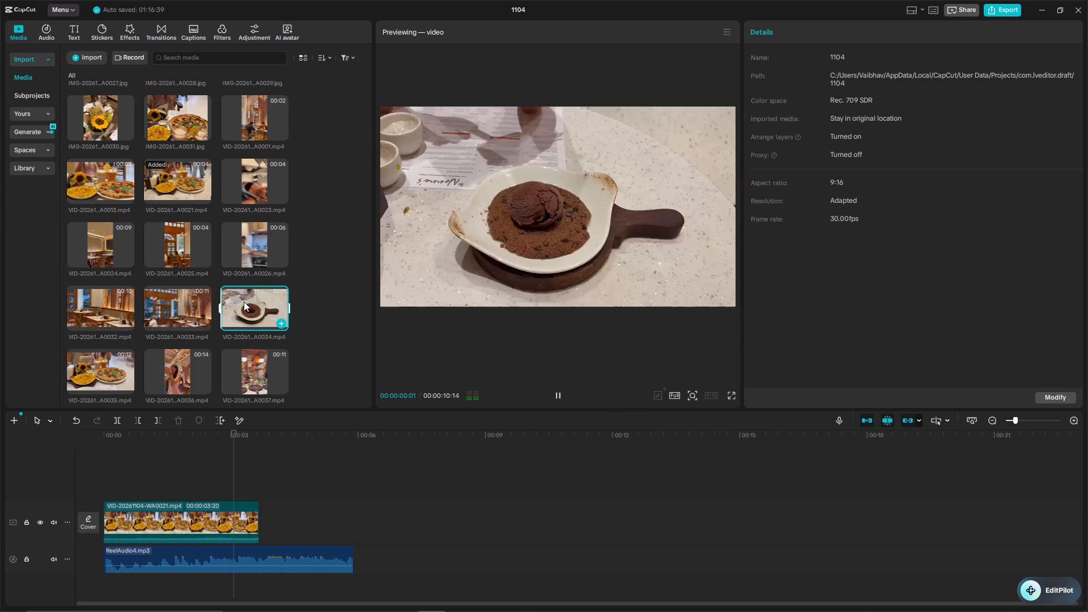
scroll(245, 302, "down", 2, "shift")
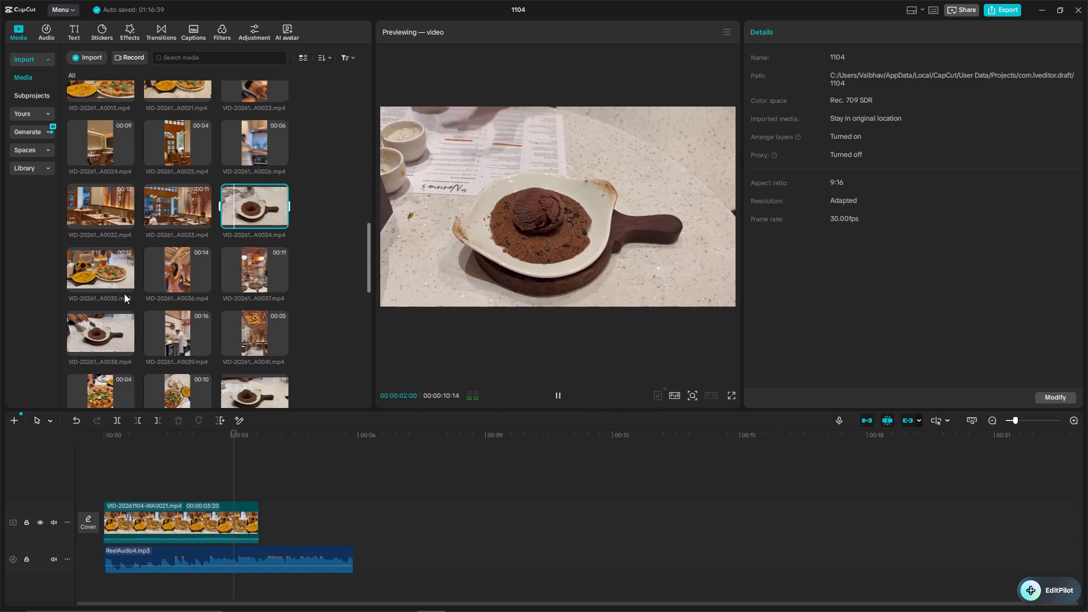
left_click(90, 266, "shift")
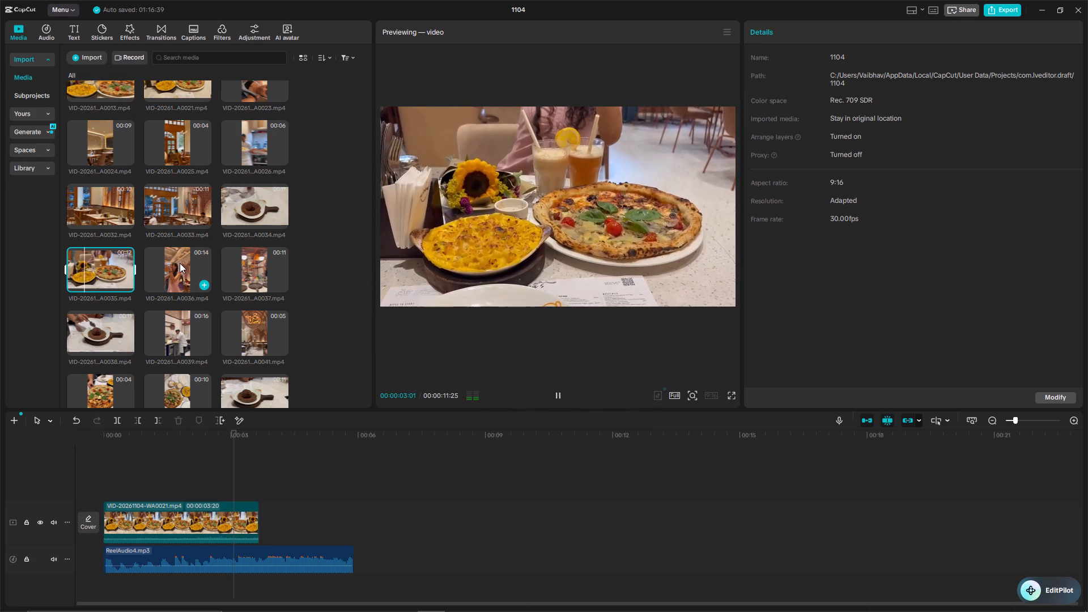
Scrub through the VID-20261104-WA0021.mp4 food clip on the timeline to review its footage.
left_click_drag(234, 431, 232, 433, "shift")
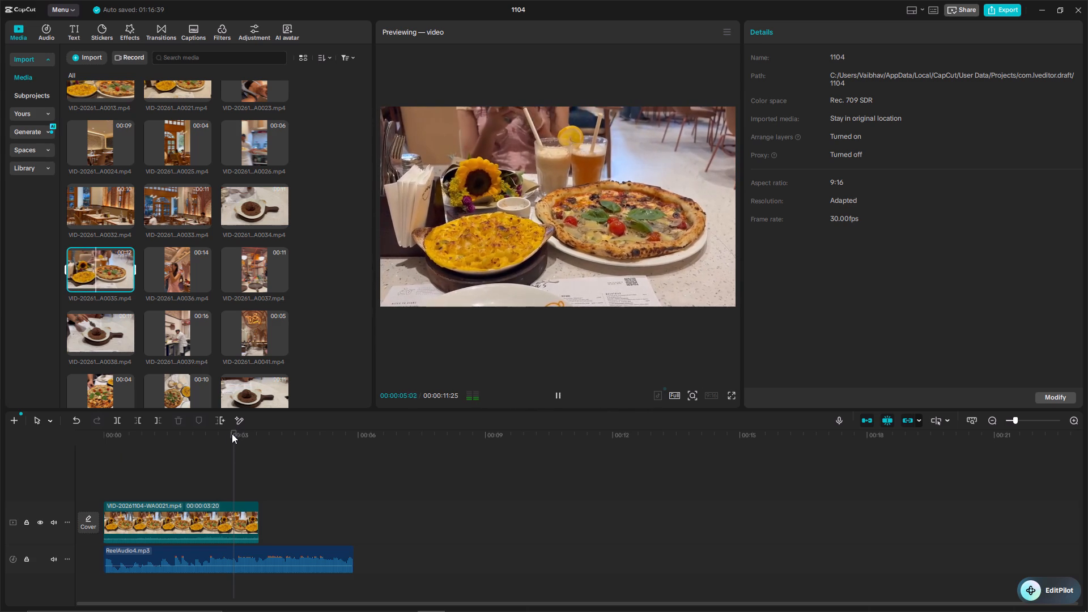
left_click_drag(232, 433, 224, 437, "shift")
left_click_drag(232, 433, 212, 434, "shift")
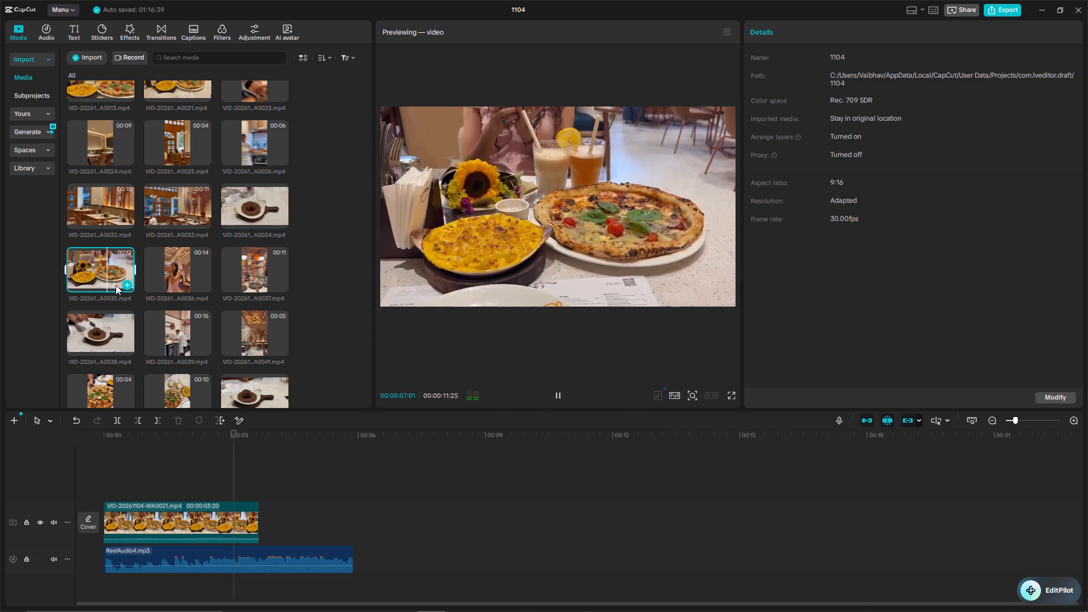
left_click(560, 400, "shift")
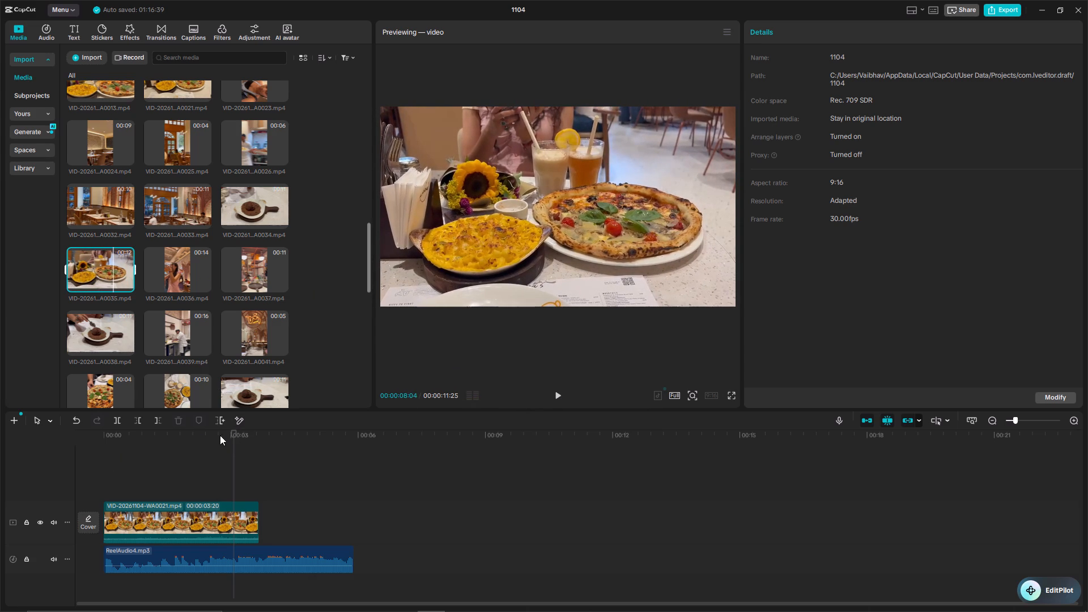
left_click_drag(233, 432, 161, 440, "shift")
left_click_drag(217, 487, 230, 514, "shift")
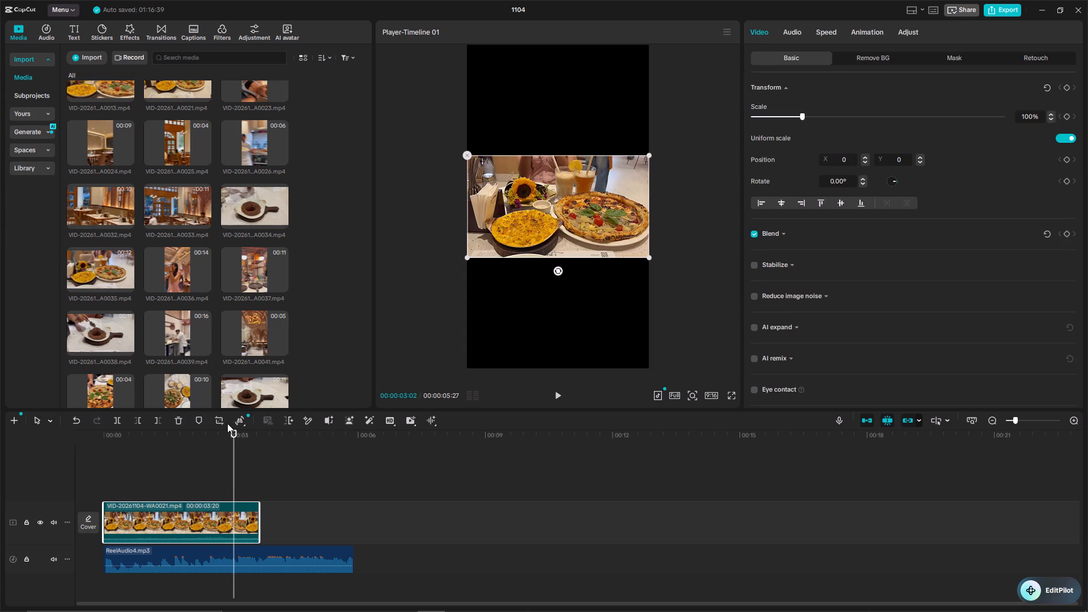
left_click_drag(232, 433, 170, 438, "shift")
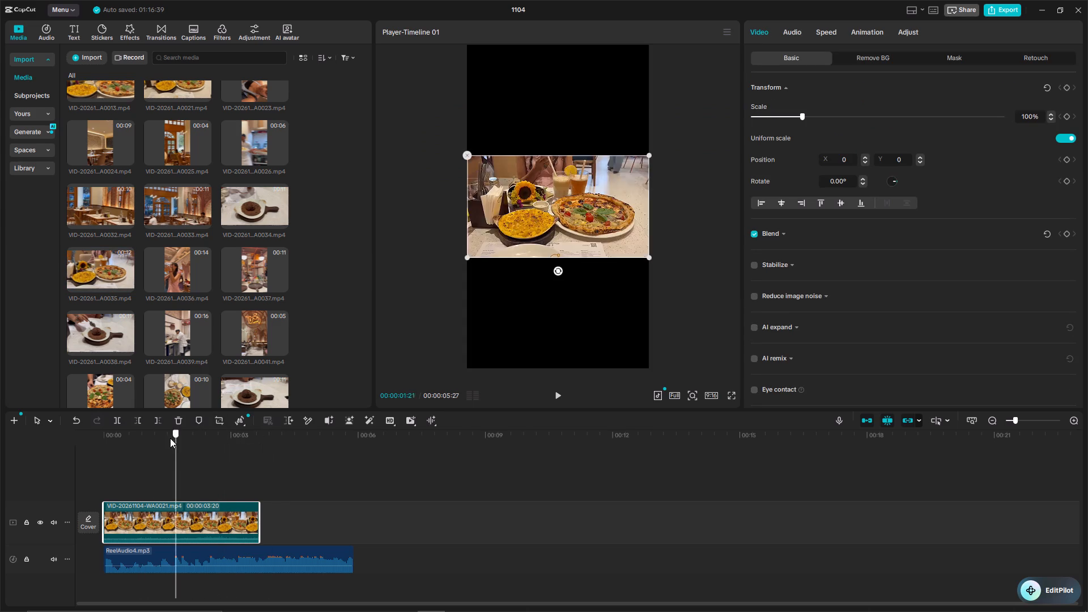
left_click_drag(170, 438, 254, 436, "shift")
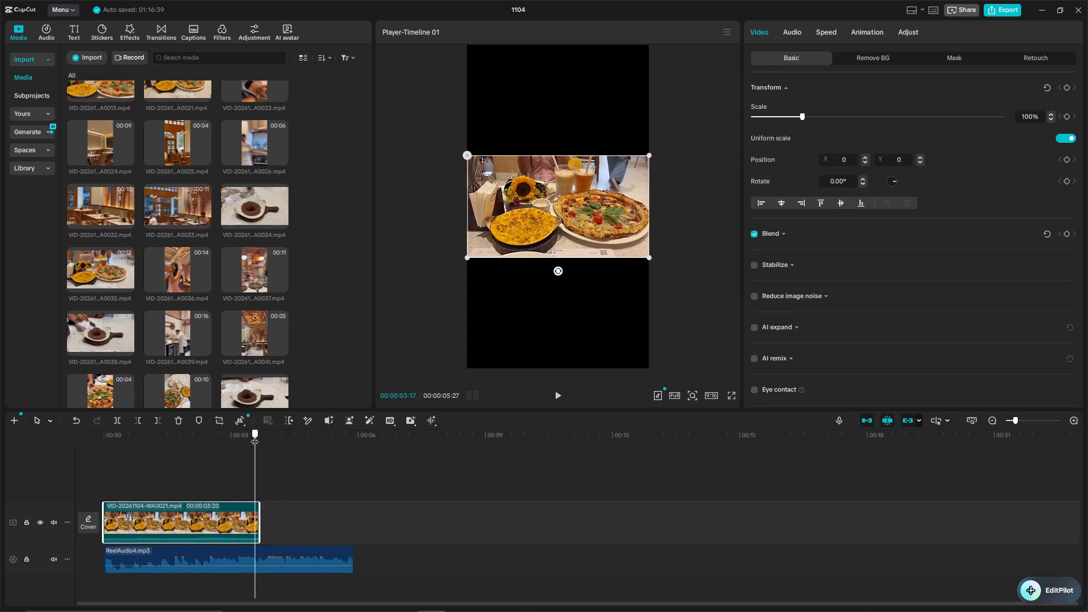
left_click_drag(254, 436, 195, 426, "shift")
Preview the food table, kitchen counter, dessert and chef clips from A0035 to A0041 in the media list.
left_click(86, 267, "shift")
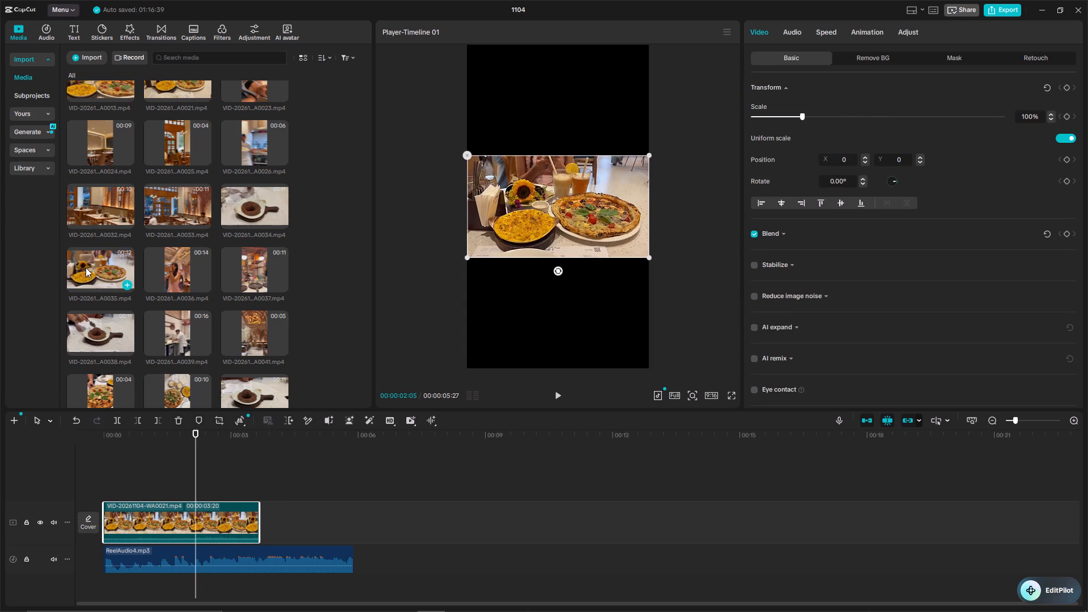
left_click(169, 270, "shift")
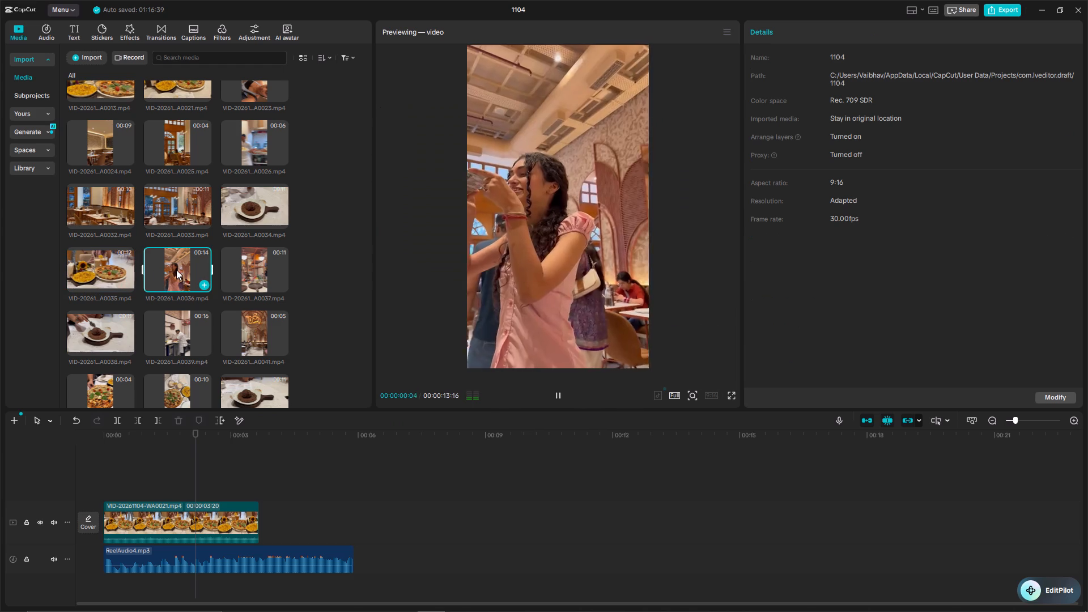
left_click(269, 273, "shift")
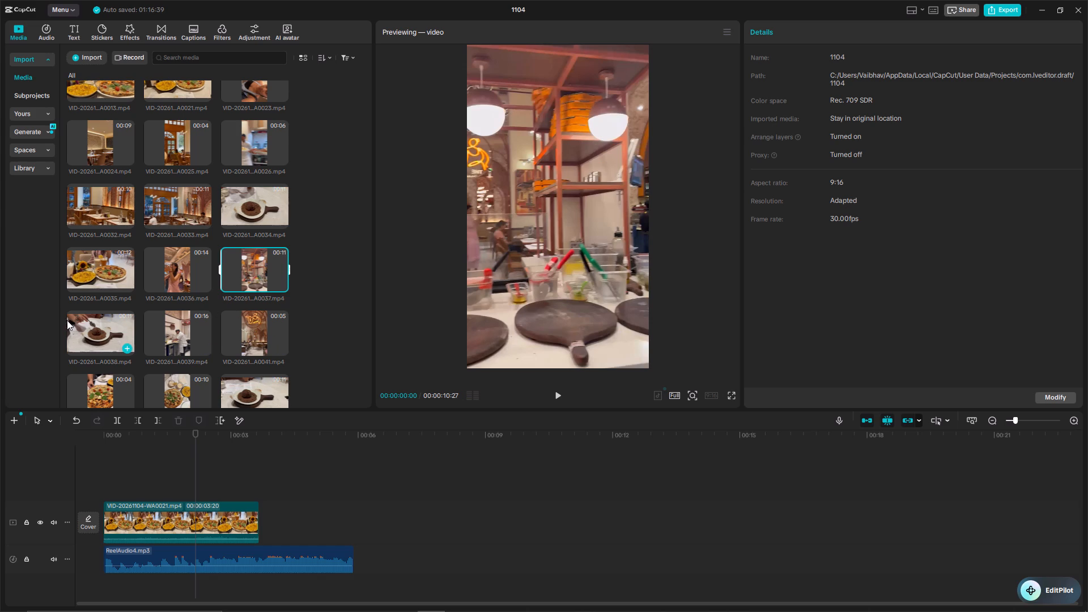
left_click(90, 321, "shift")
scroll(202, 309, "down", 1, "shift")
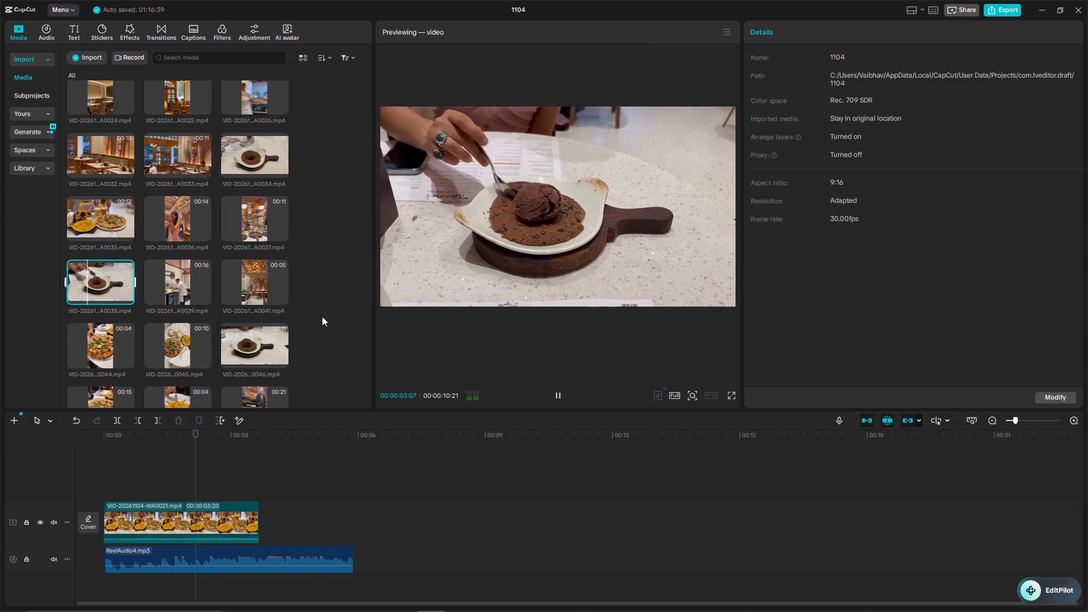
left_click(557, 397, "shift")
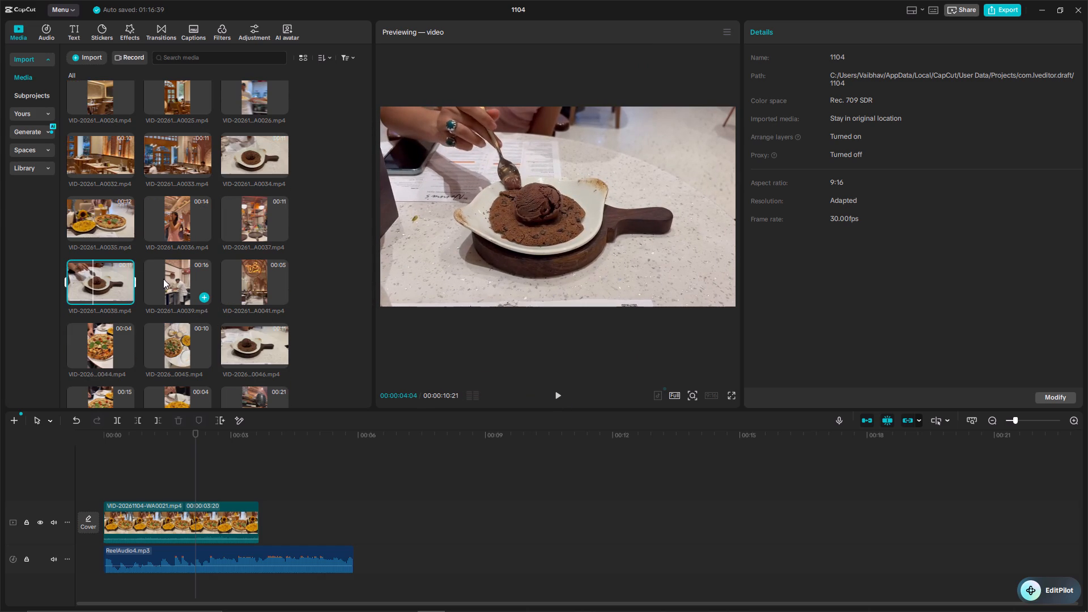
left_click(163, 279, "shift")
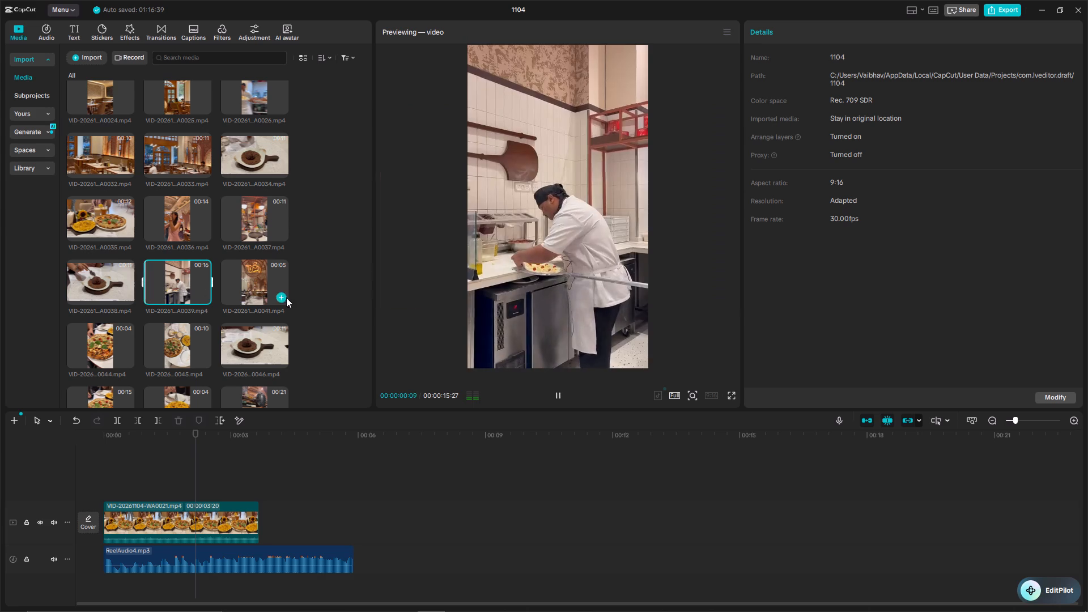
left_click(557, 395, "shift")
left_click(251, 280, "shift")
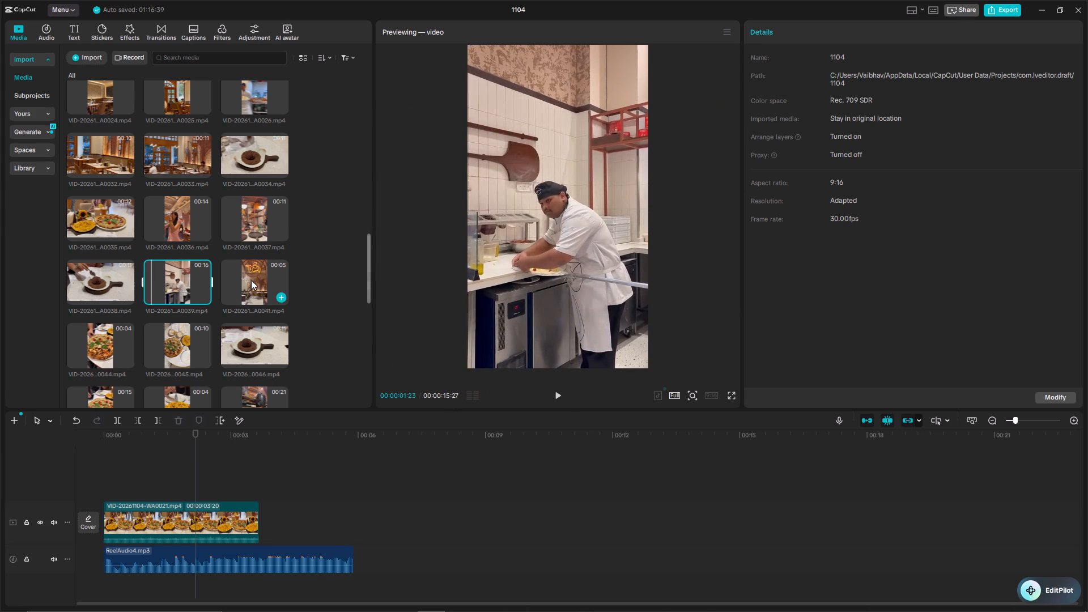
left_click(555, 397, "shift")
Preview the pizza, dessert, baked dish and bar counter clips from A0044 to A0050 in the media list.
scroll(161, 301, "down", 2, "shift")
left_click(100, 244, "shift")
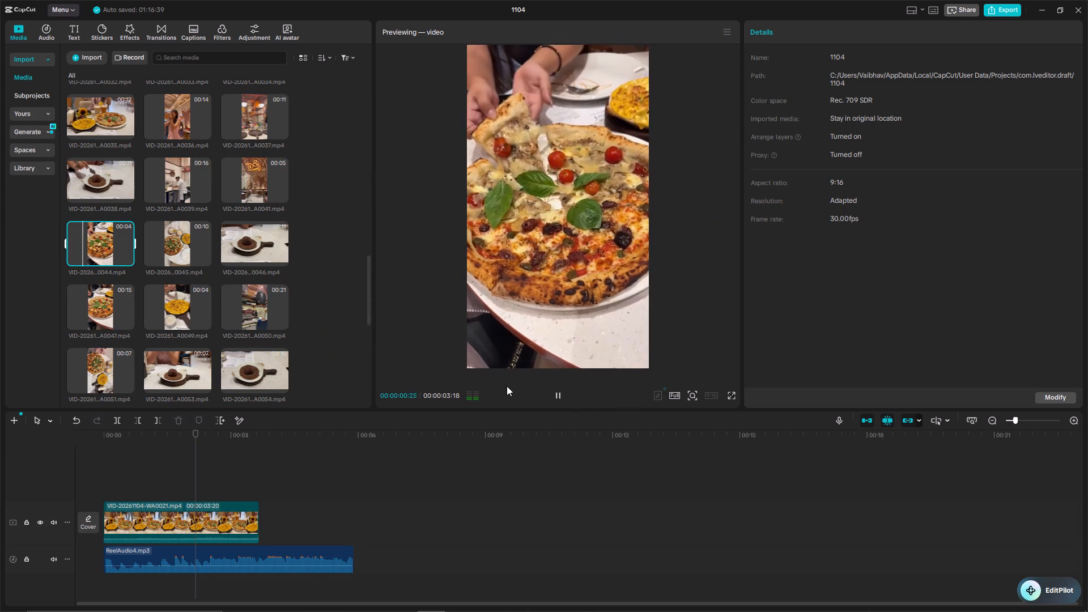
left_click(554, 393, "shift")
left_click(152, 237, "shift")
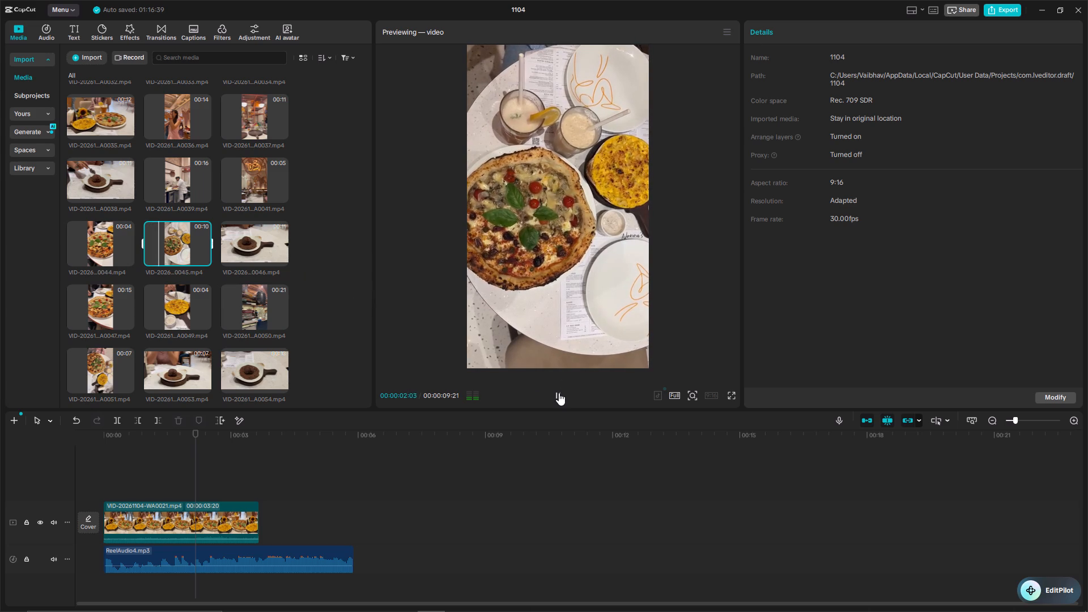
left_click(559, 393, "shift")
left_click(241, 239, "shift")
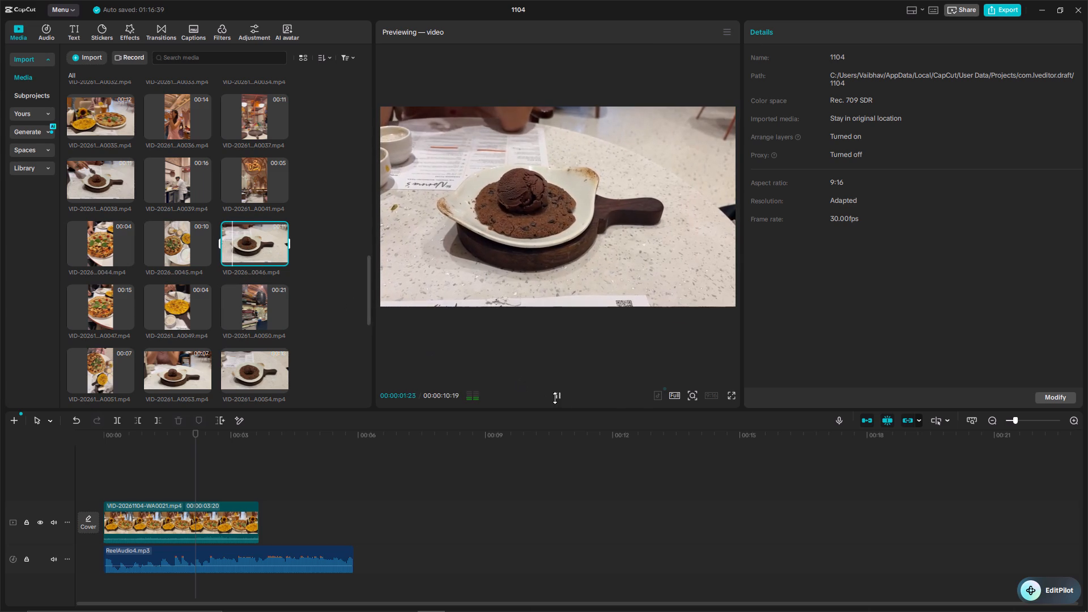
left_click(555, 398, "shift")
left_click(93, 307, "shift")
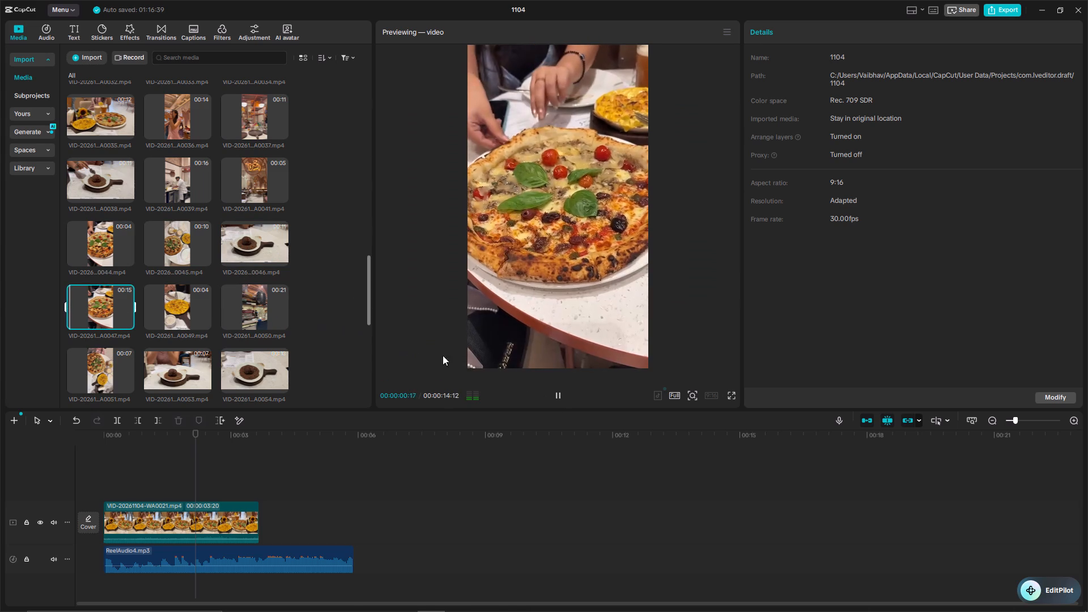
left_click(172, 298, "shift")
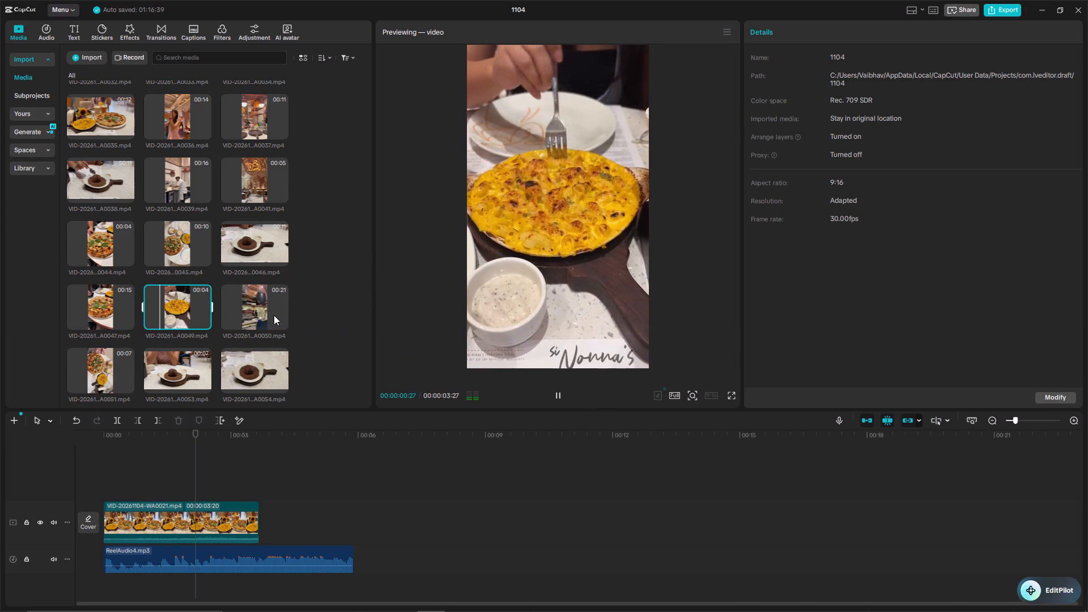
left_click(270, 301, "shift")
scroll(212, 291, "down", 2, "shift")
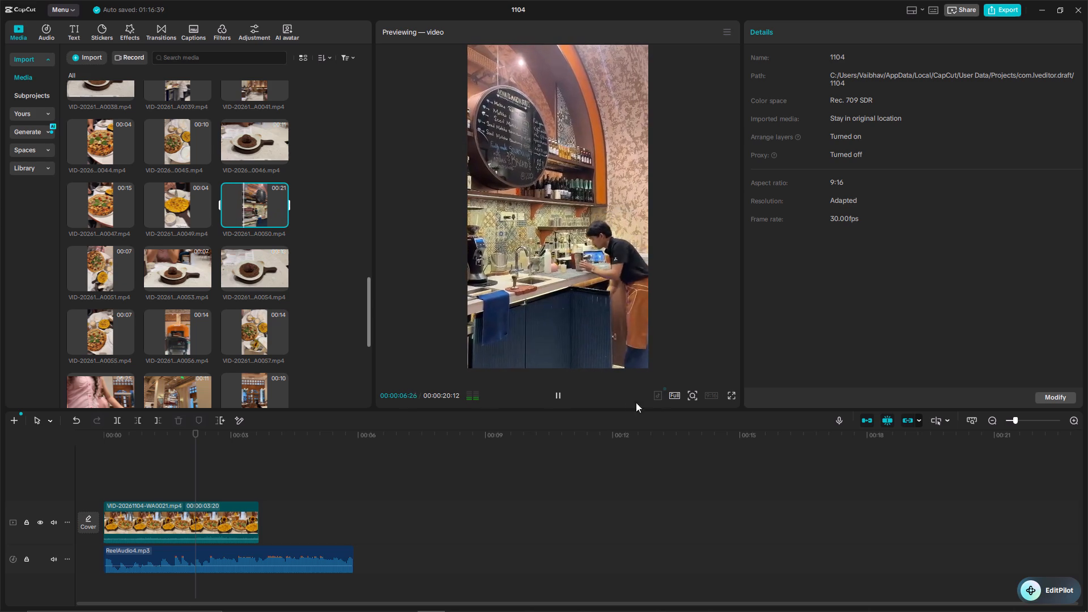
left_click(562, 394, "shift")
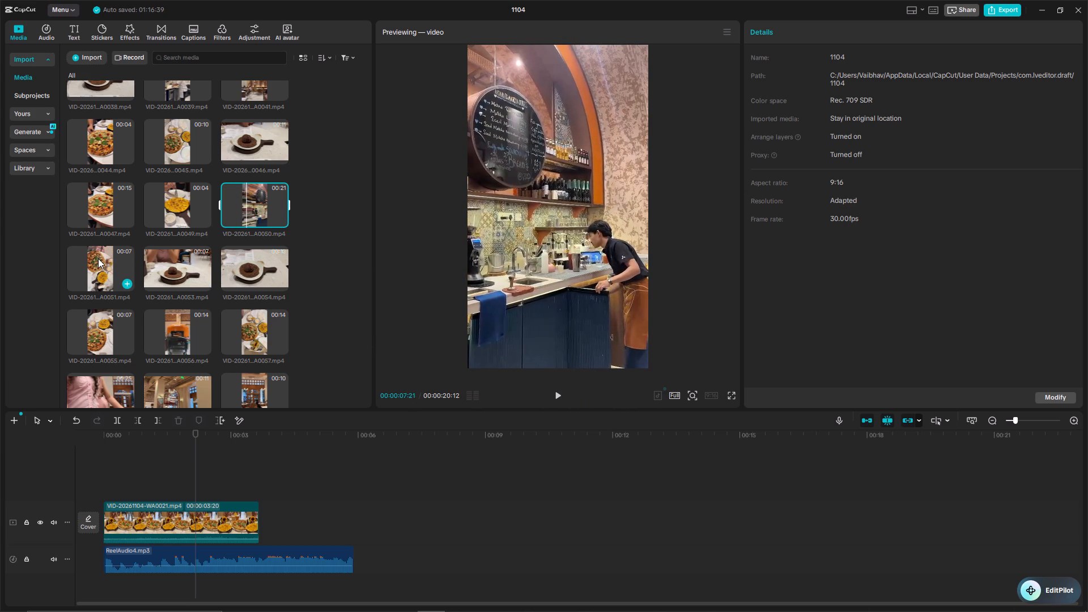
Preview the overhead food, pizza oven and two-women clips A0051, A0056, A0057 and A0059 as candidates for the reel.
left_click(98, 258, "shift")
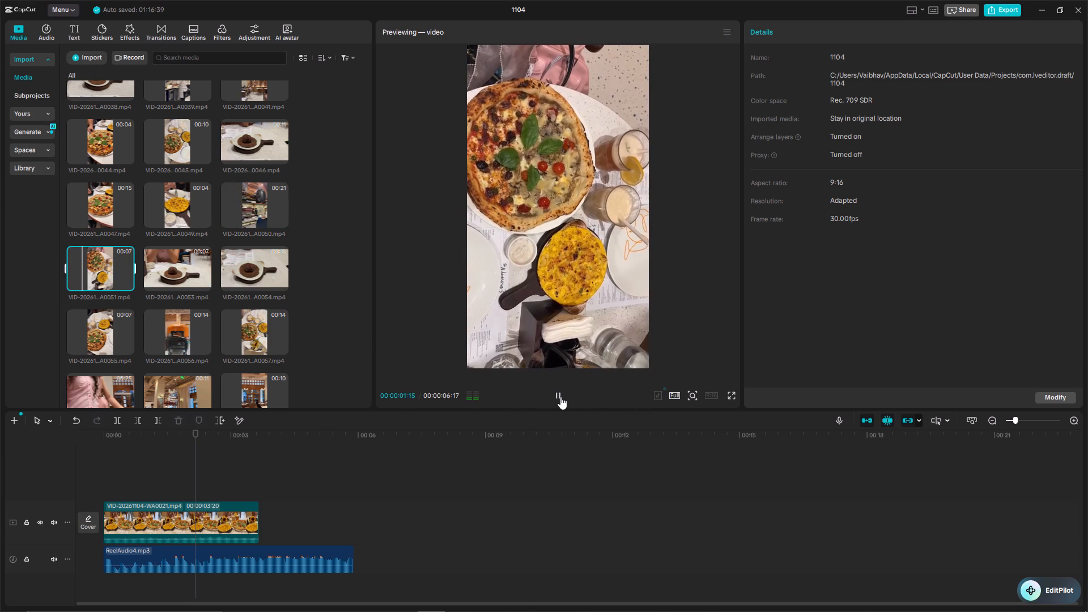
left_click(560, 397, "shift")
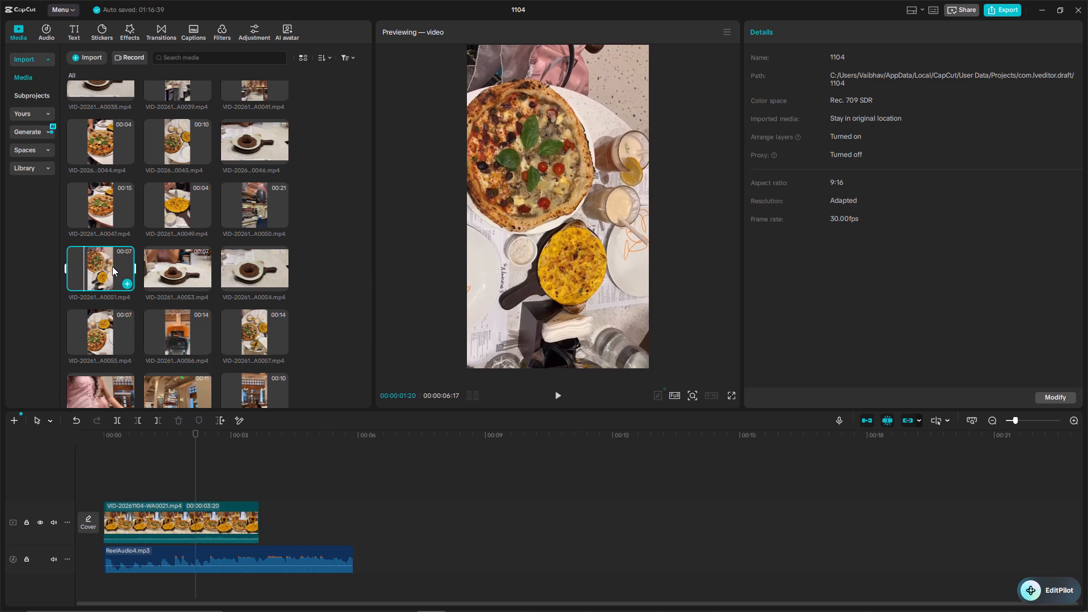
left_click(228, 515, "shift")
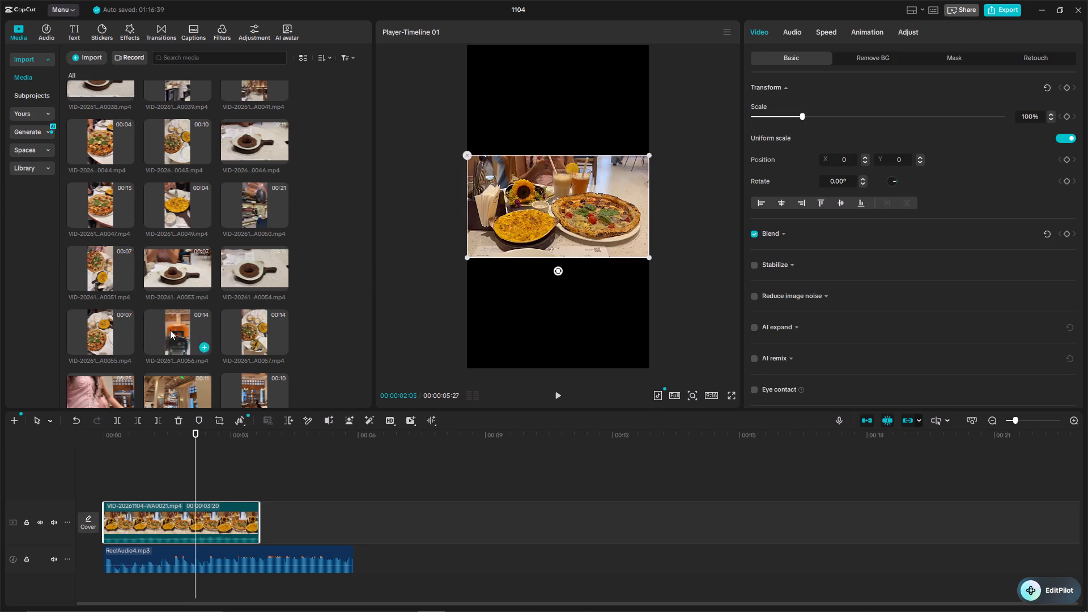
left_click(173, 326, "shift")
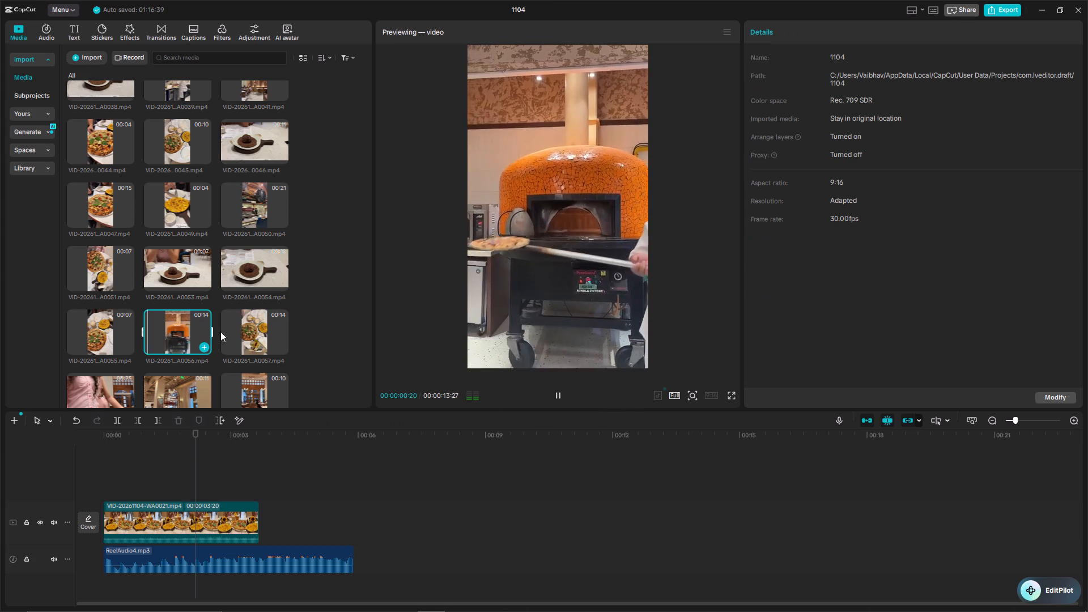
left_click(265, 329, "shift")
scroll(265, 329, "down", 2, "shift")
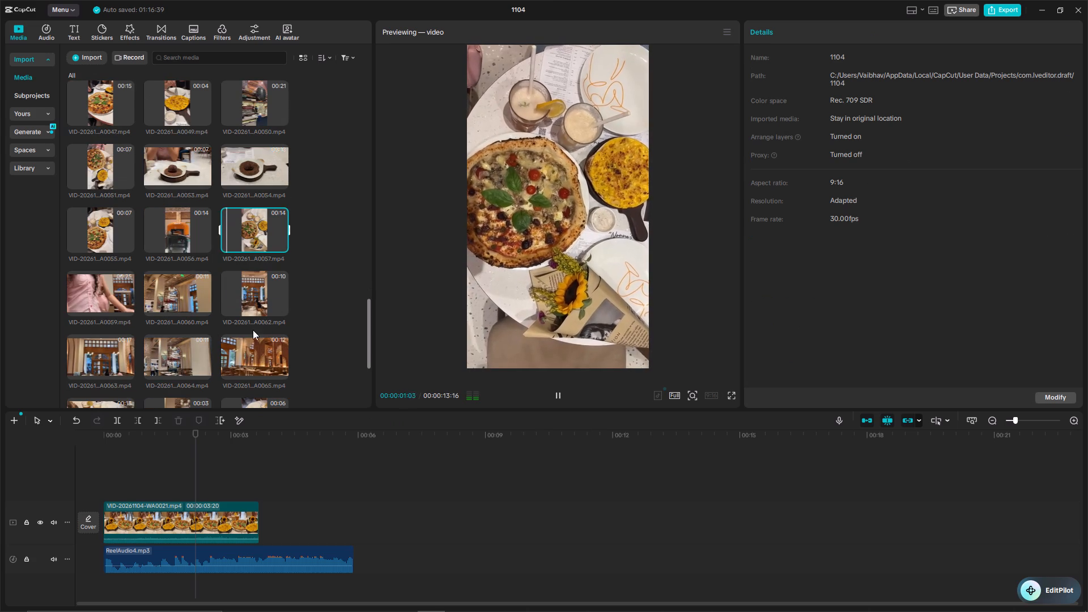
left_click(91, 296, "shift")
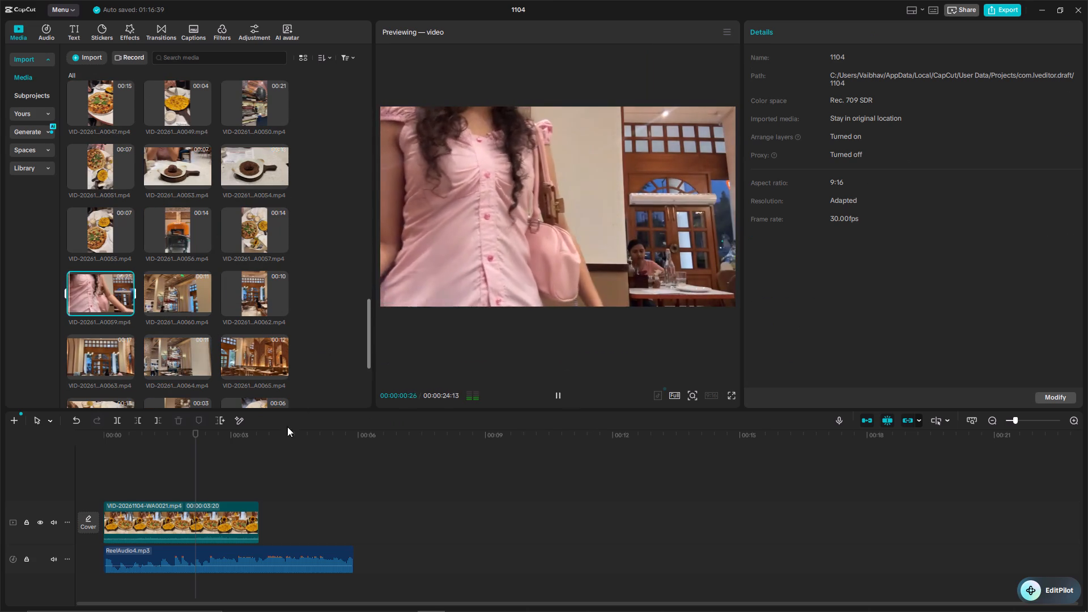
left_click(554, 392, "shift")
left_click(1045, 5, "shift")
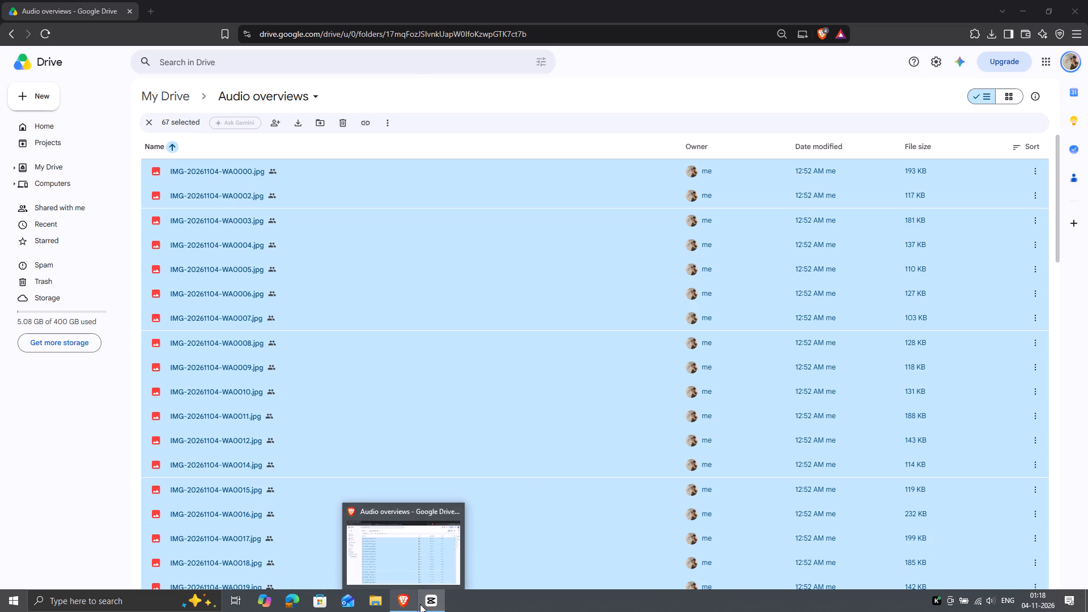
left_click(427, 604, "shift")
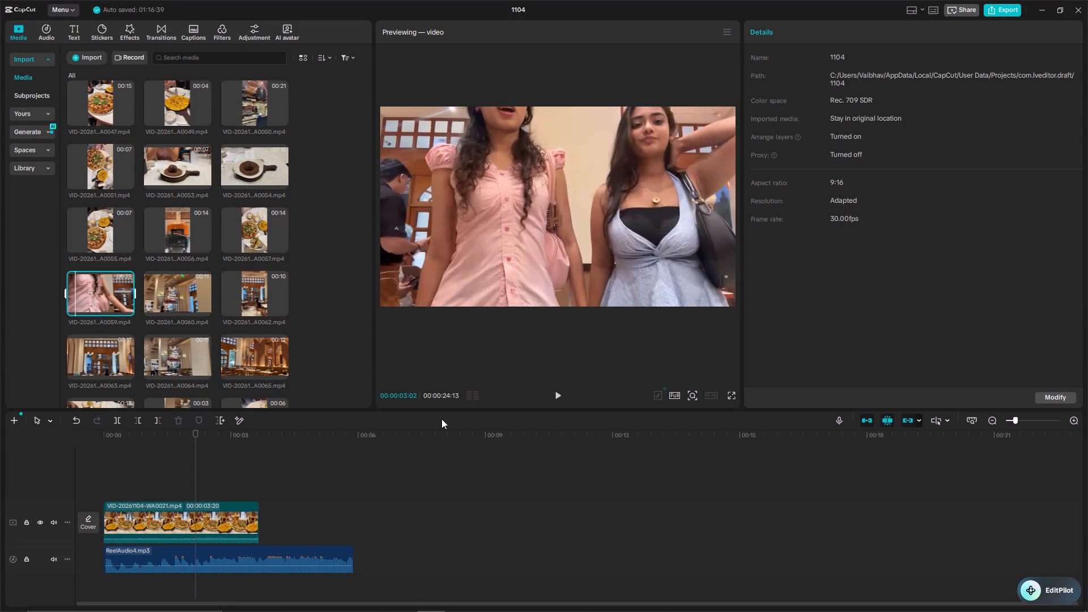
left_click(557, 395, "shift")
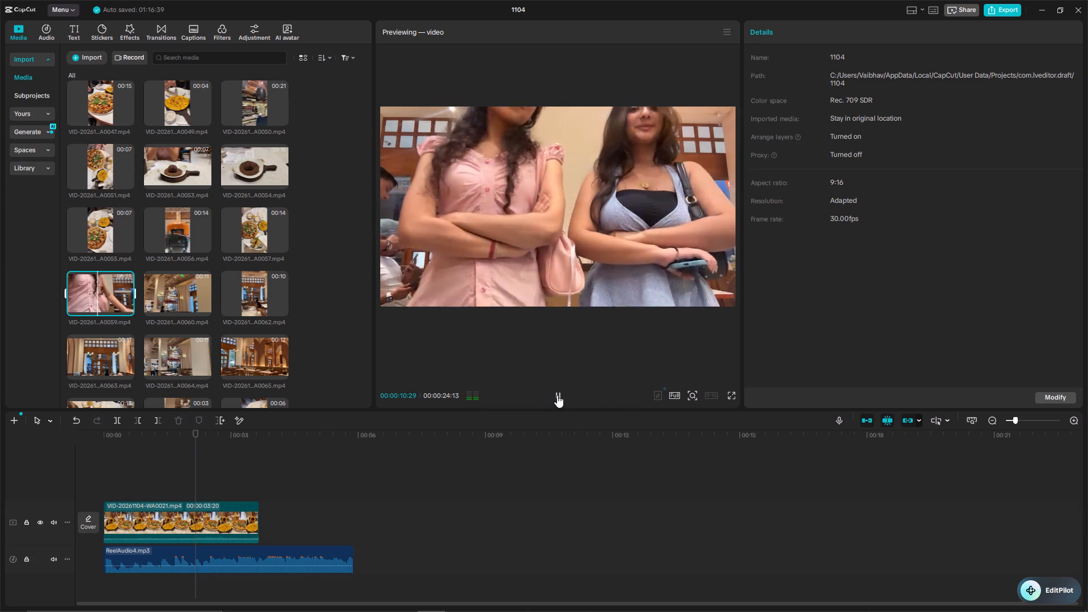
left_click(557, 392, "shift")
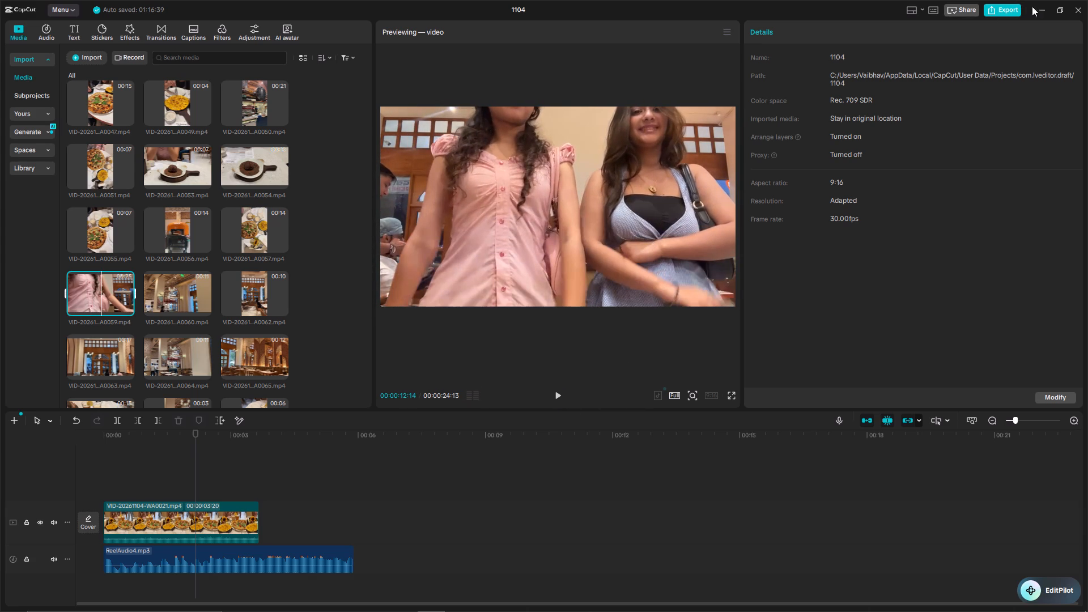
Append the restaurant interior clip VID-20261104-WA0060.mp4 directly after the WA0021 clip on the main video track.
left_click(184, 292, "shift")
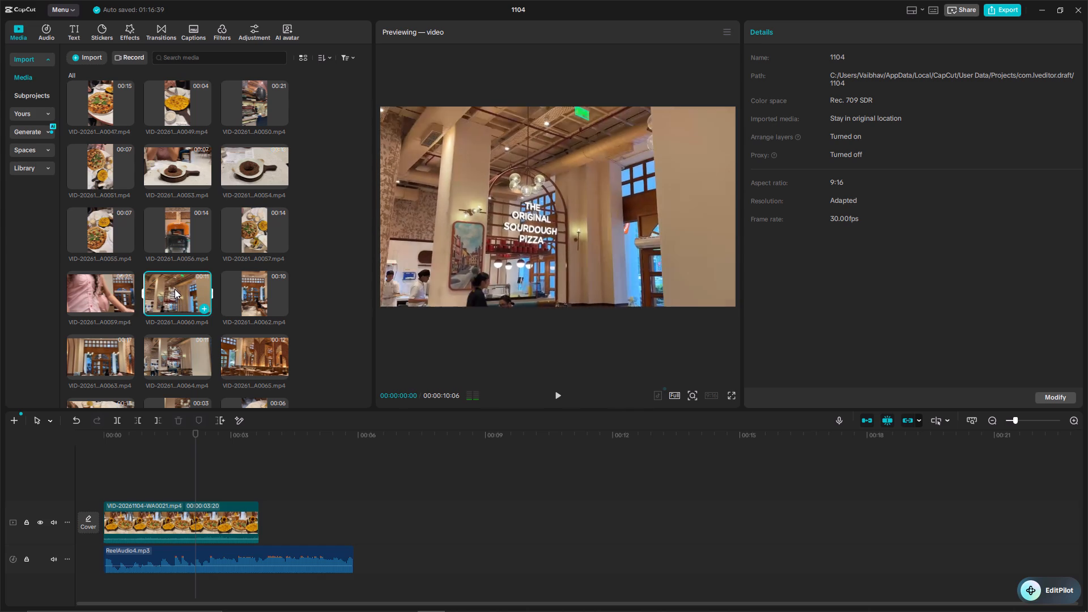
left_click_drag(175, 290, 261, 520, "shift")
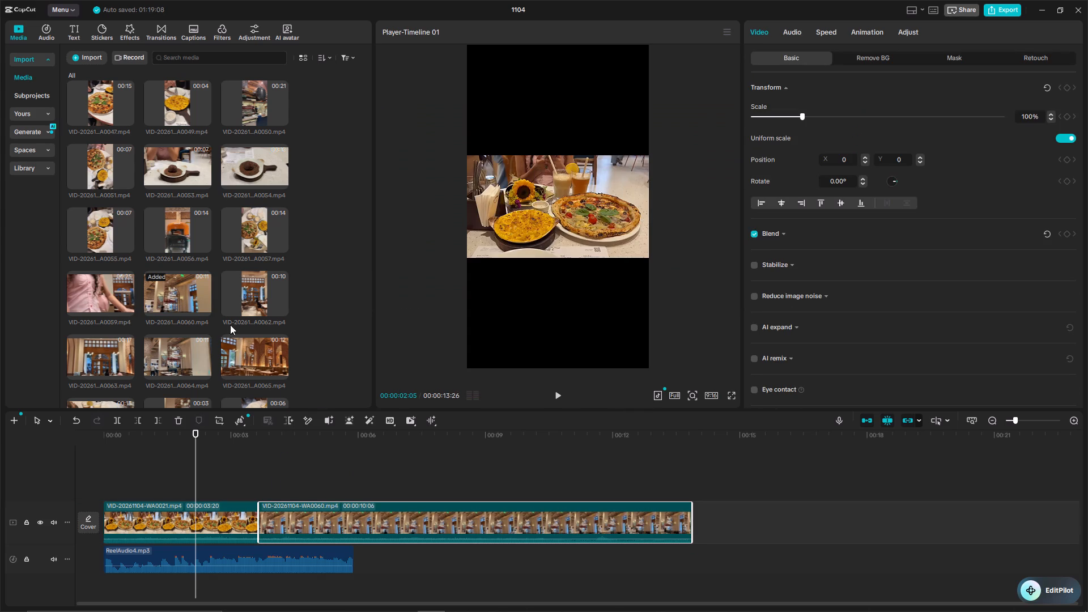
Preview the restaurant interior clips A0062, A0063 and A0064 in the media list.
left_click(244, 282, "shift")
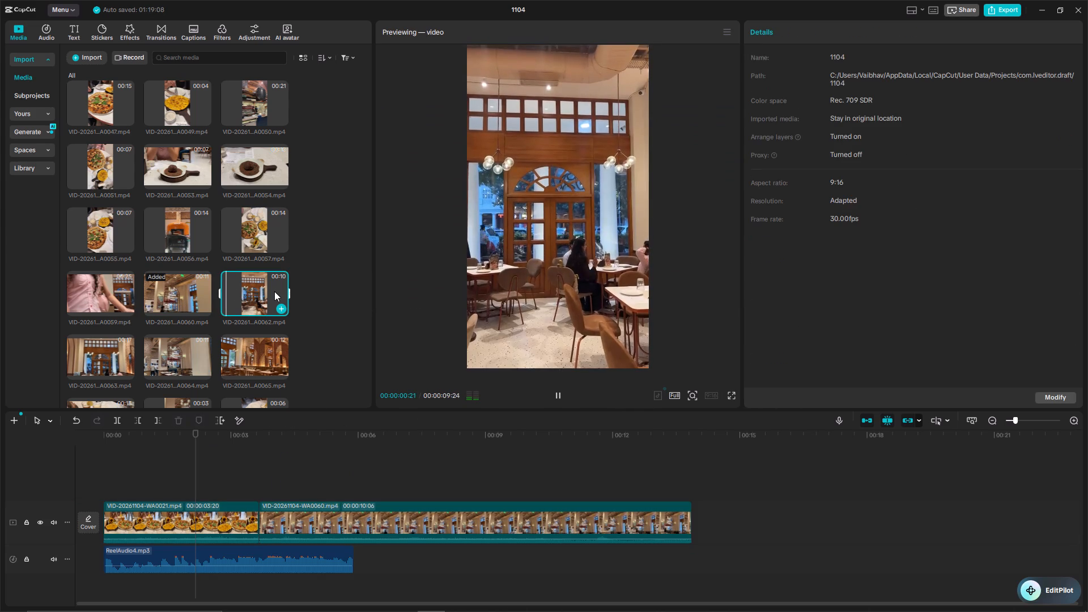
left_click(273, 292, "shift")
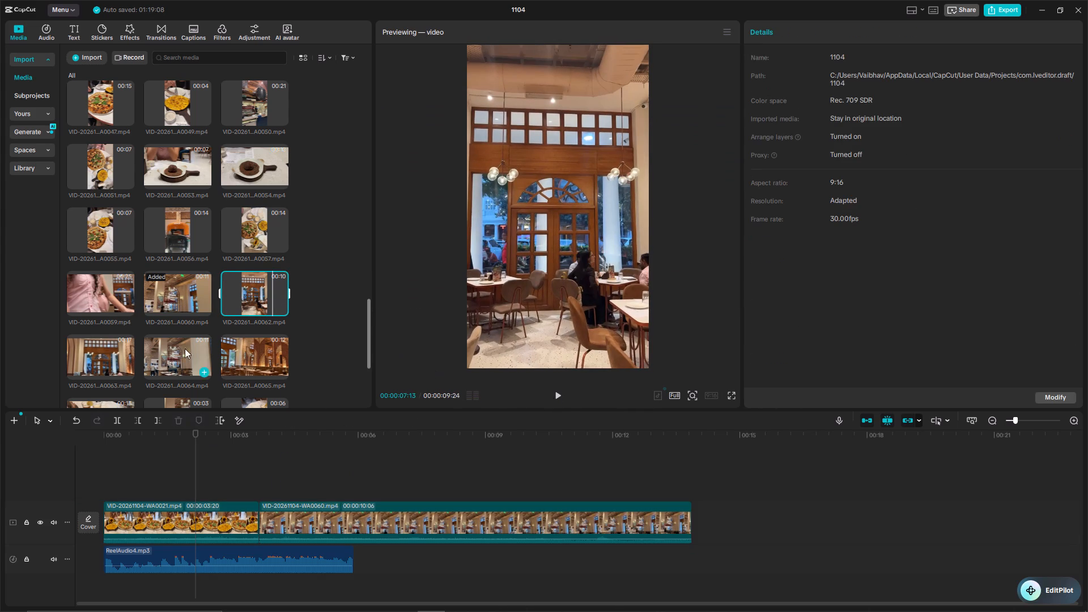
scroll(127, 328, "down", 1, "shift")
left_click(90, 295, "shift")
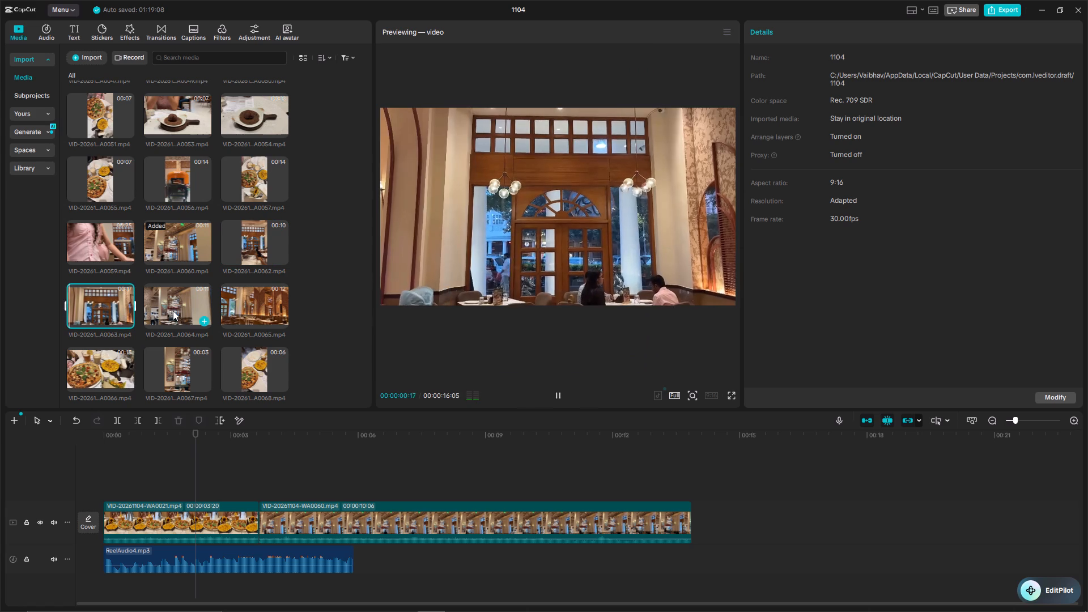
left_click(177, 305, "shift")
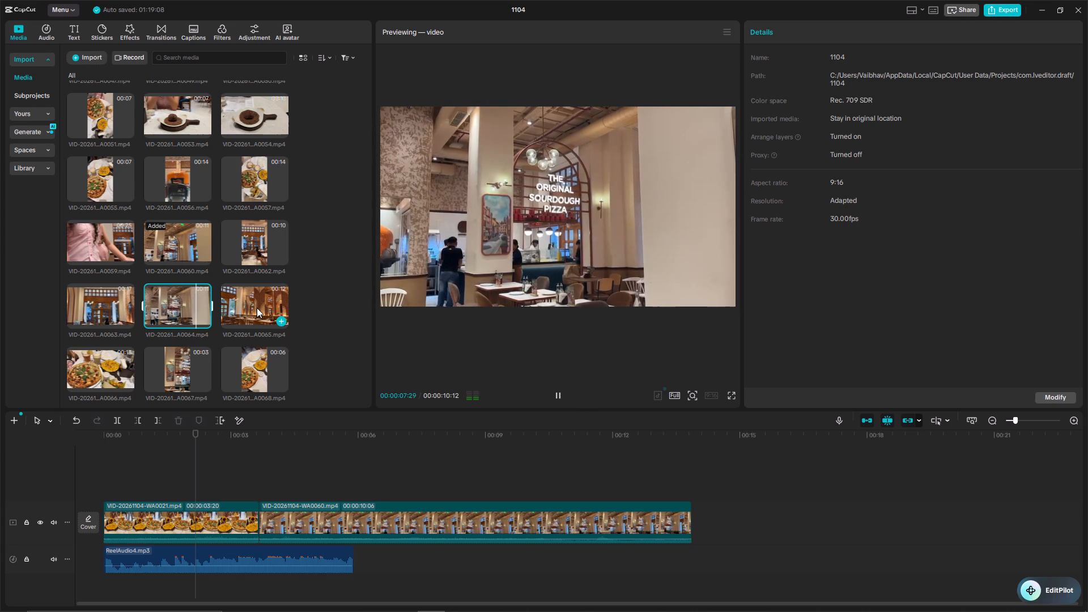
Replace the WA0060 clip on the main video track with VID-20261104-WA0064.mp4, placed directly after the WA0021 clip.
left_click(367, 520, "shift")
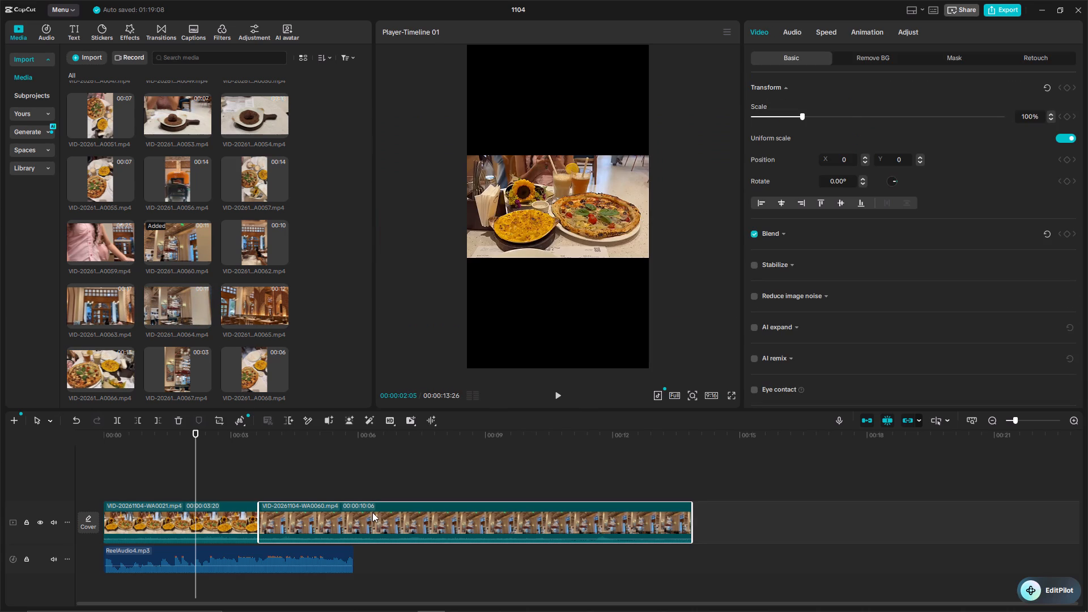
key("Delete")
left_click(192, 308, "shift")
left_click_drag(181, 298, 304, 401, "shift")
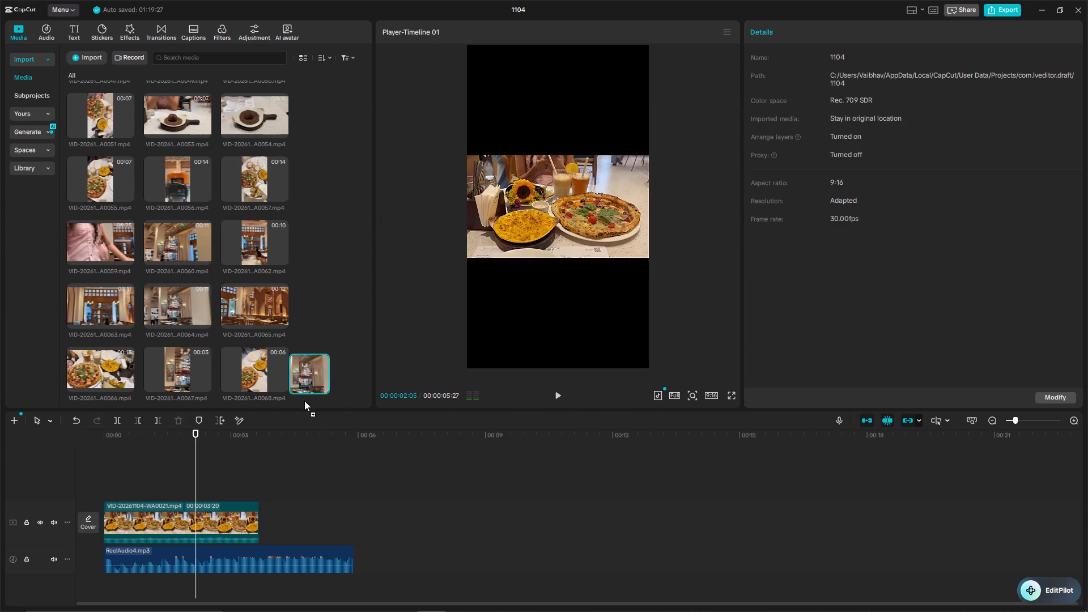
left_click_drag(304, 401, 278, 528, "shift")
Preview the remaining interior and food table clips from A0065 to A0073 in the media list.
left_click(243, 299, "shift")
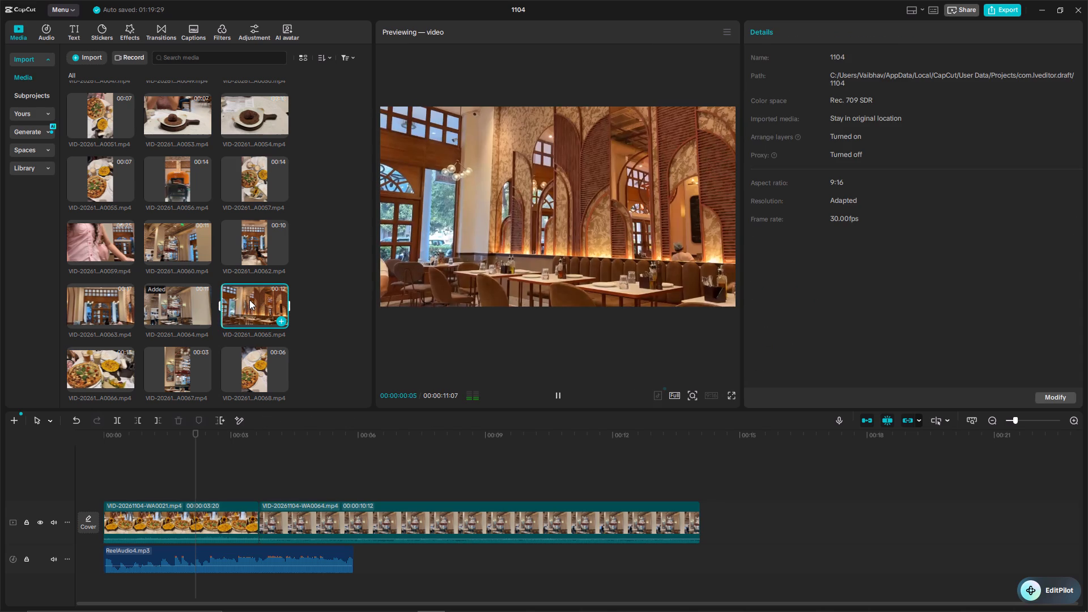
scroll(249, 302, "down", 2, "shift")
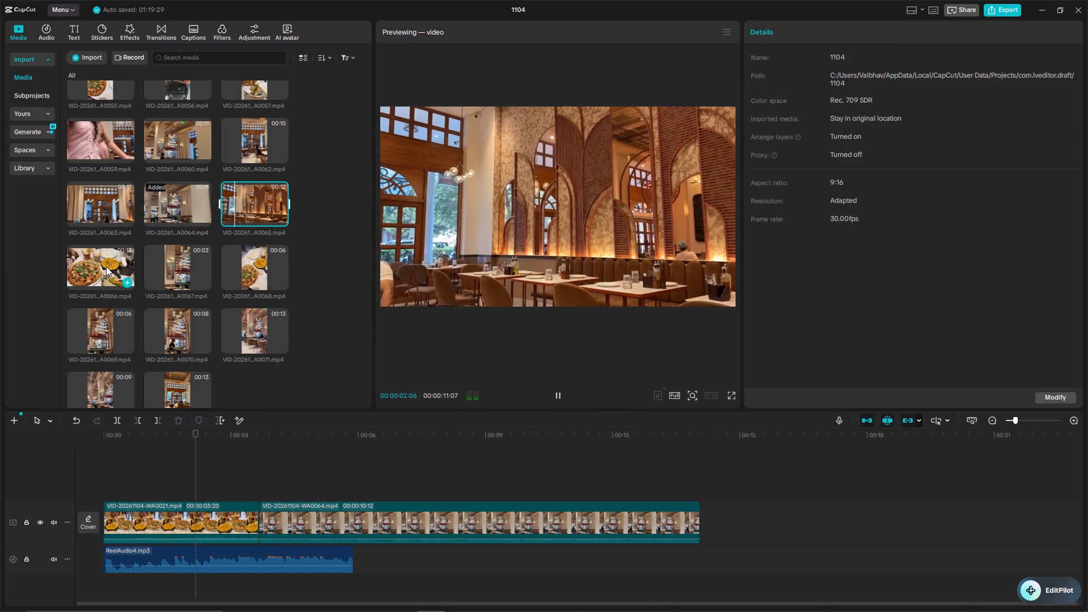
left_click(106, 266, "shift")
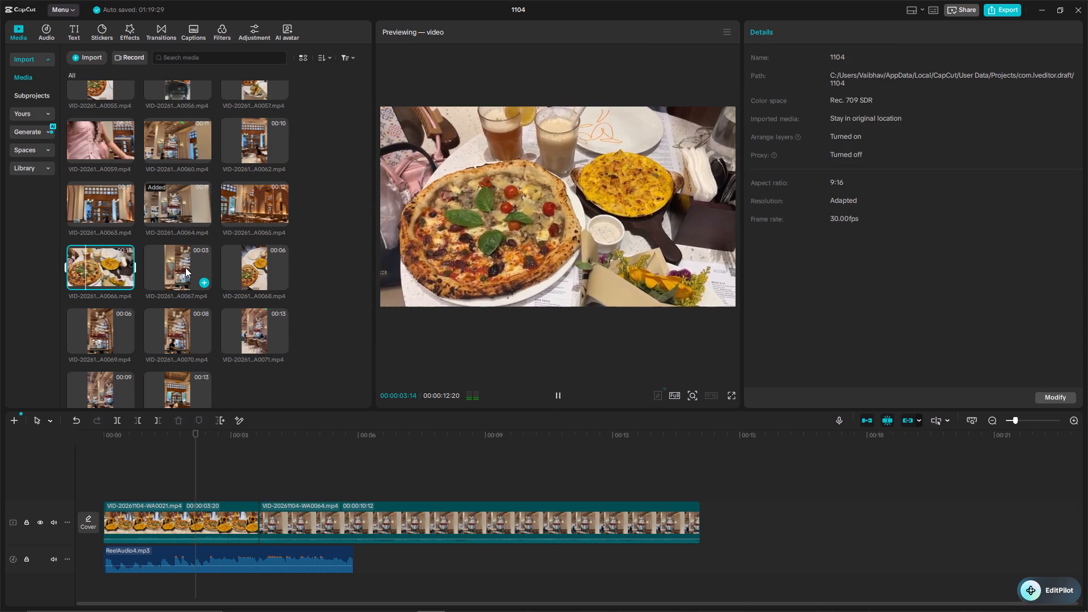
left_click(185, 267, "shift")
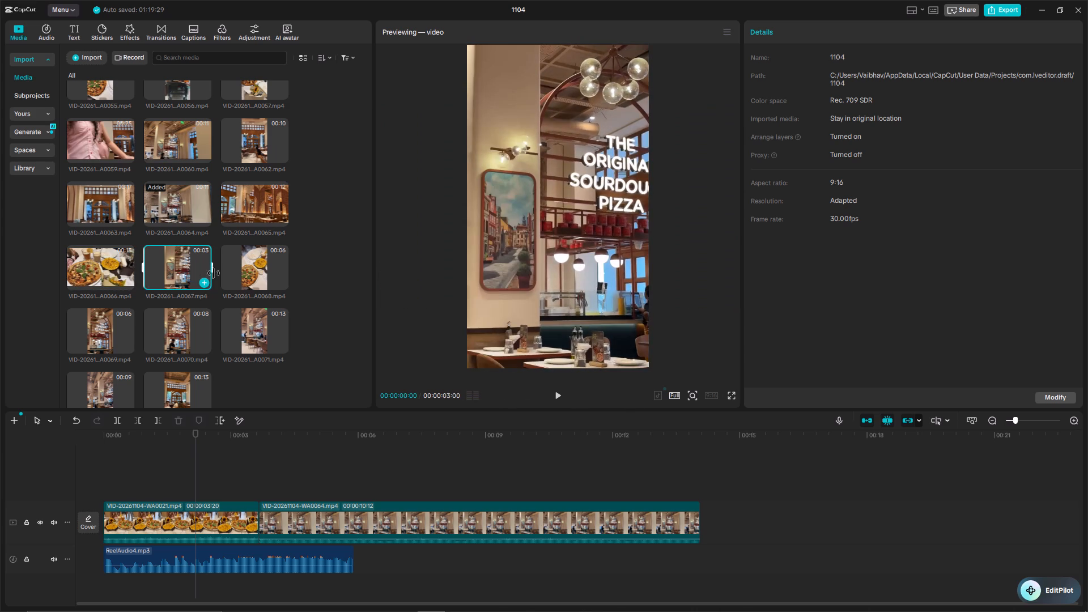
left_click(239, 269, "shift")
scroll(260, 280, "down", 1, "shift")
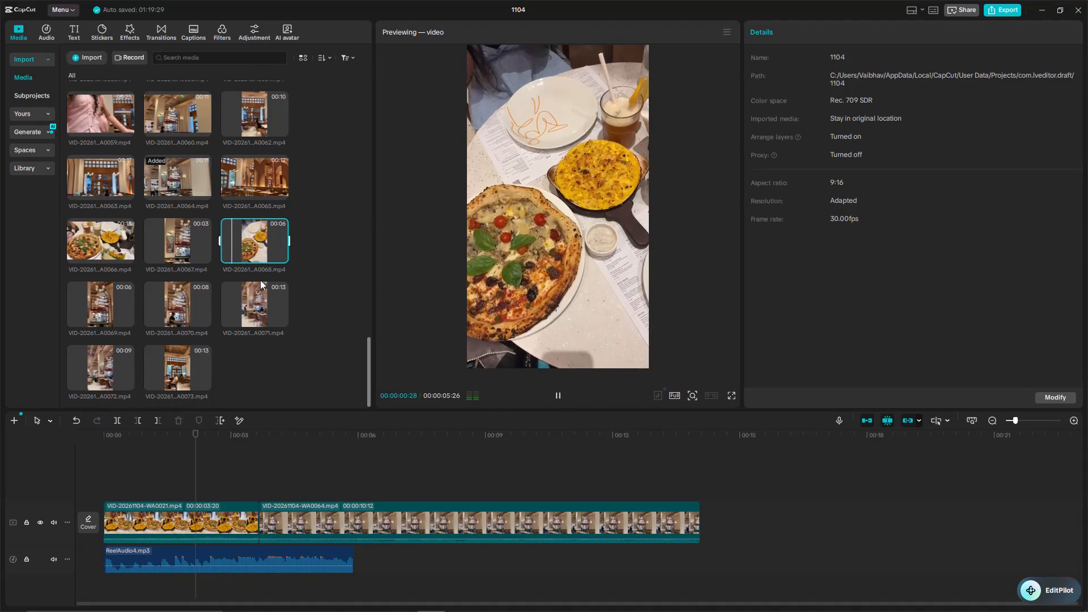
left_click(109, 300, "shift")
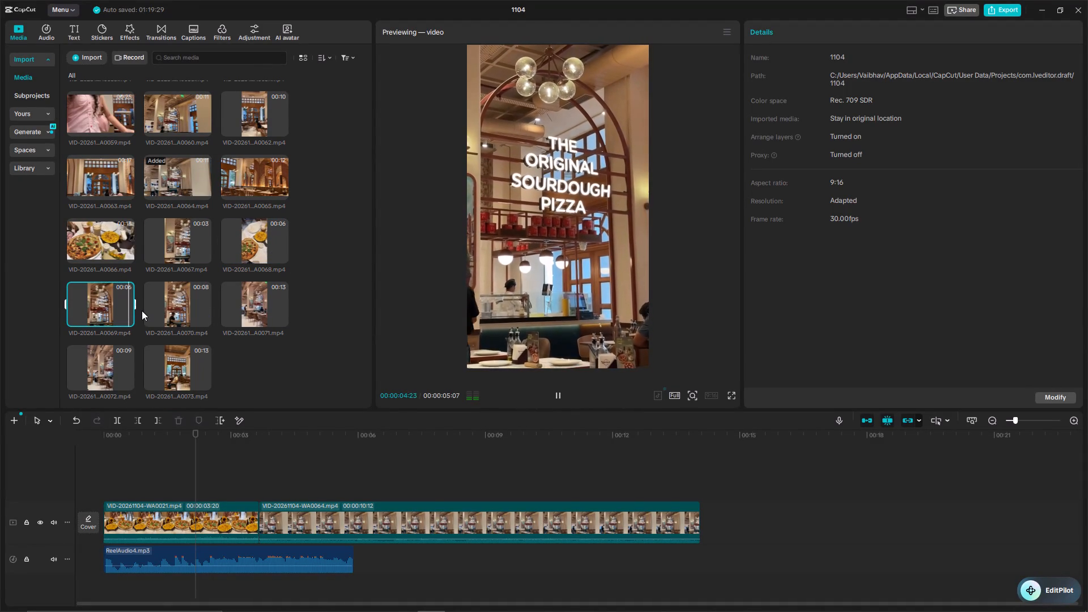
left_click(172, 304, "shift")
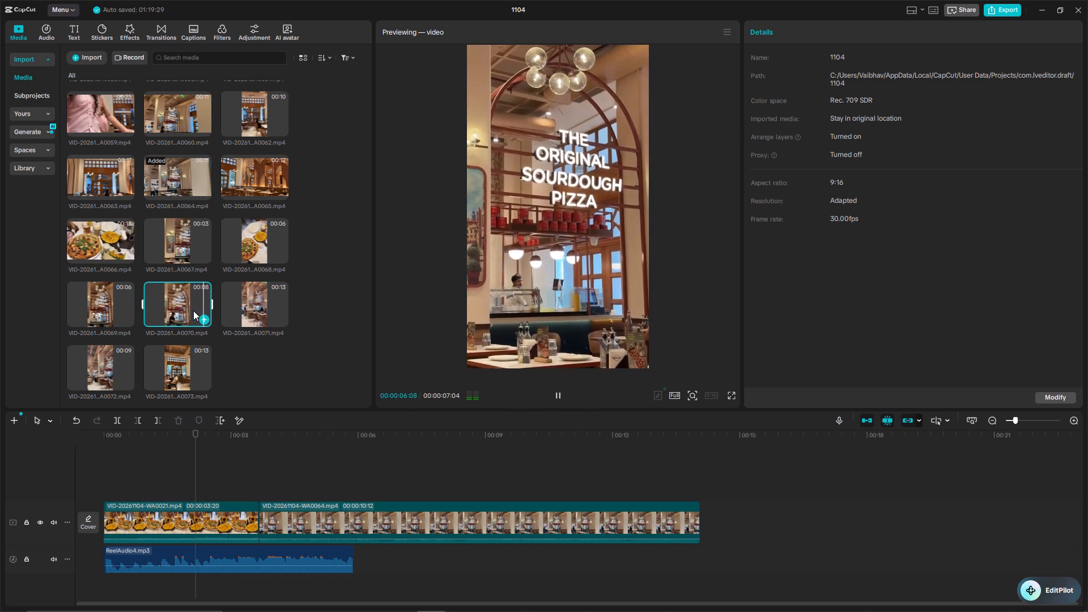
left_click(258, 301, "shift")
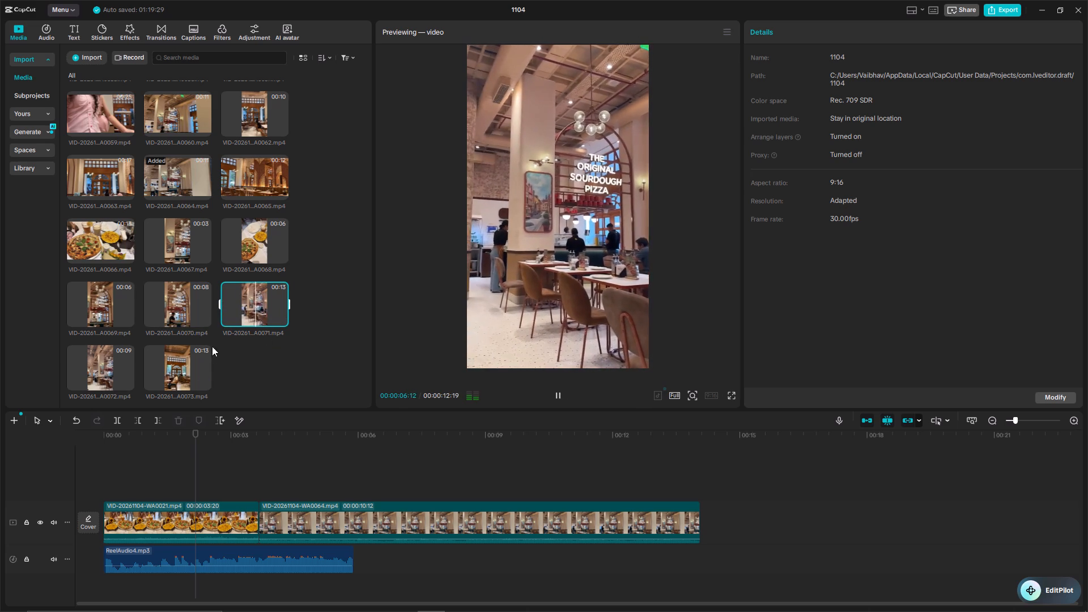
left_click(95, 365, "shift")
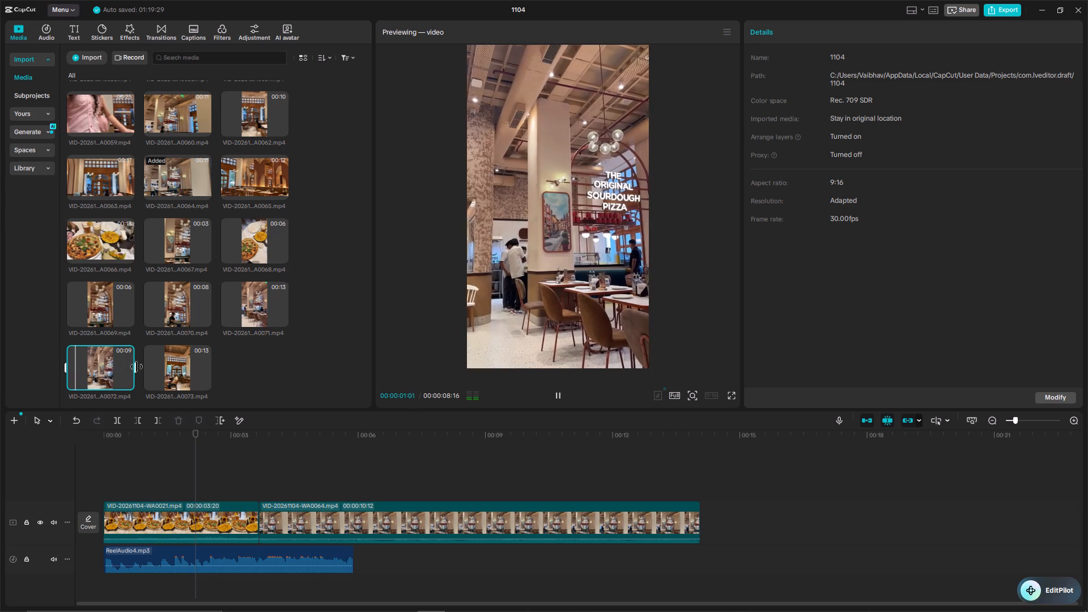
left_click(182, 371, "shift")
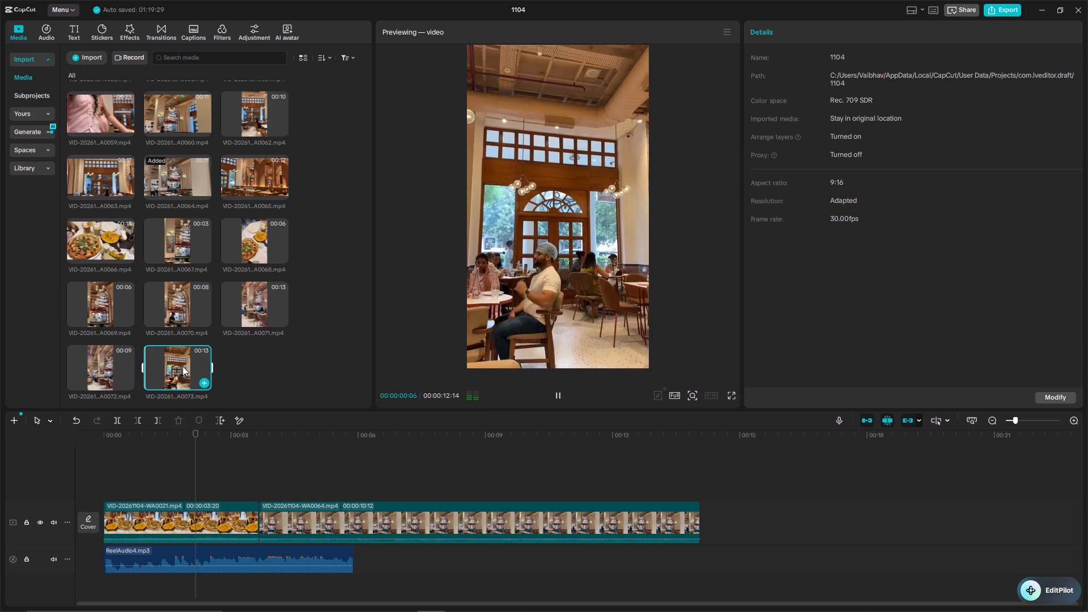
Delete the A0073 clip from the imported media.
left_click_drag(255, 364, 198, 367, "shift")
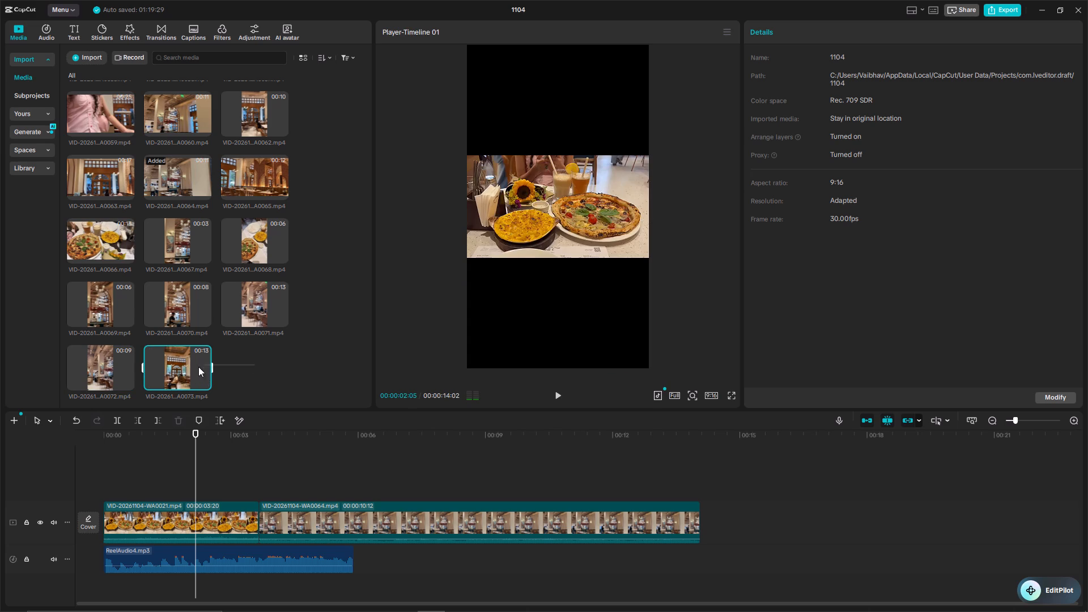
left_click_drag(198, 367, 192, 368, "shift")
key("Delete")
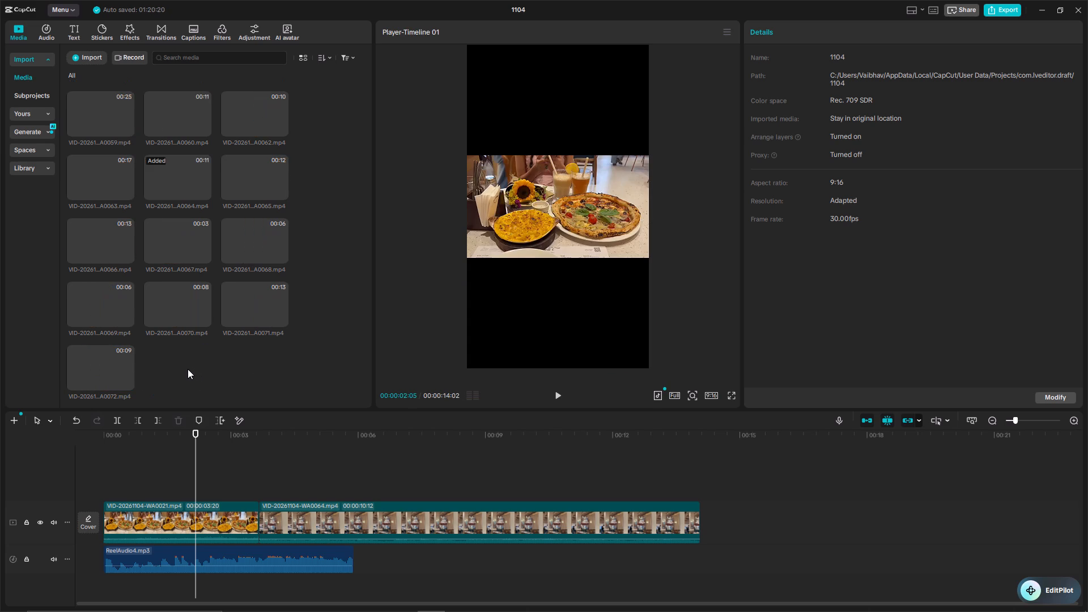
Preview the opening seconds of the vertical restaurant interior clip A0072.
left_click(115, 352, "shift")
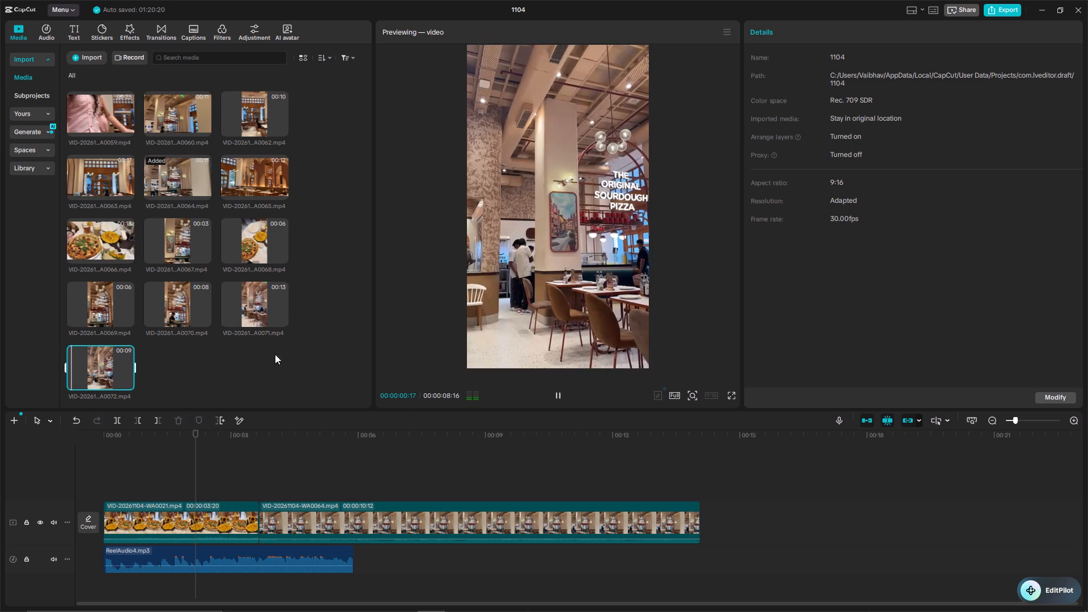
left_click(562, 392, "shift")
Play back the timeline across the cut from the WA0021 food clip to the WA0064 interior clip.
left_click_drag(195, 433, 158, 435, "shift")
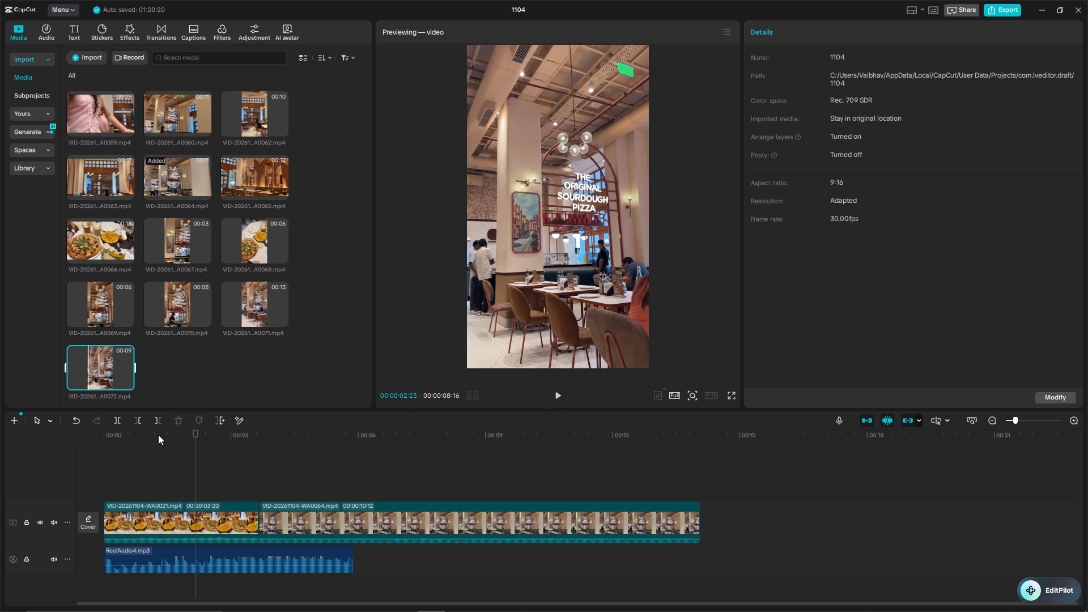
left_click_drag(158, 435, 129, 436, "shift")
left_click_drag(189, 433, 153, 436, "shift")
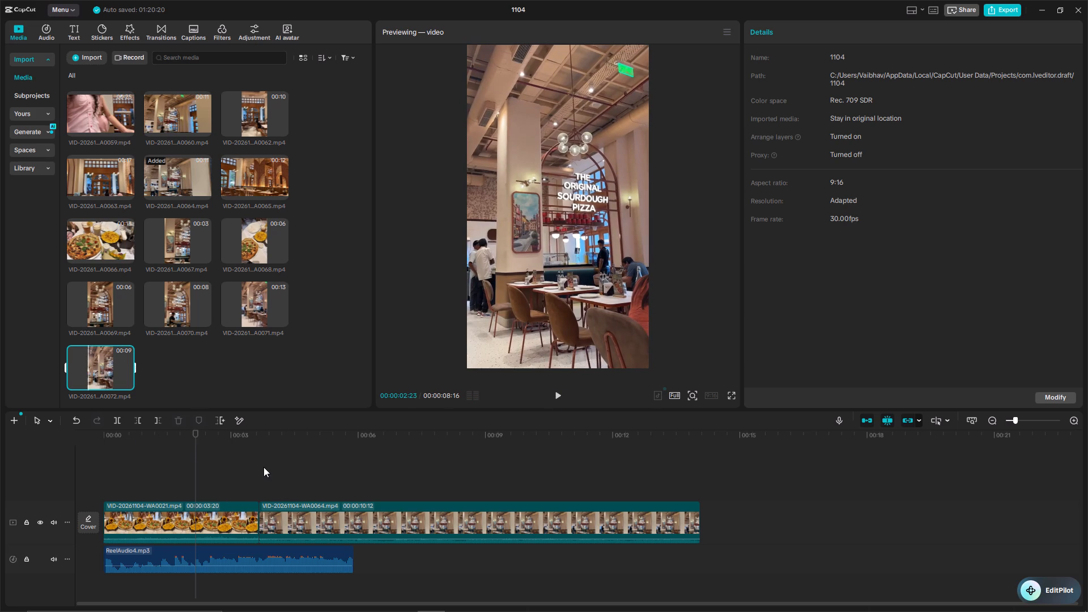
left_click(263, 467, "shift")
left_click_drag(261, 433, 134, 451, "shift")
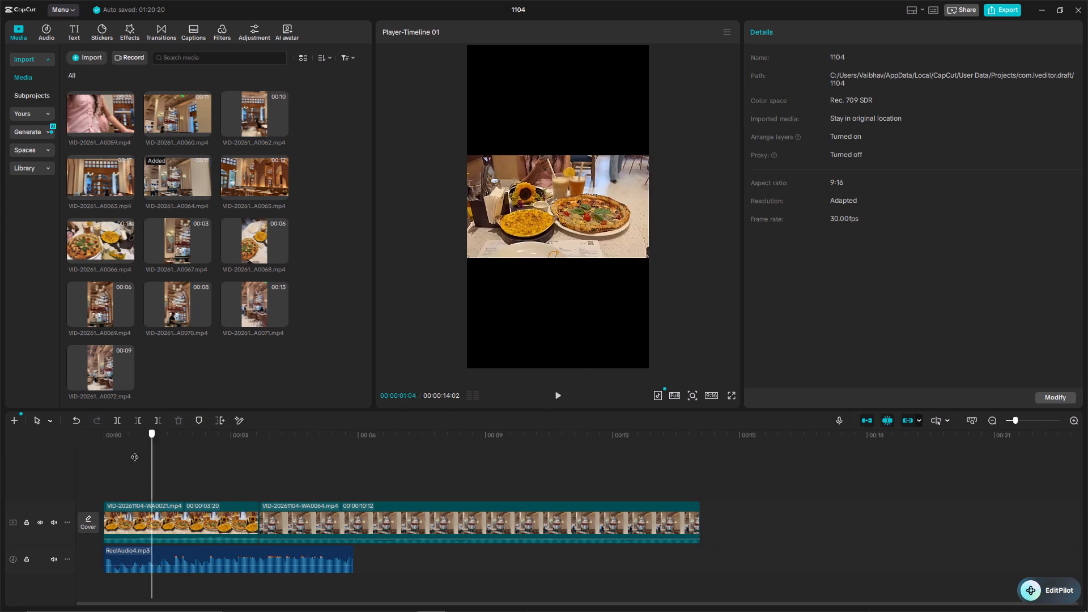
left_click_drag(134, 451, 165, 460, "shift")
left_click(558, 393, "shift")
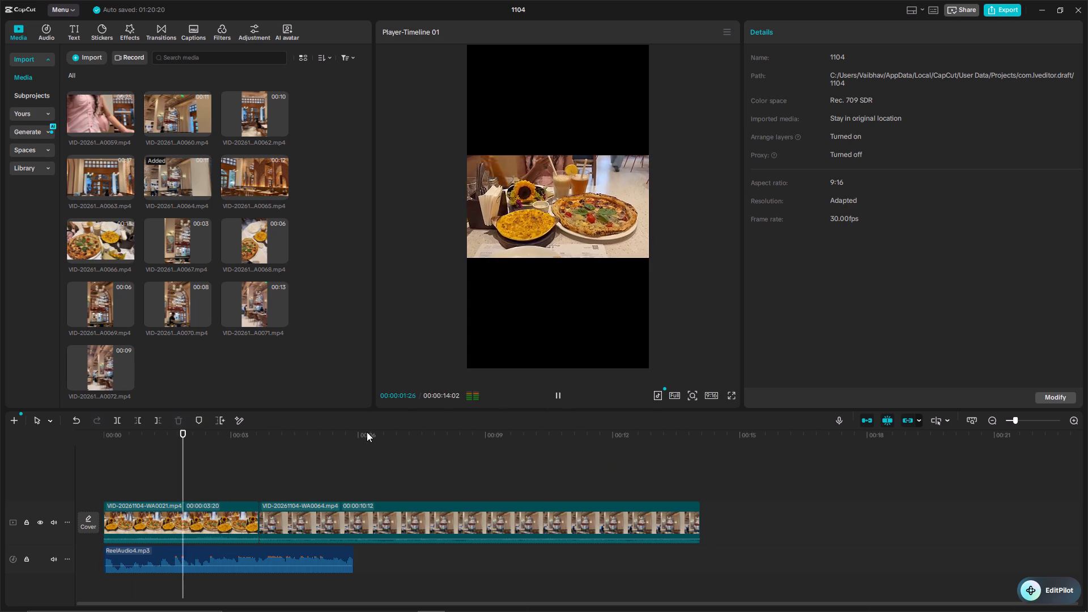
left_click(558, 393, "shift")
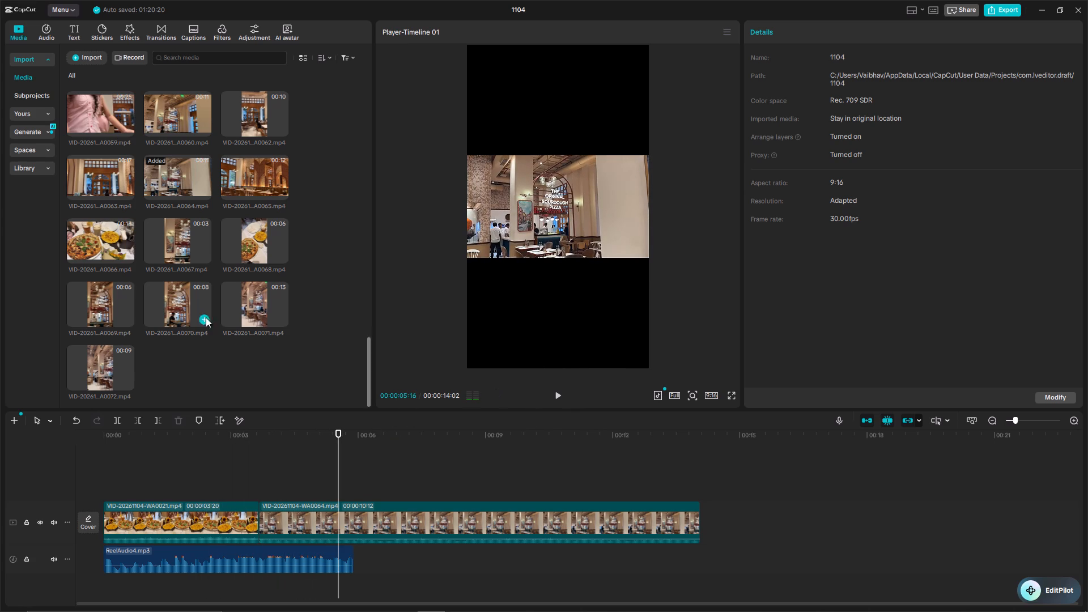
Browse the imported audio, photos and video clips for further footage to use in the reel.
scroll(228, 304, "up", 8, "shift")
scroll(226, 294, "down", 2, "shift")
scroll(226, 294, "up", 7, "shift")
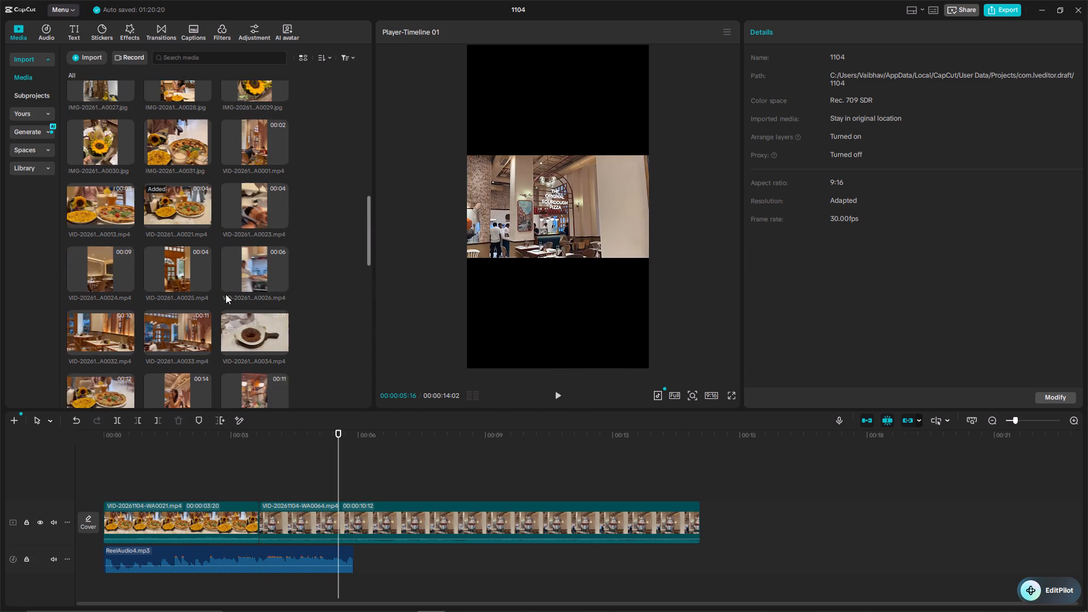
scroll(226, 294, "down", 2, "shift")
scroll(202, 290, "up", 2, "shift")
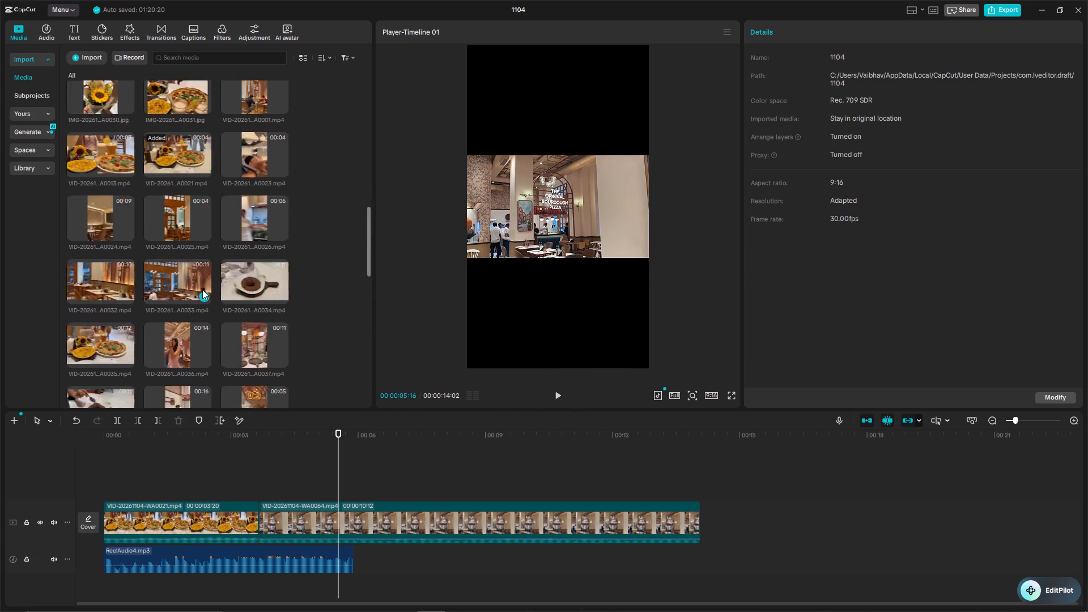
scroll(202, 290, "up", 10, "shift")
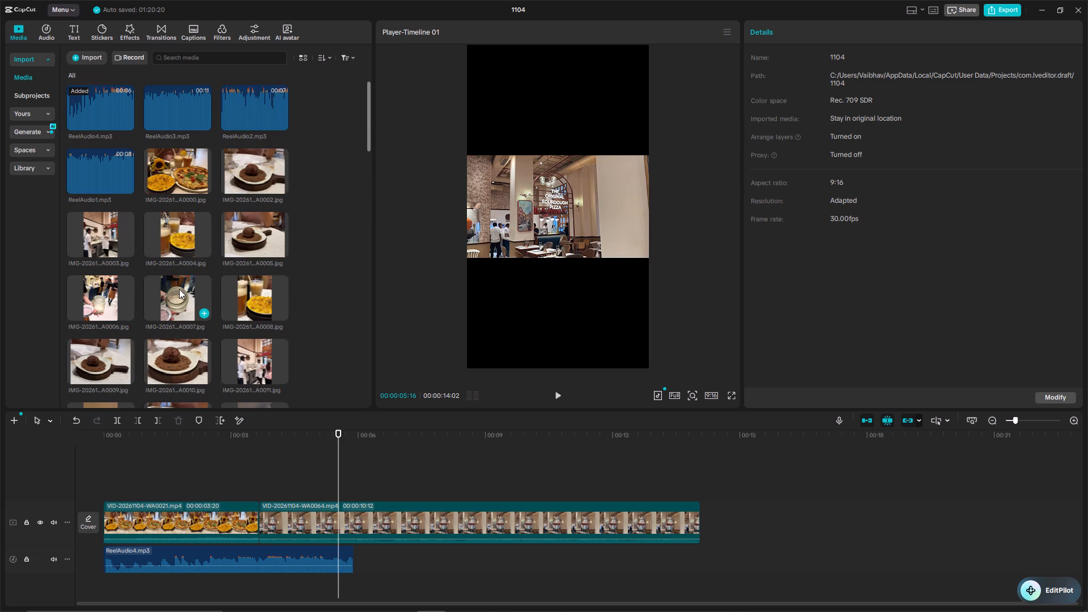
scroll(179, 289, "up", 4, "shift")
scroll(179, 289, "down", 10, "shift")
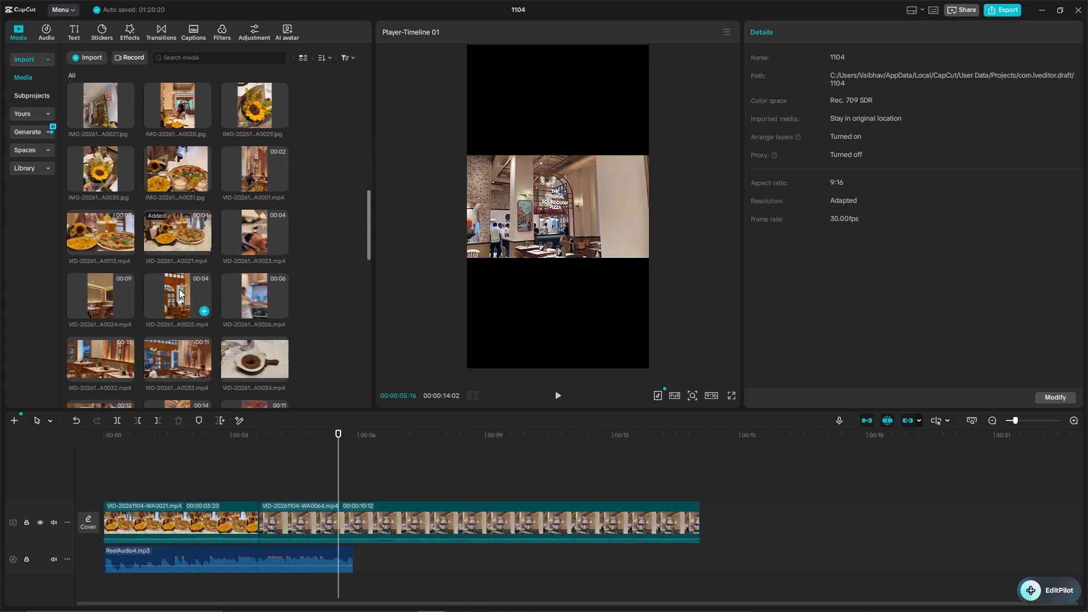
scroll(179, 289, "down", 1, "shift")
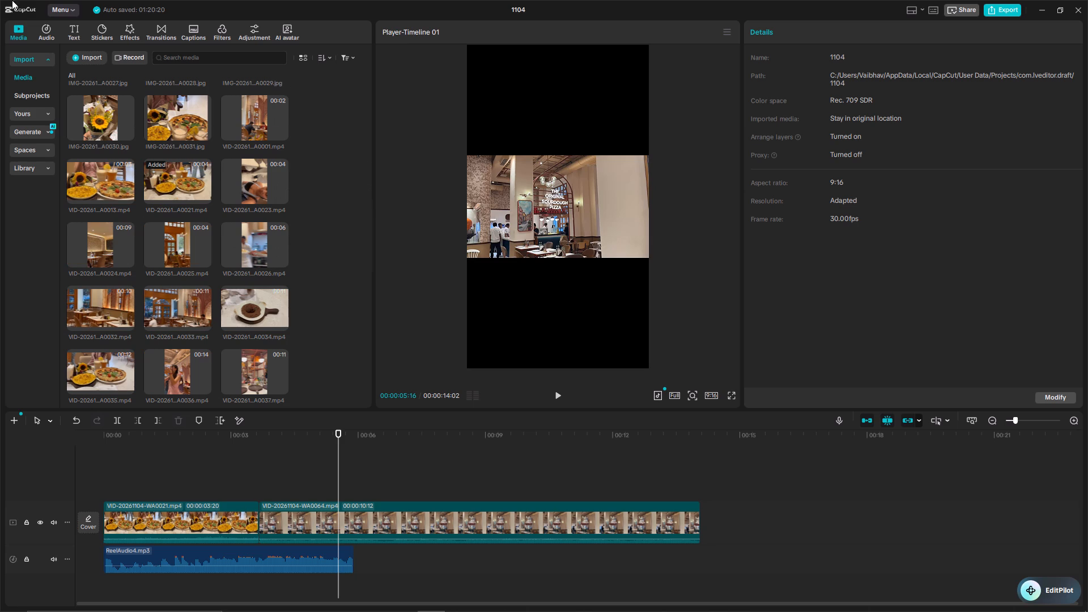
scroll(146, 252, "down", 5, "shift")
scroll(165, 250, "up", 2, "shift")
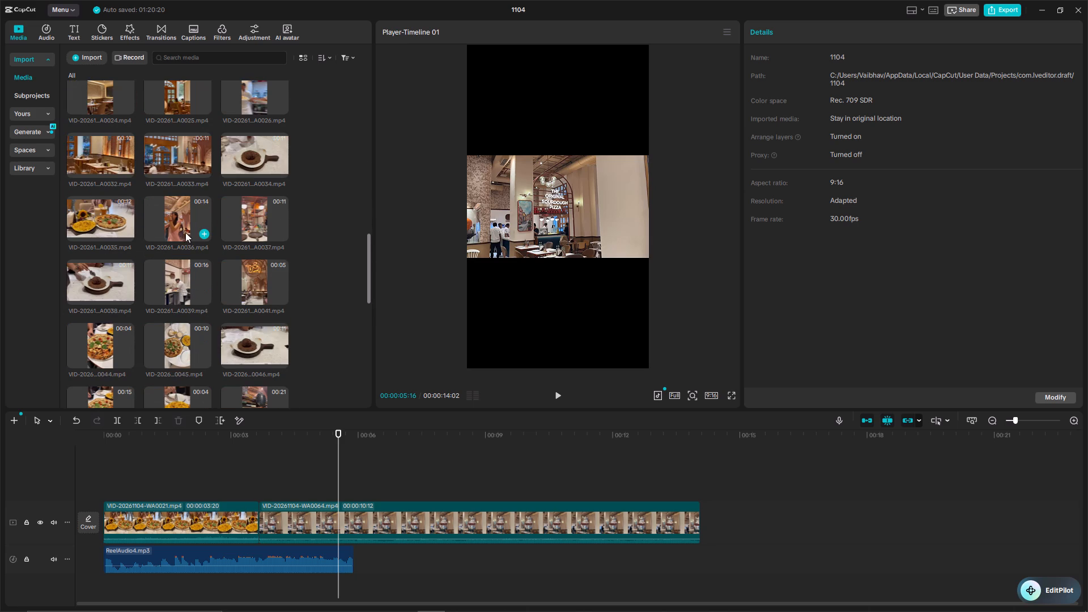
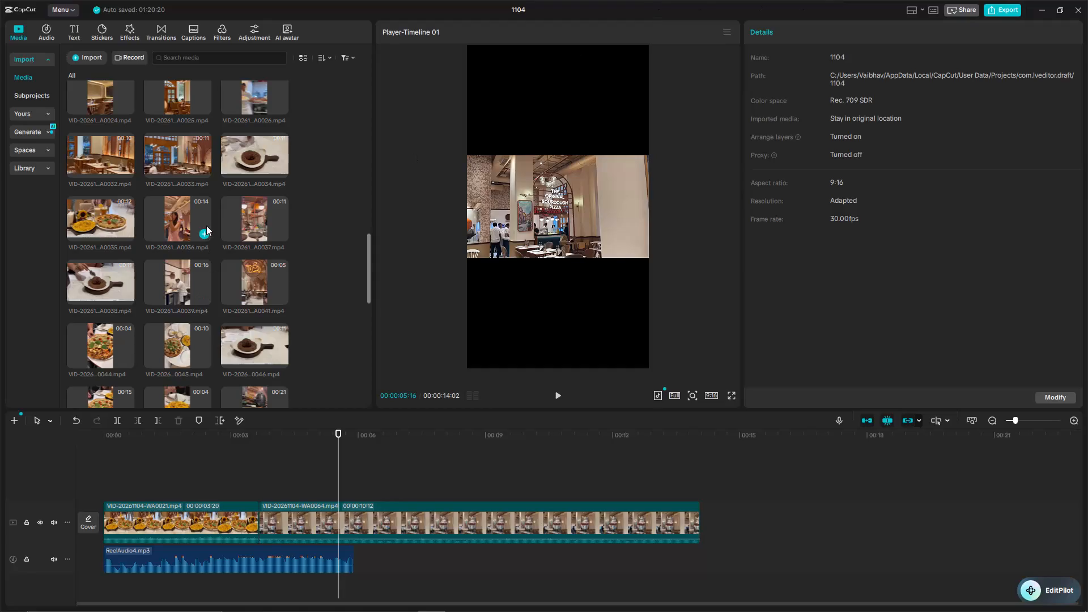
Preview the landscape A0059 clip of two women and add it to the timeline directly after the WA0064 interior clip.
scroll(211, 254, "down", 5, "shift")
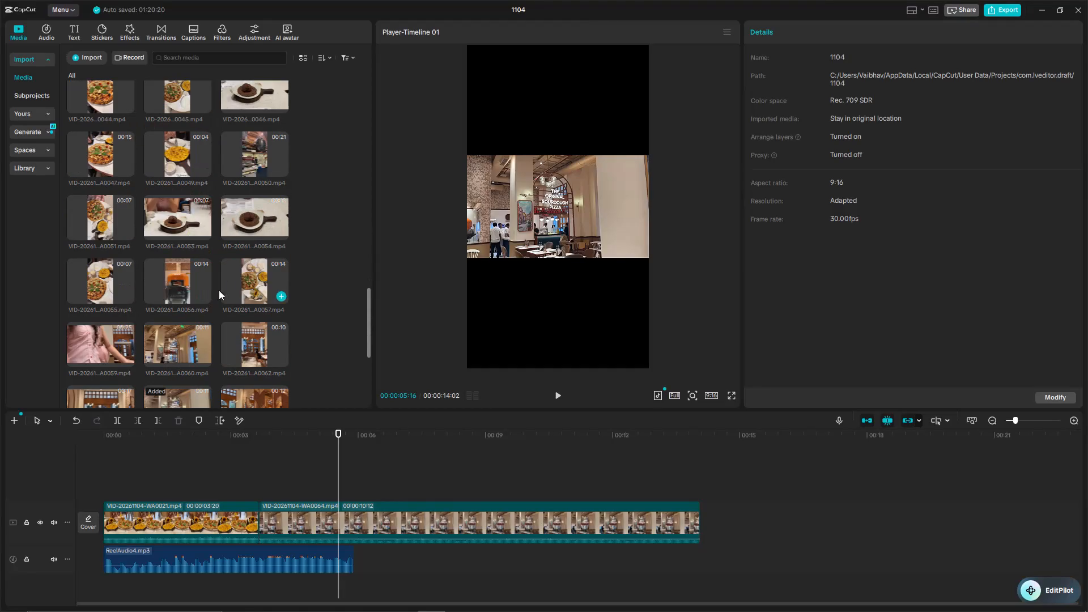
left_click(95, 355, "shift")
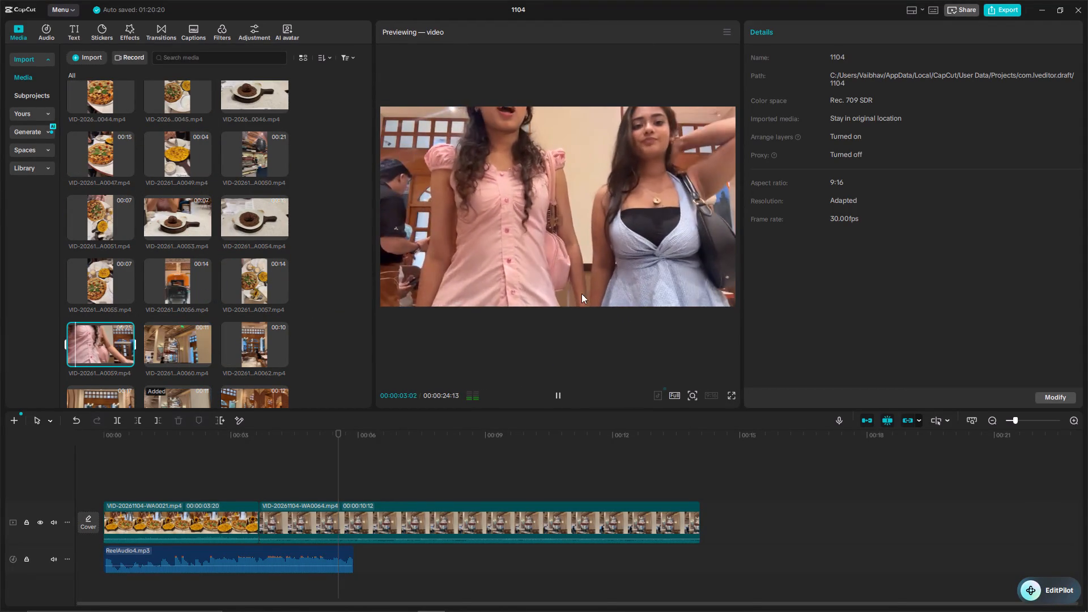
left_click(562, 396, "shift")
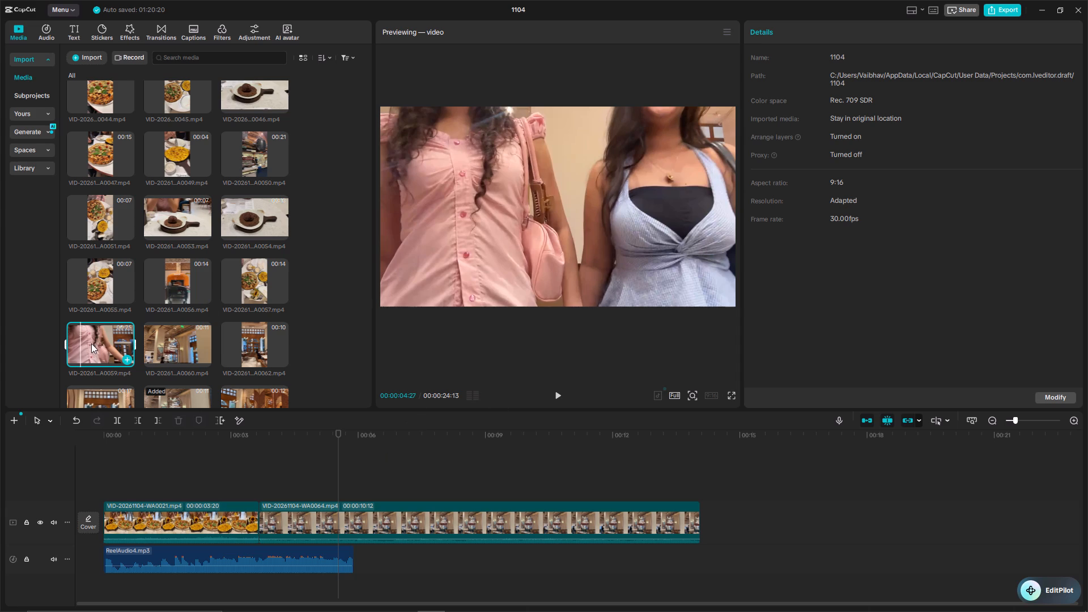
left_click_drag(87, 340, 703, 521, "shift")
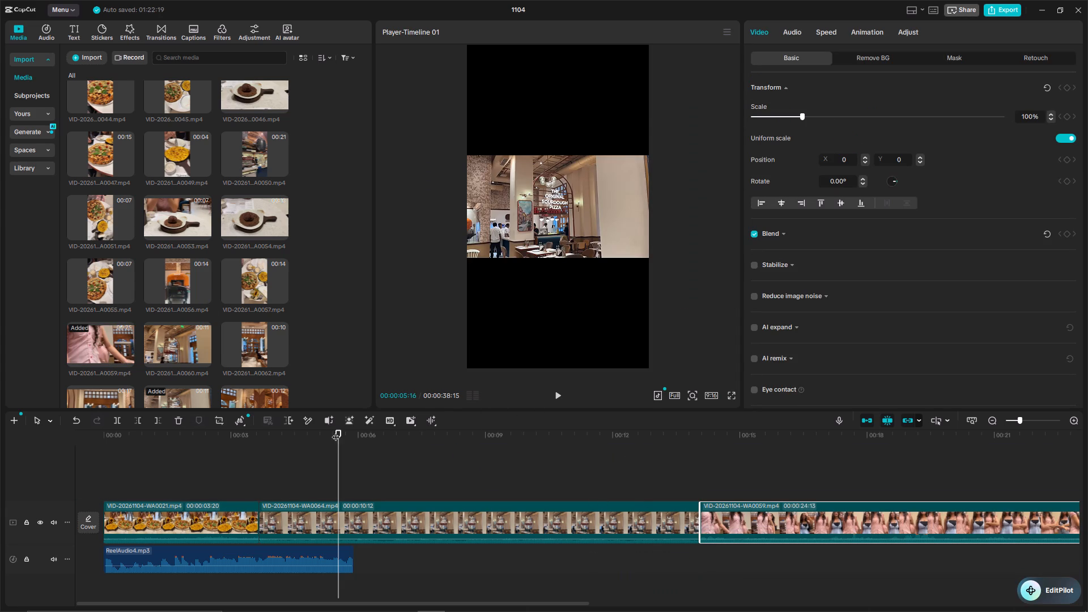
Scrub through the WA0059 clip on the timeline to examine which portion is usable for the reel.
left_click_drag(336, 431, 699, 473, "shift")
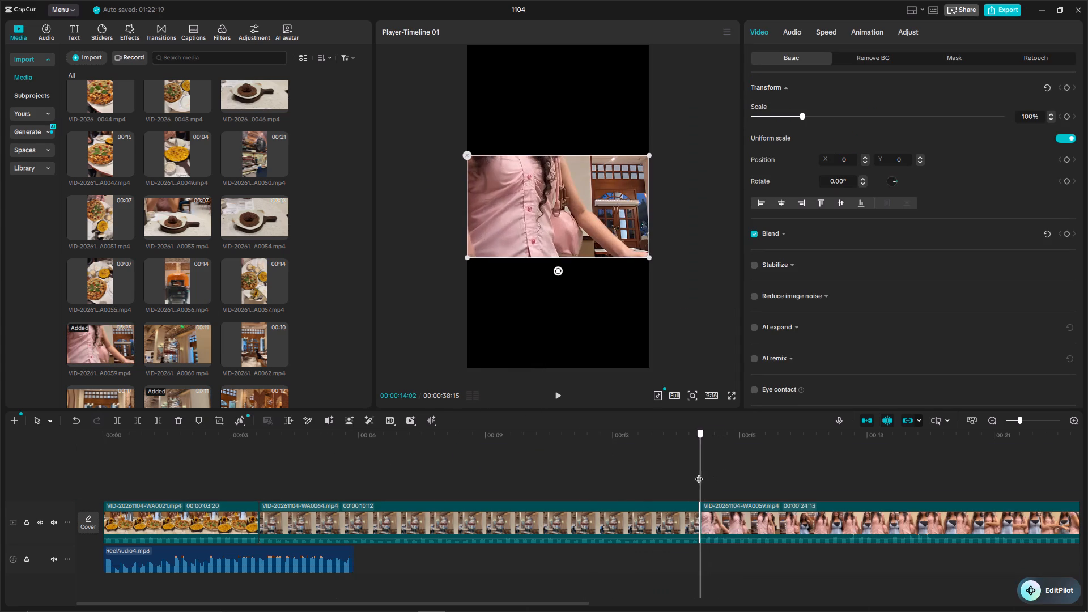
left_click_drag(699, 473, 803, 478, "shift")
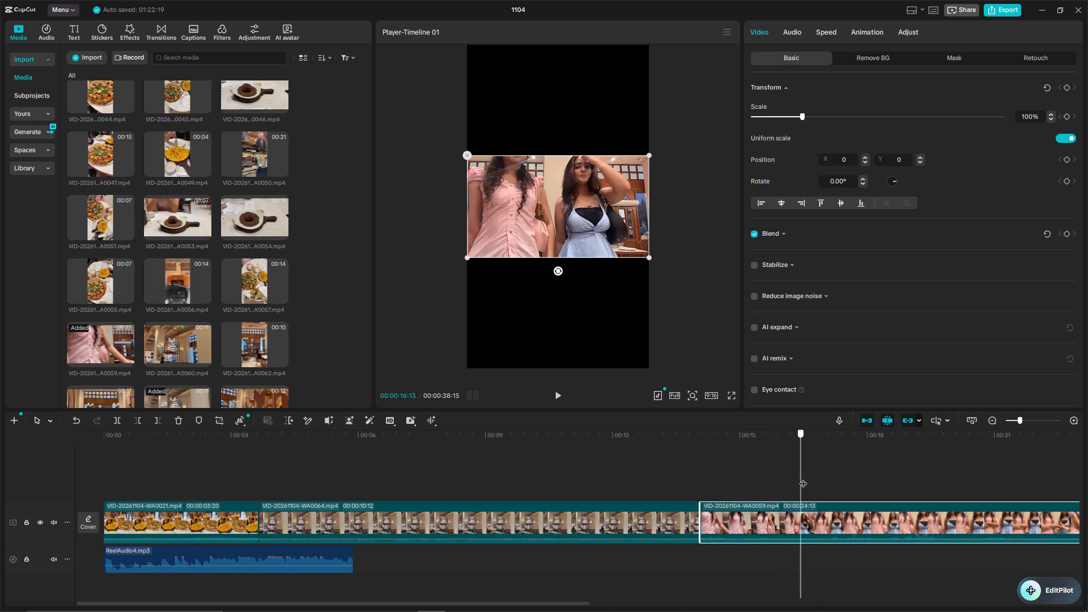
left_click_drag(803, 478, 842, 481, "shift")
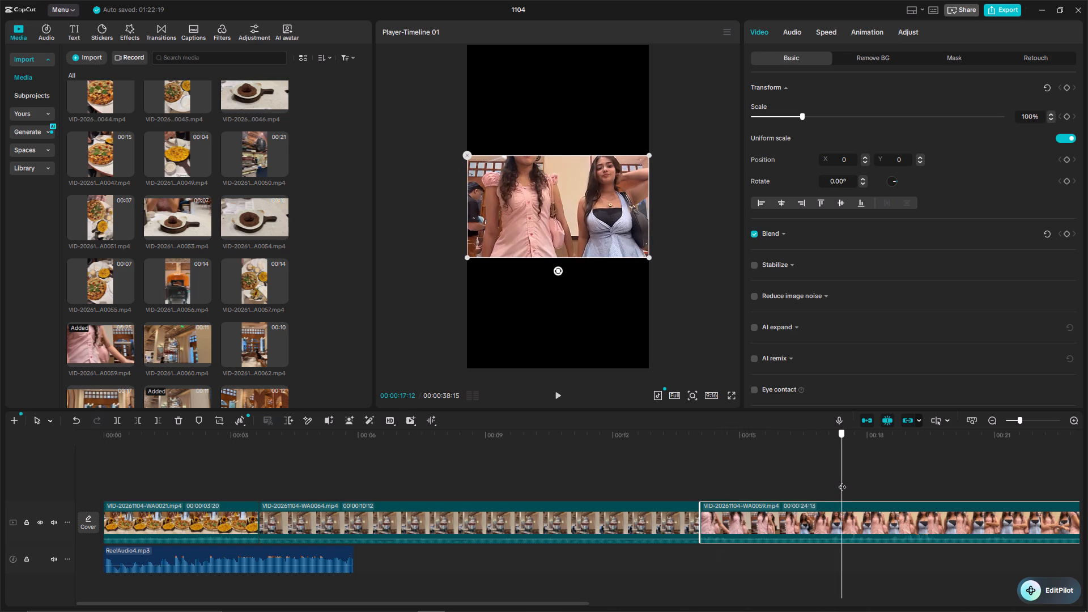
left_click_drag(842, 481, 847, 481, "shift")
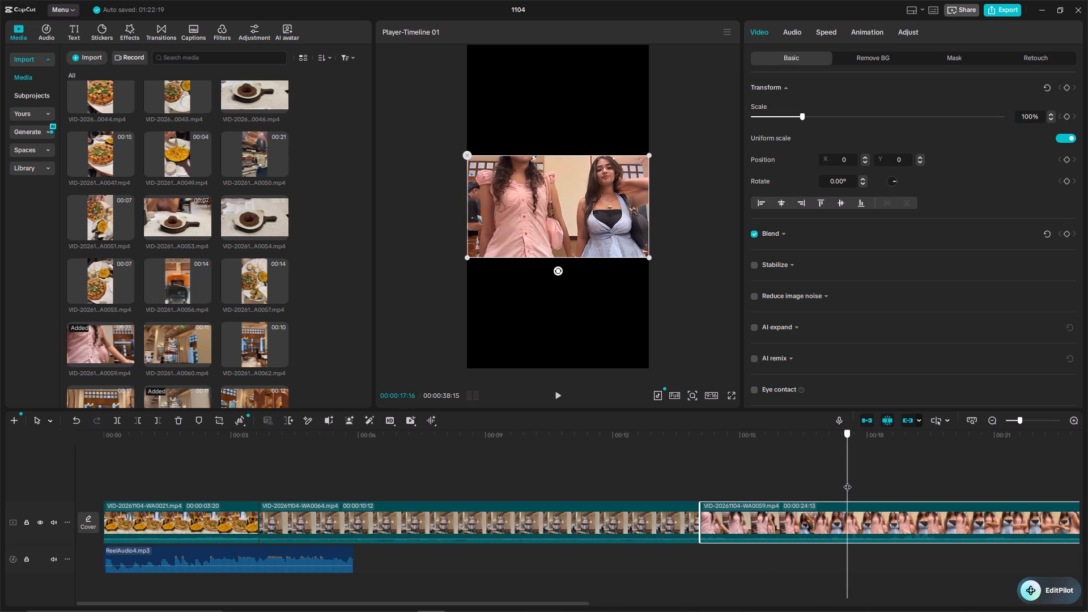
left_click_drag(847, 481, 853, 481, "shift")
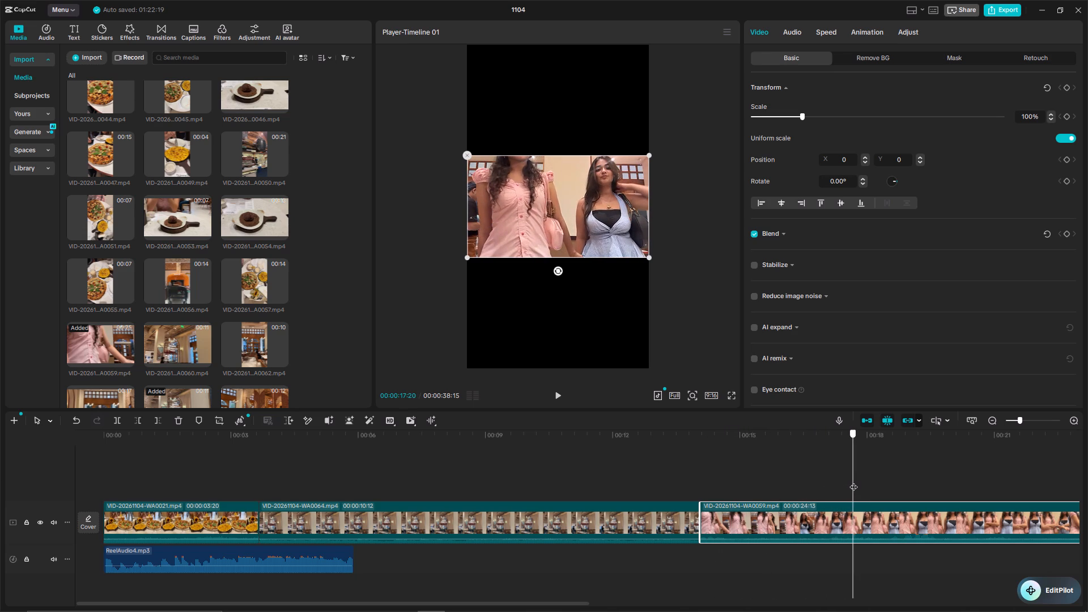
left_click_drag(853, 481, 835, 465, "shift")
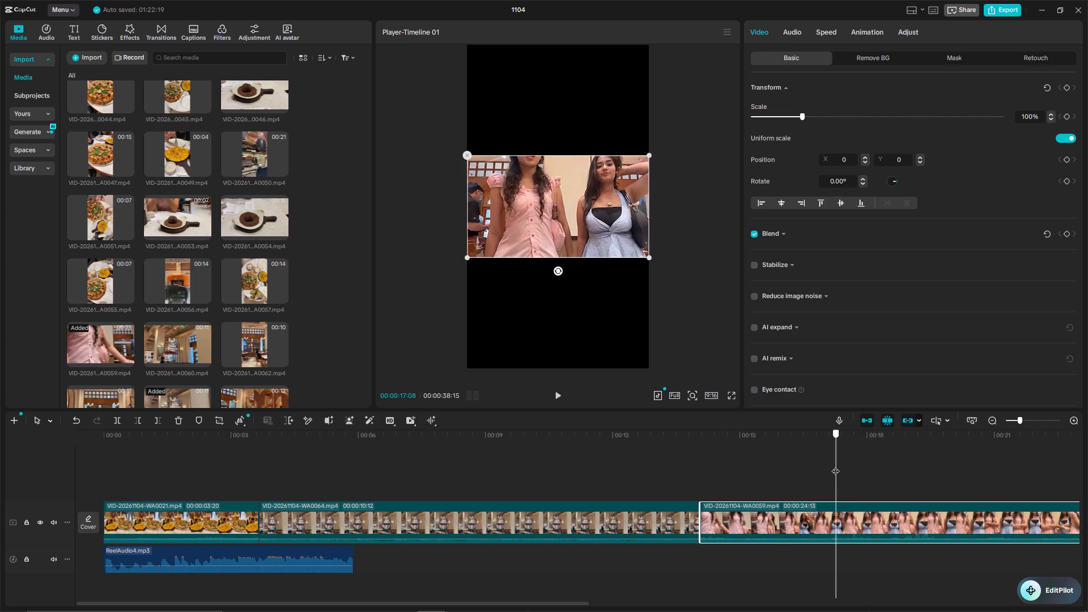
left_click_drag(835, 465, 962, 474, "shift")
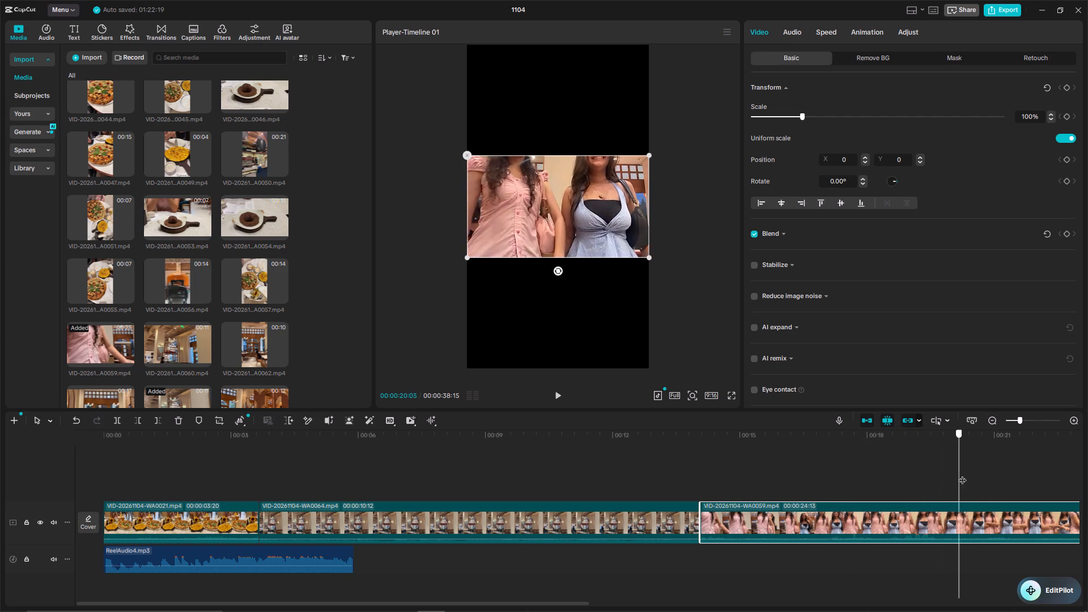
left_click_drag(962, 474, 1017, 485, "shift")
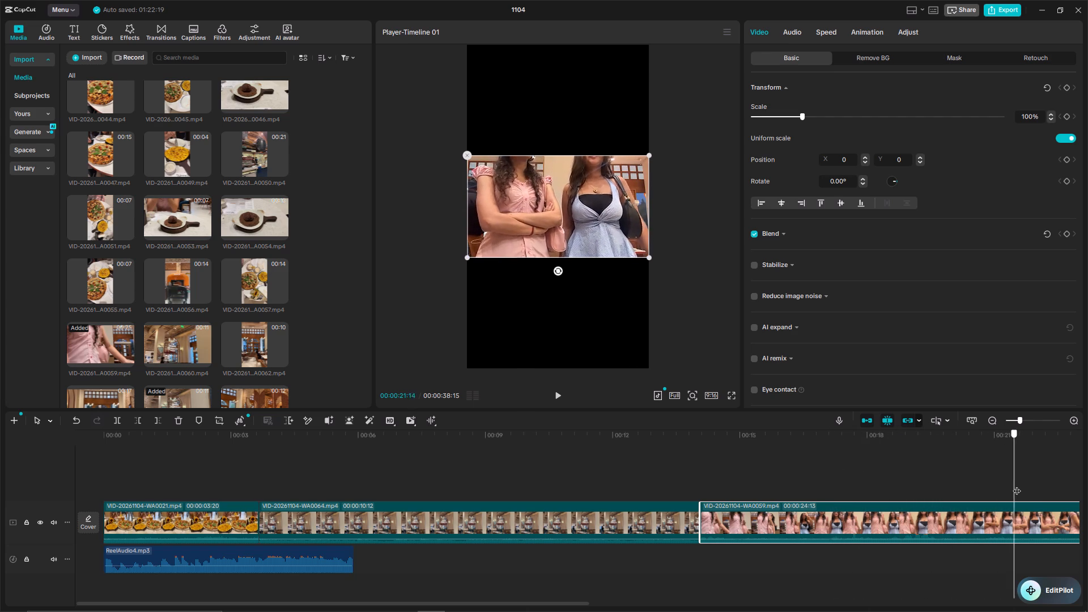
left_click_drag(1017, 485, 905, 492, "shift")
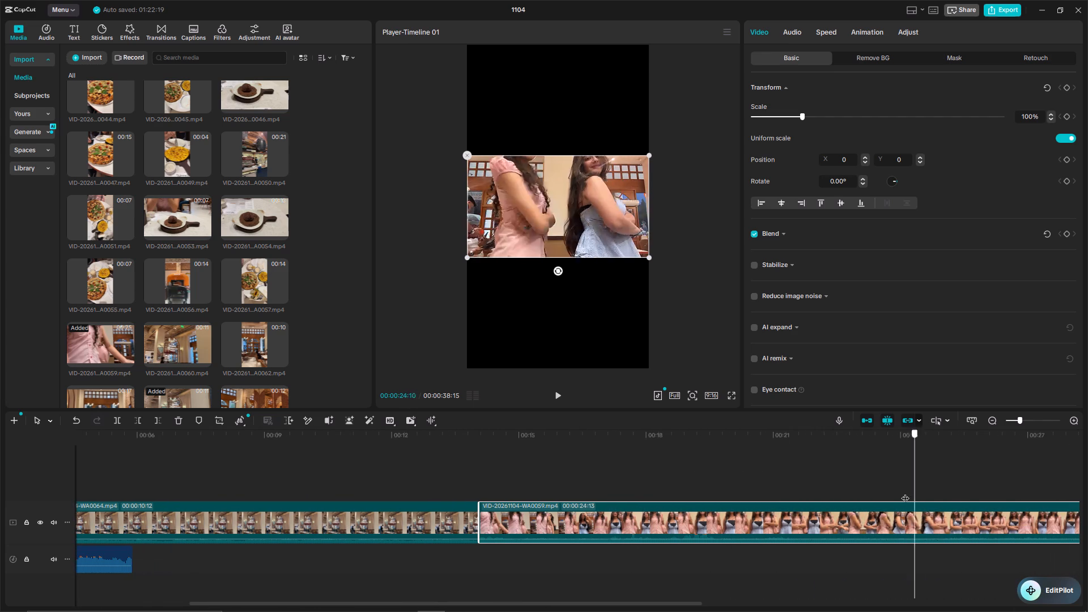
left_click_drag(905, 492, 708, 456, "shift")
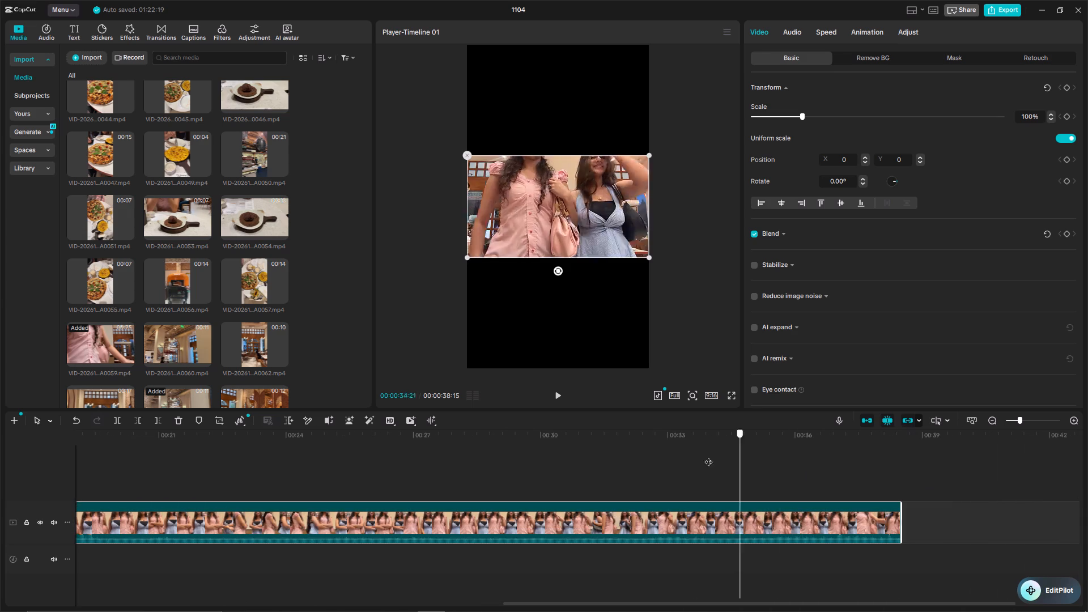
left_click_drag(708, 456, 120, 406, "shift")
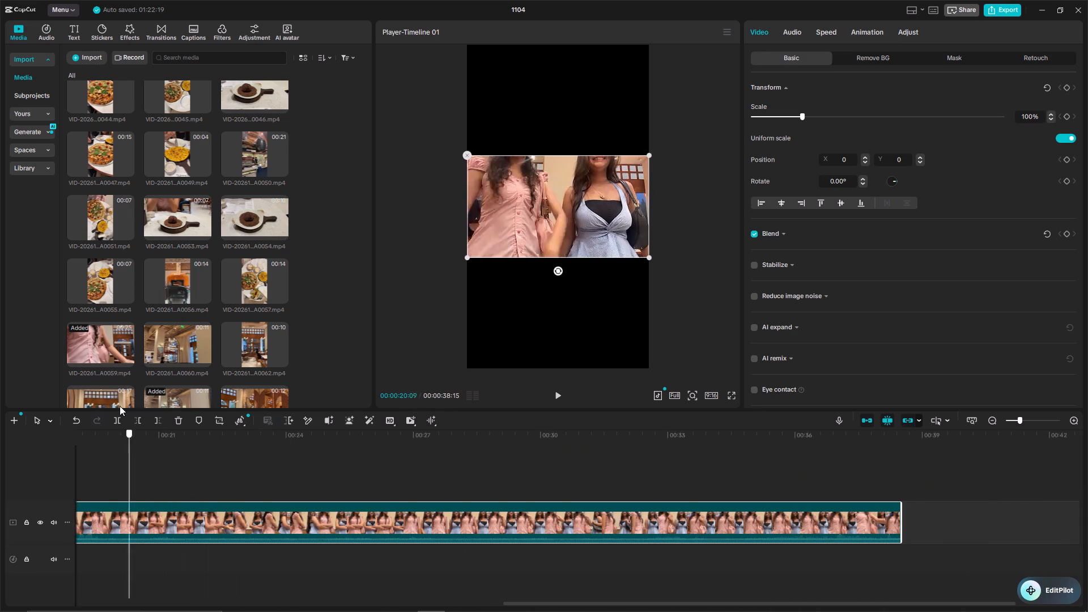
left_click_drag(120, 406, 101, 406, "shift")
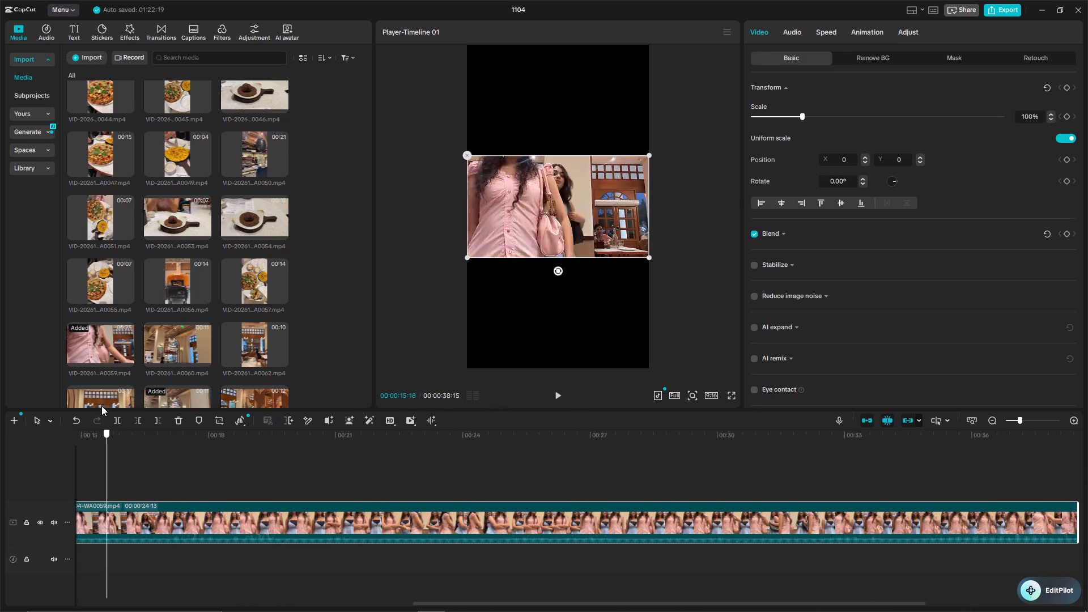
Split the WA0059 clip at 00:00:20:04, just before the women cross their arms, and delete the portion before the cut.
left_click_drag(101, 406, 351, 422, "shift")
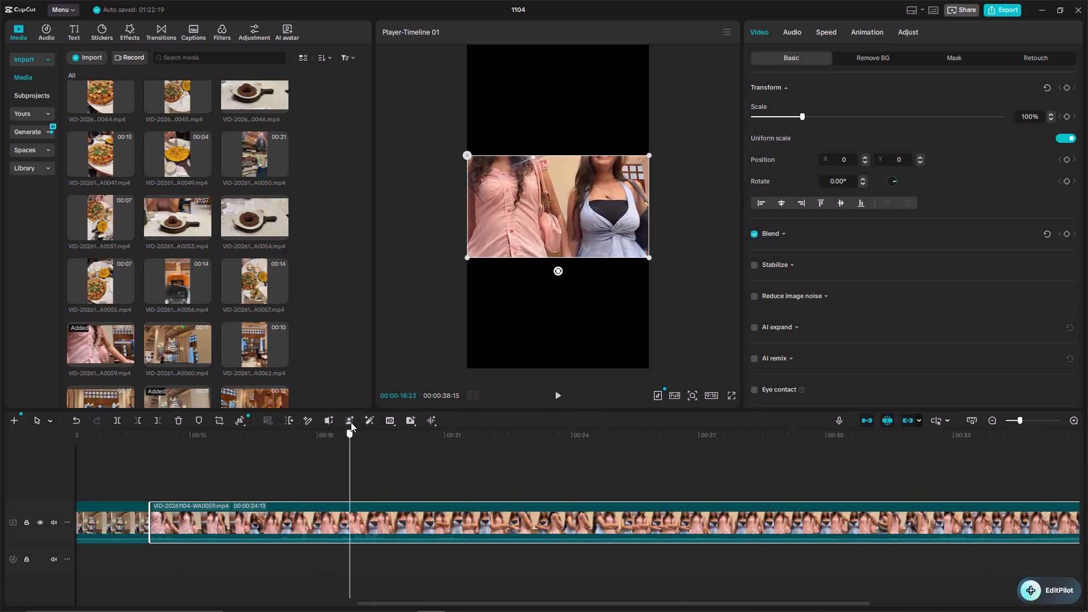
left_click_drag(351, 422, 427, 422, "shift")
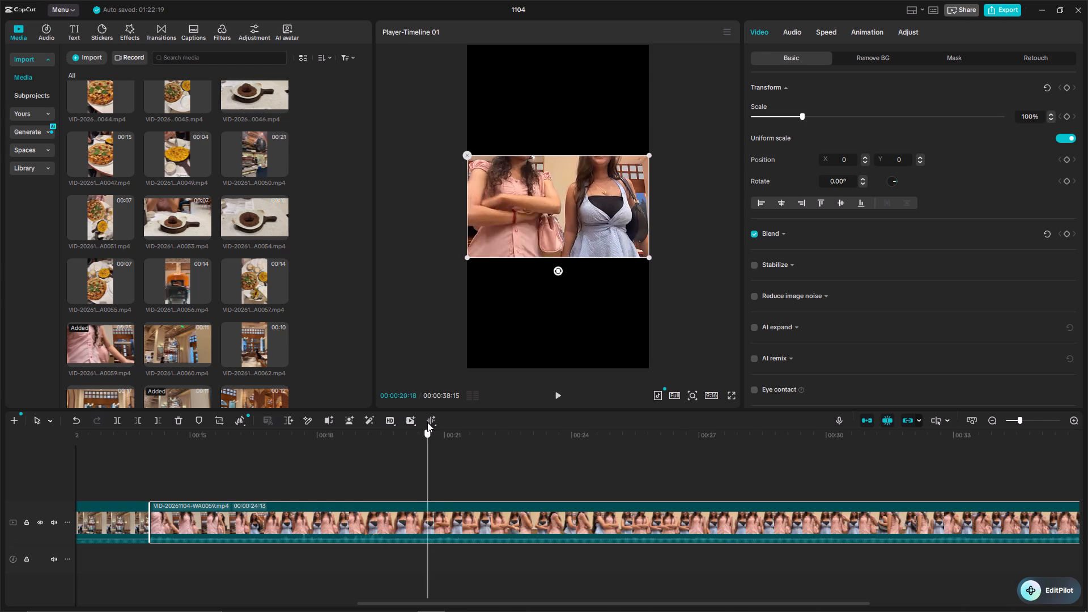
left_click_drag(427, 422, 500, 431, "shift")
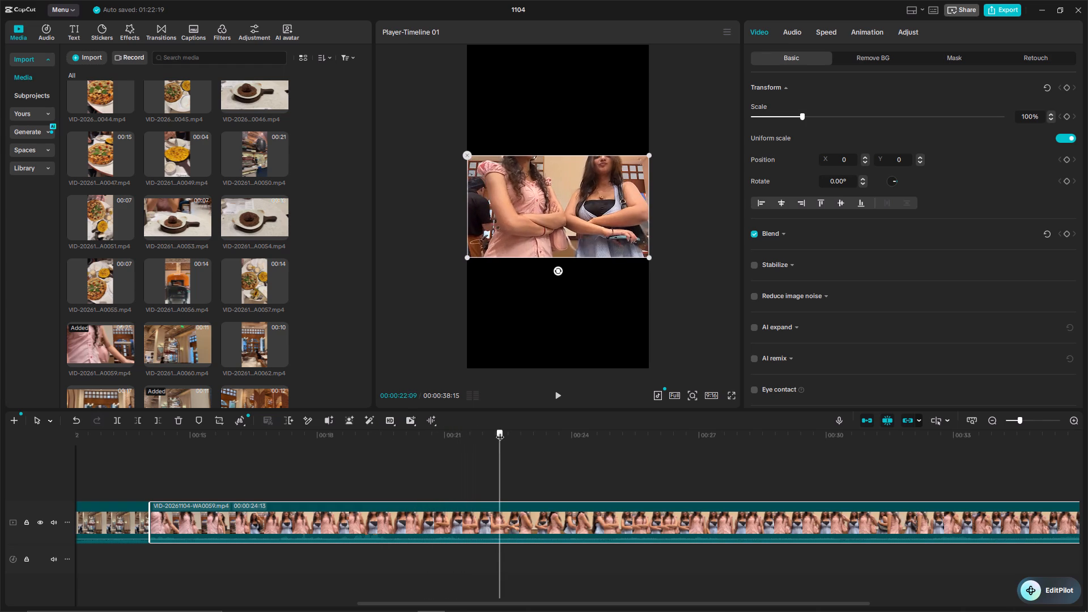
left_click_drag(500, 431, 488, 435, "shift")
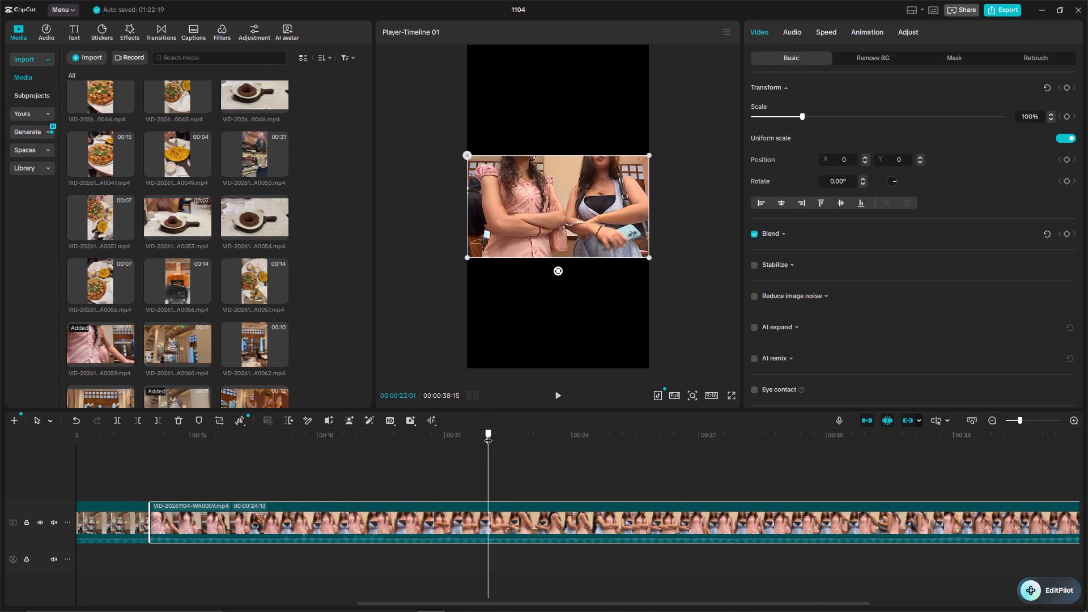
left_click_drag(488, 435, 473, 438, "shift")
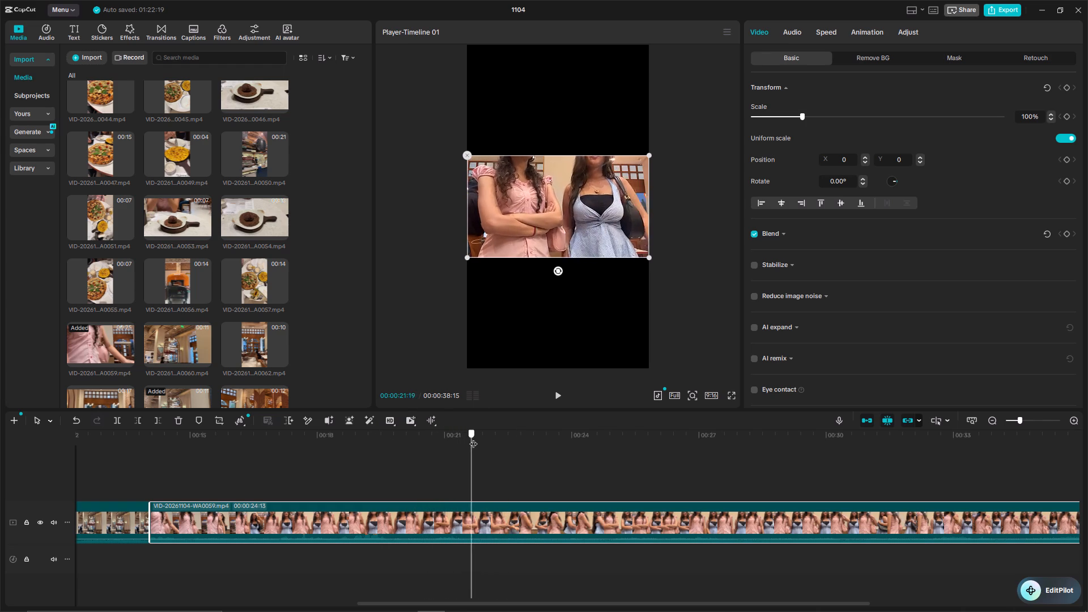
left_click_drag(473, 438, 455, 445, "shift")
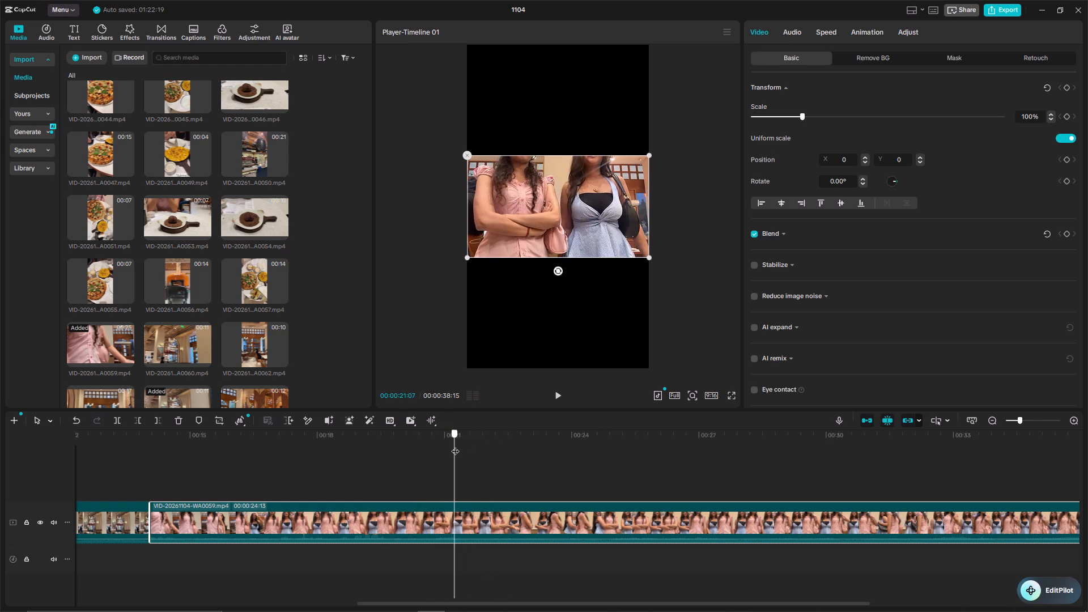
left_click_drag(455, 445, 495, 445, "shift")
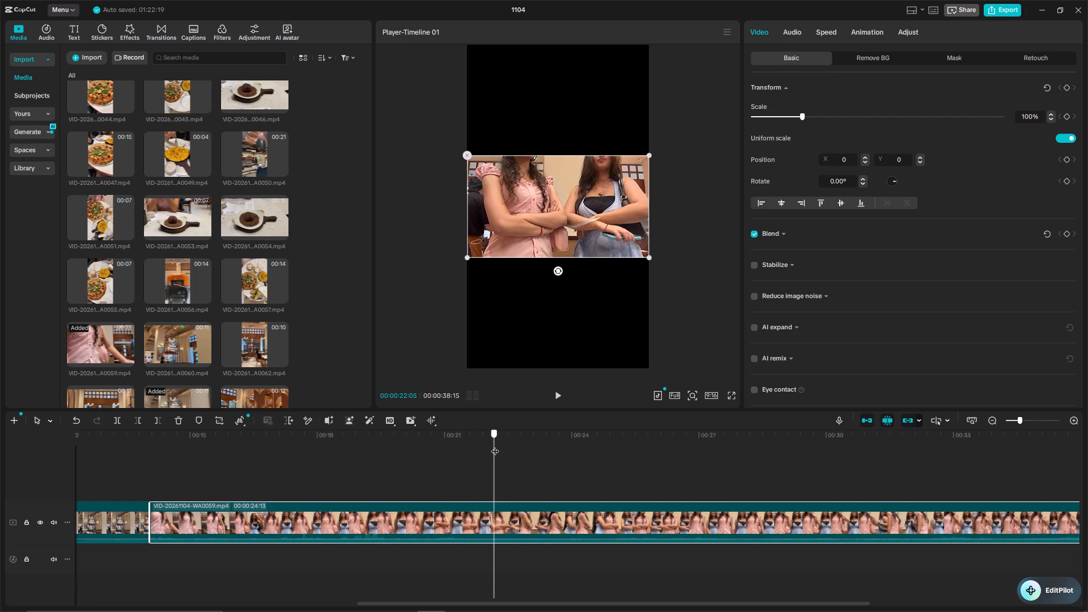
left_click_drag(495, 445, 506, 448, "shift")
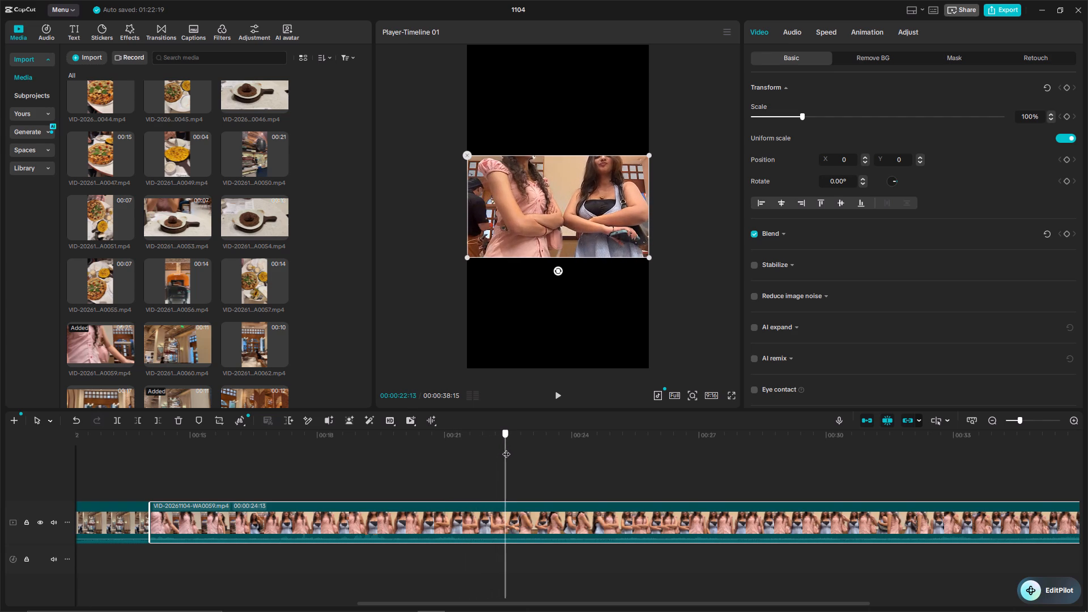
left_click_drag(506, 448, 471, 449, "shift")
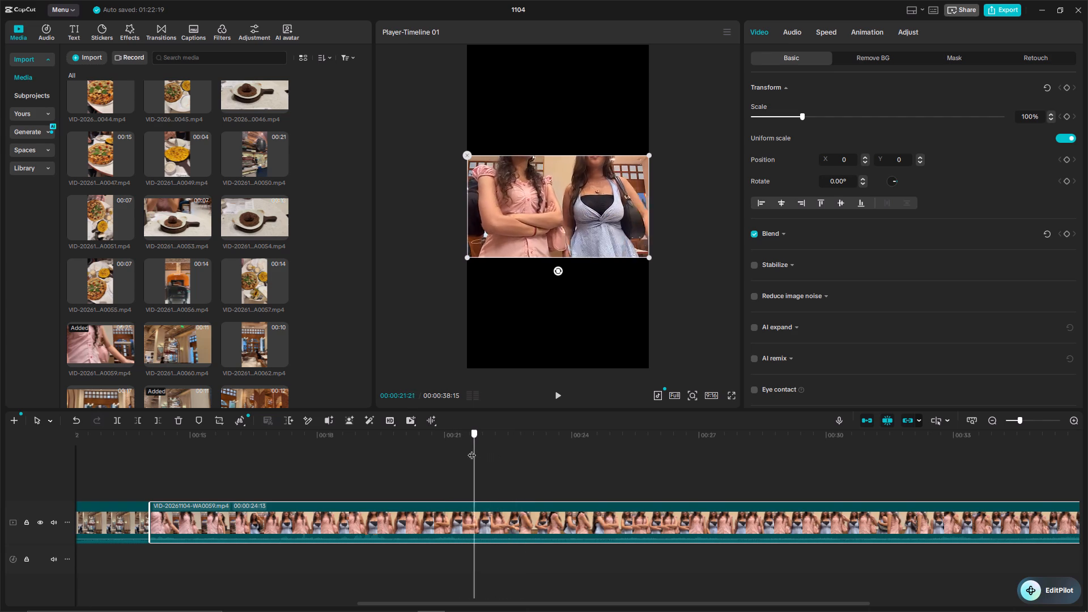
left_click_drag(471, 449, 471, 449, "shift")
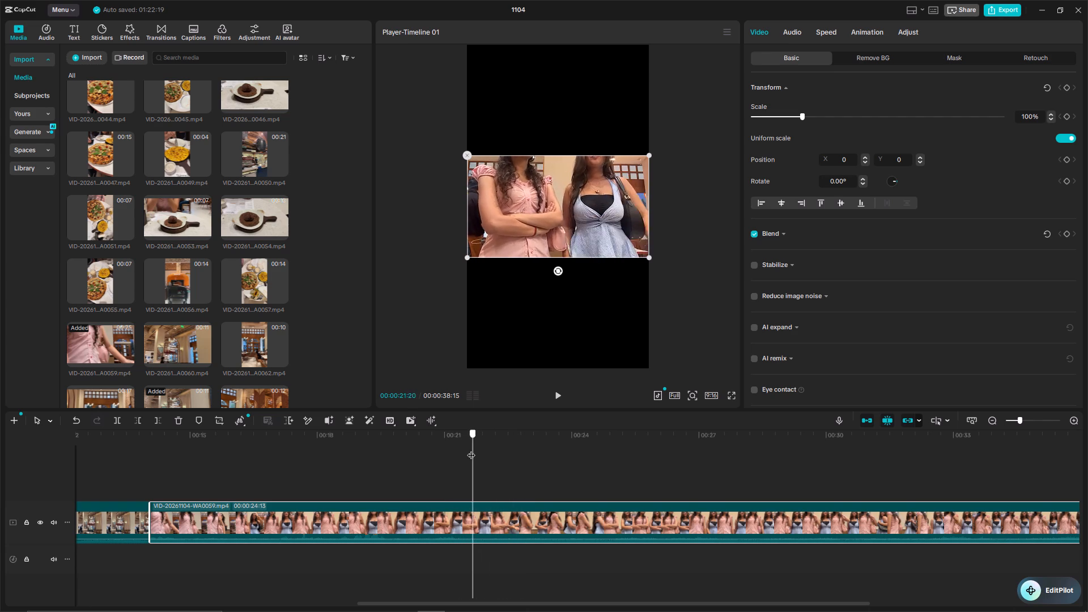
left_click_drag(471, 449, 428, 444, "shift")
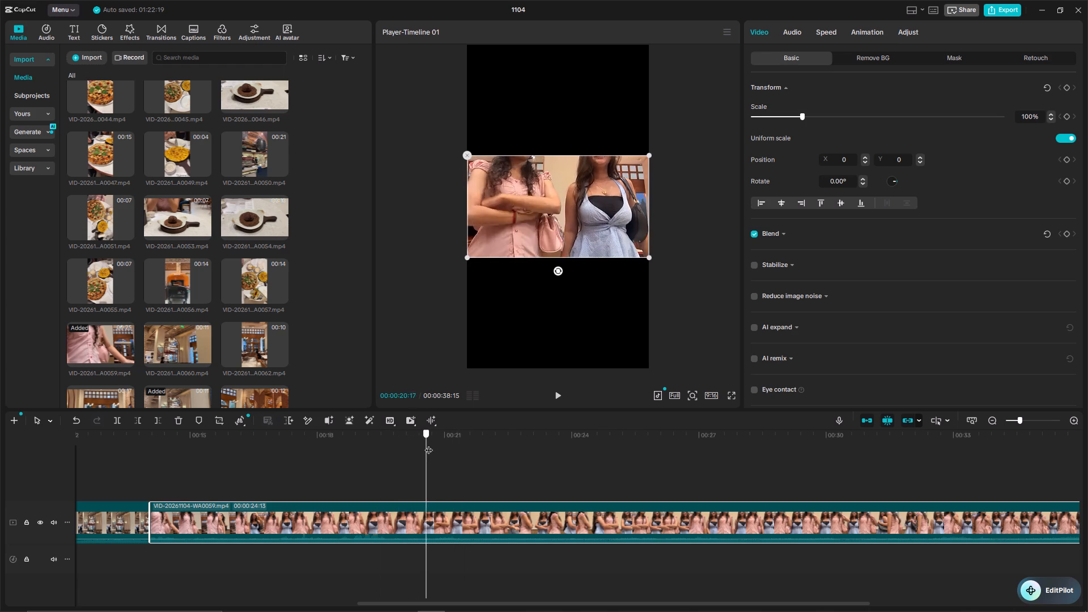
left_click_drag(428, 444, 479, 444, "shift")
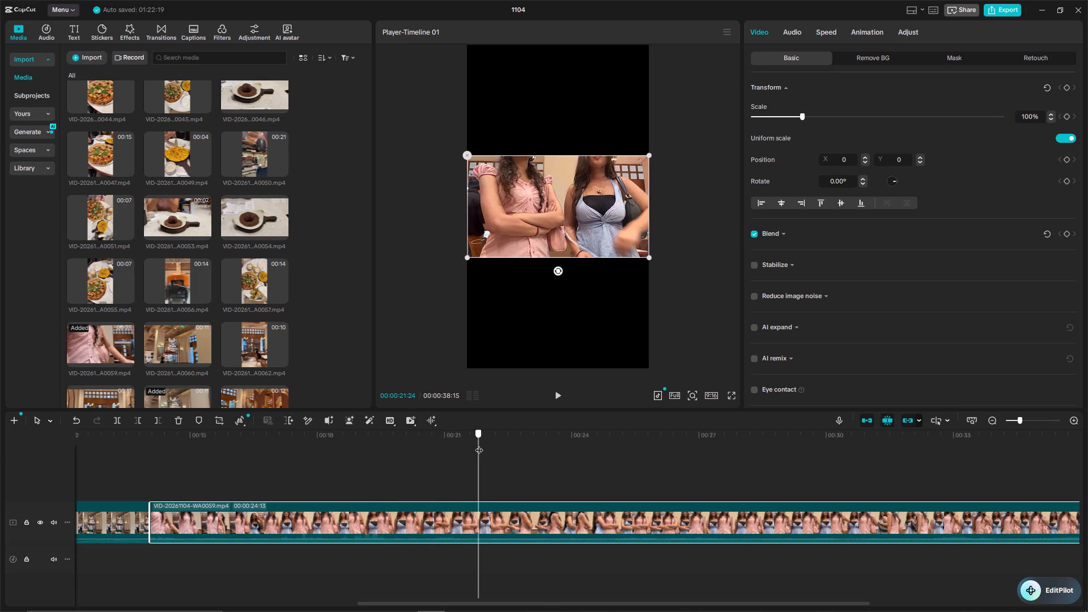
left_click_drag(479, 444, 405, 445, "shift")
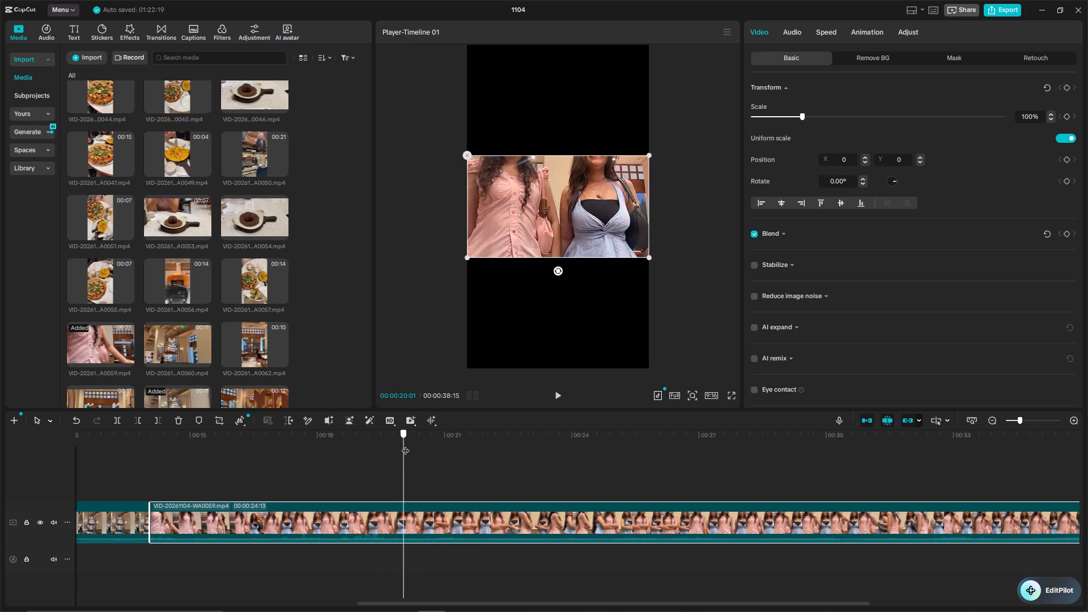
left_click_drag(405, 445, 400, 442, "shift")
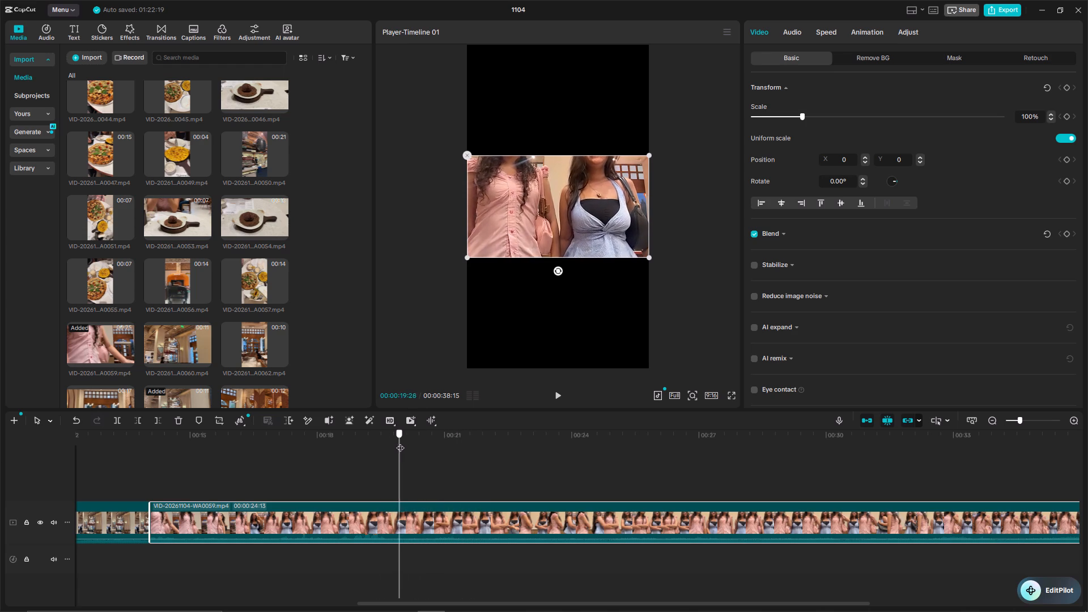
left_click_drag(400, 442, 407, 441, "shift")
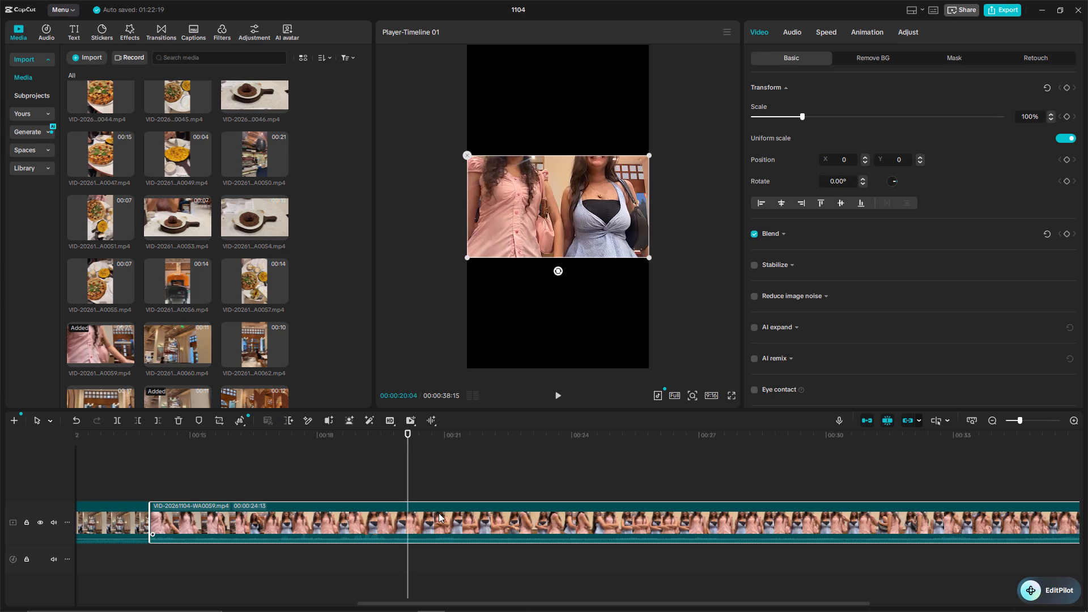
left_click(439, 513, "shift")
left_click(115, 420, "shift")
left_click(345, 525, "shift")
key("Delete")
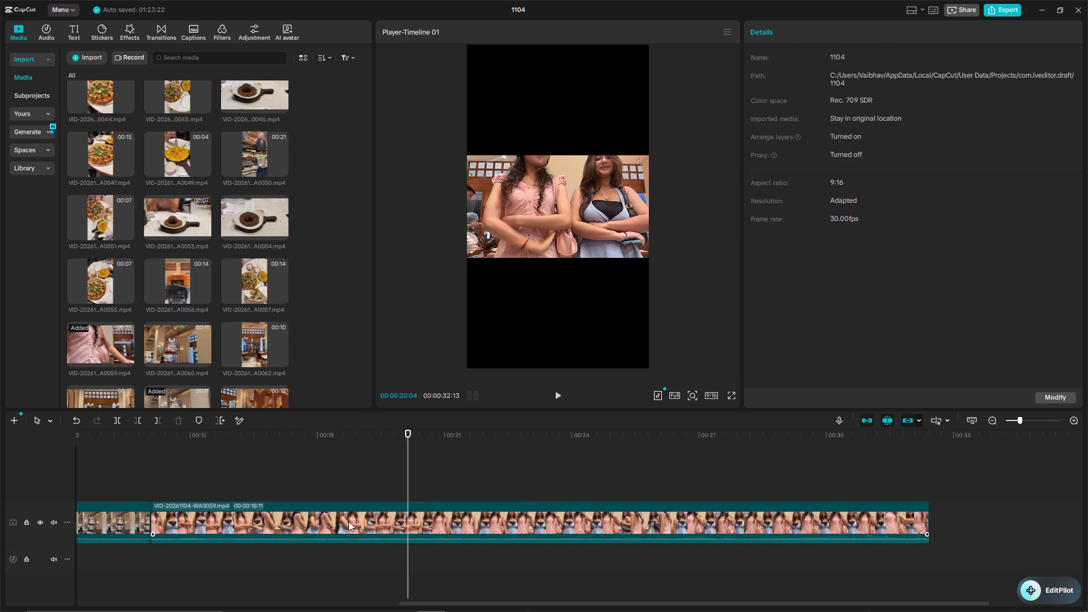
Play the trimmed WA0059 clip from its start on the timeline to review the women's poses.
left_click_drag(406, 431, 148, 437, "shift")
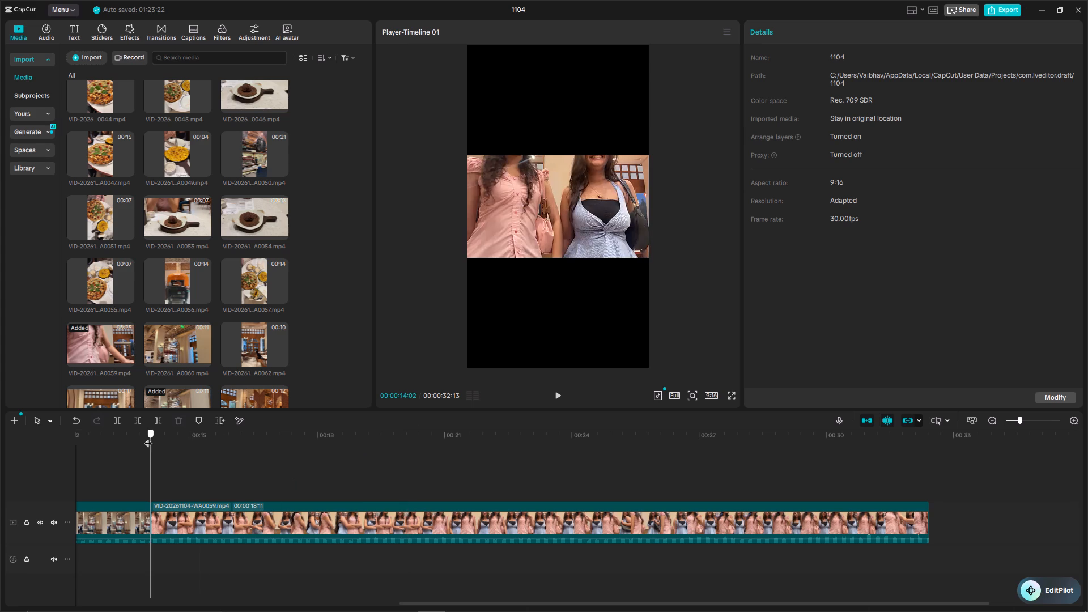
left_click_drag(148, 437, 146, 437, "shift")
left_click(558, 396, "shift")
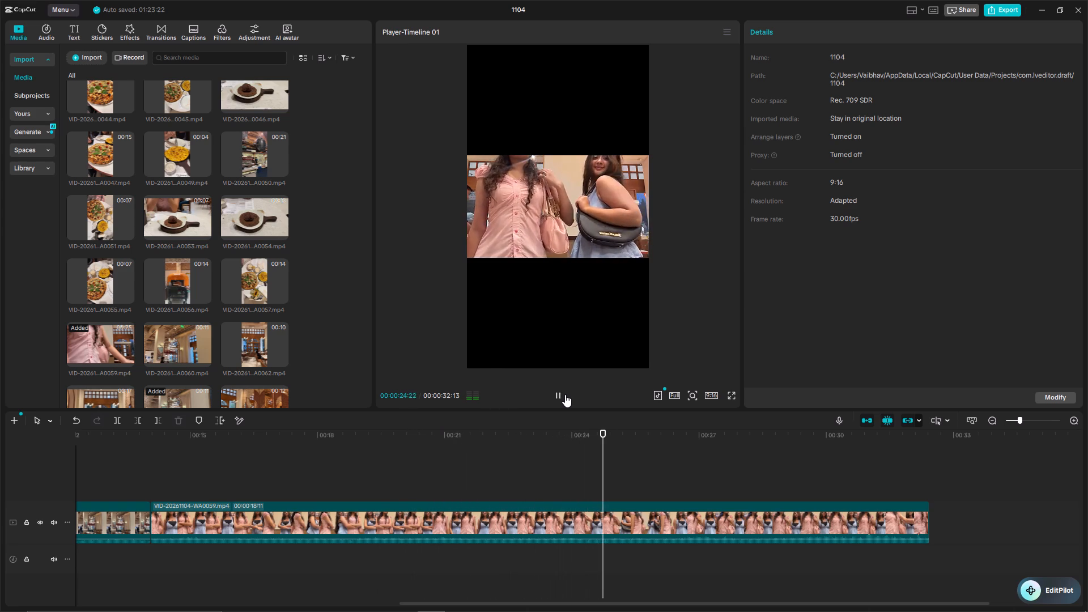
left_click(565, 394, "shift")
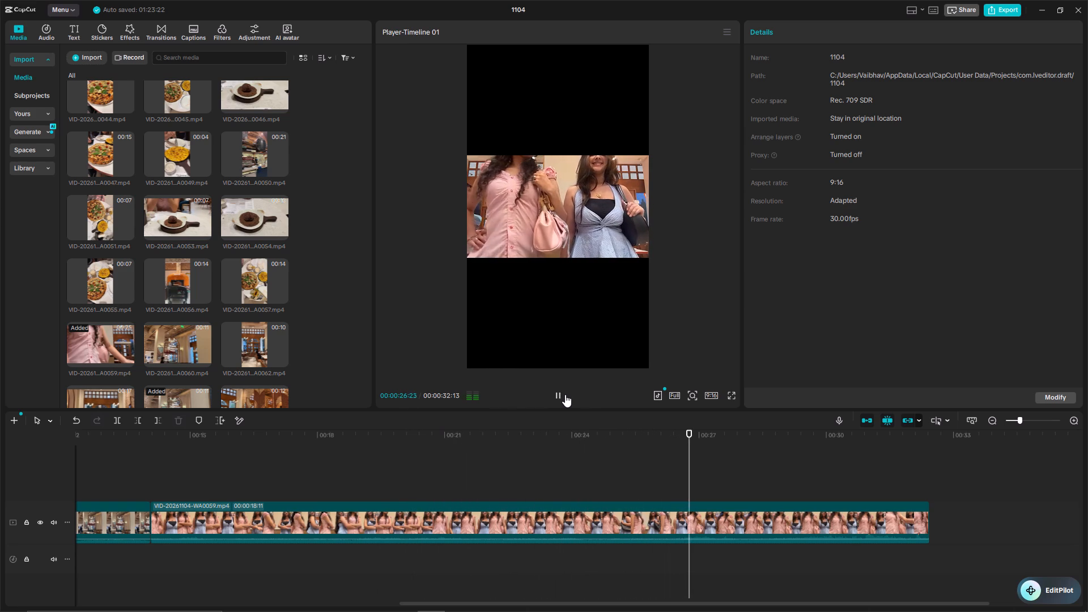
left_click_drag(692, 433, 152, 431, "shift")
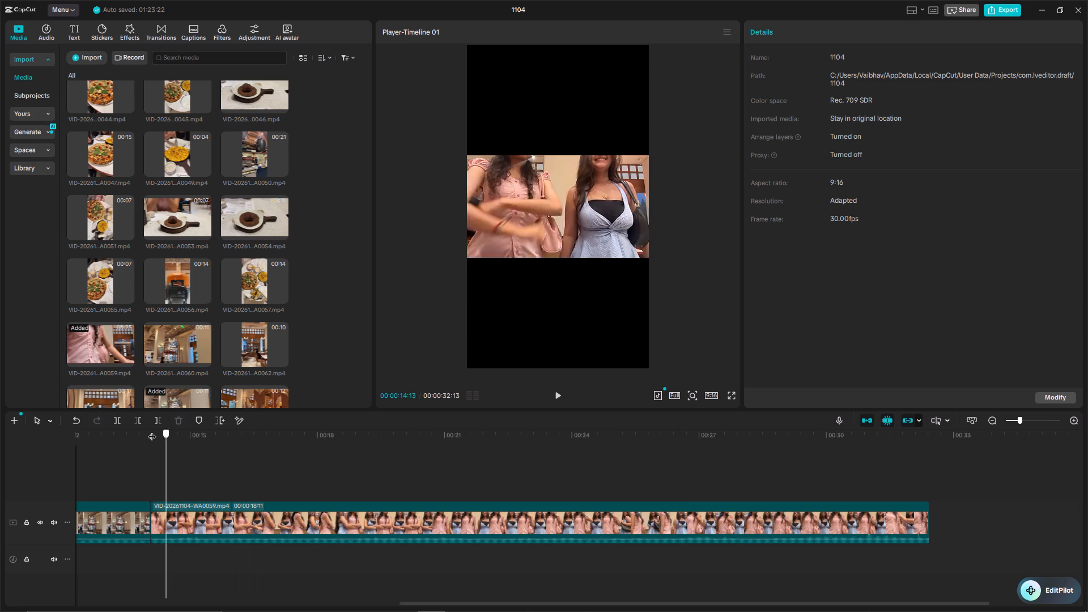
left_click_drag(152, 431, 150, 431, "shift")
left_click(556, 393, "shift")
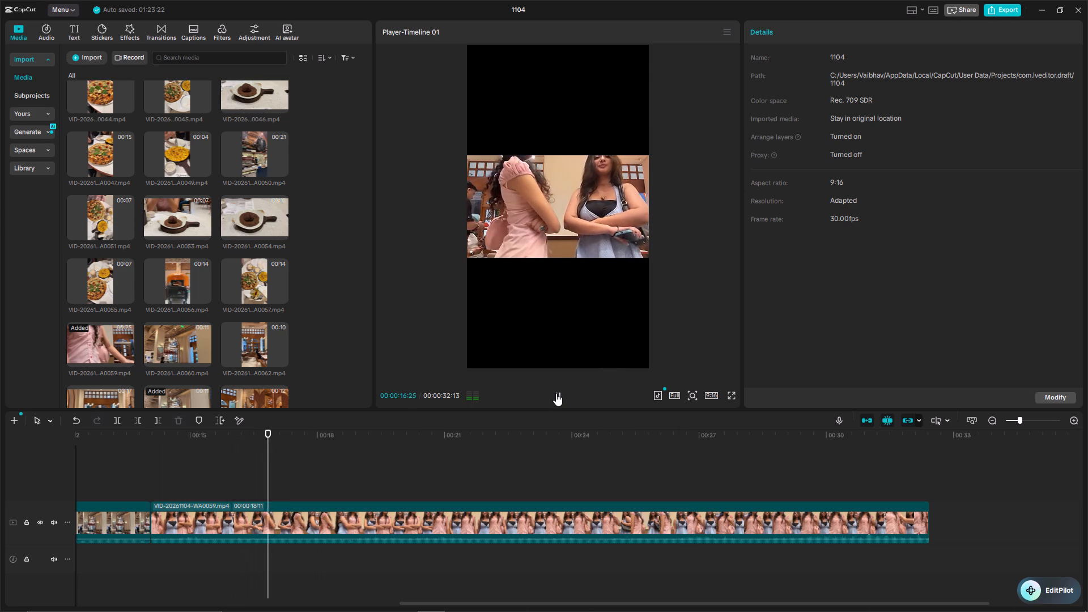
left_click(556, 393, "shift")
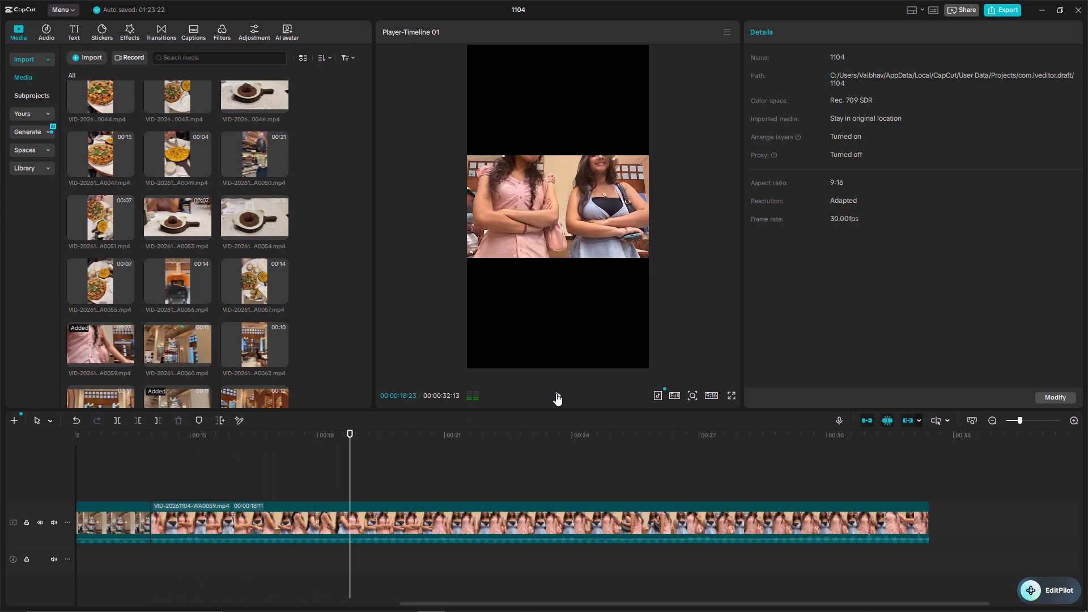
Scrub and replay the first part of the WA0059 clip to examine where the usable portion should end.
left_click(159, 435, "shift")
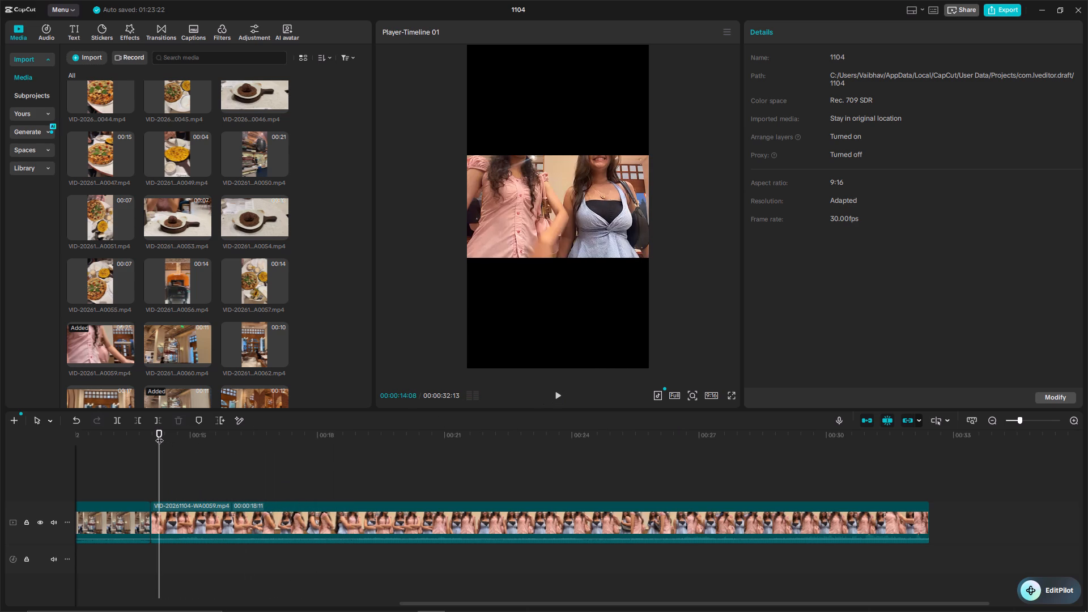
left_click_drag(159, 434, 151, 430, "shift")
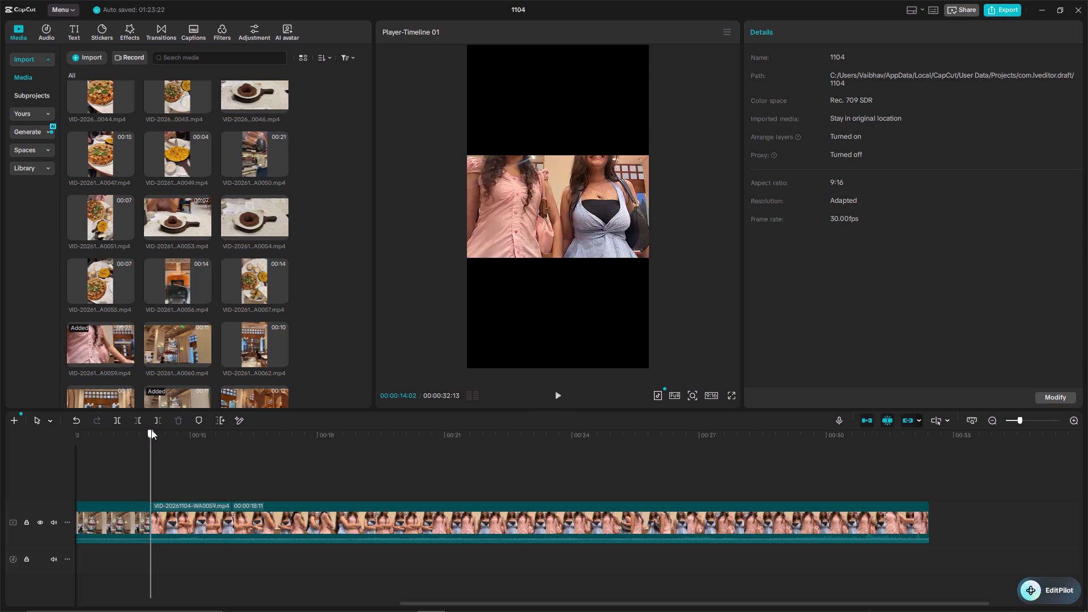
left_click_drag(151, 430, 154, 430, "shift")
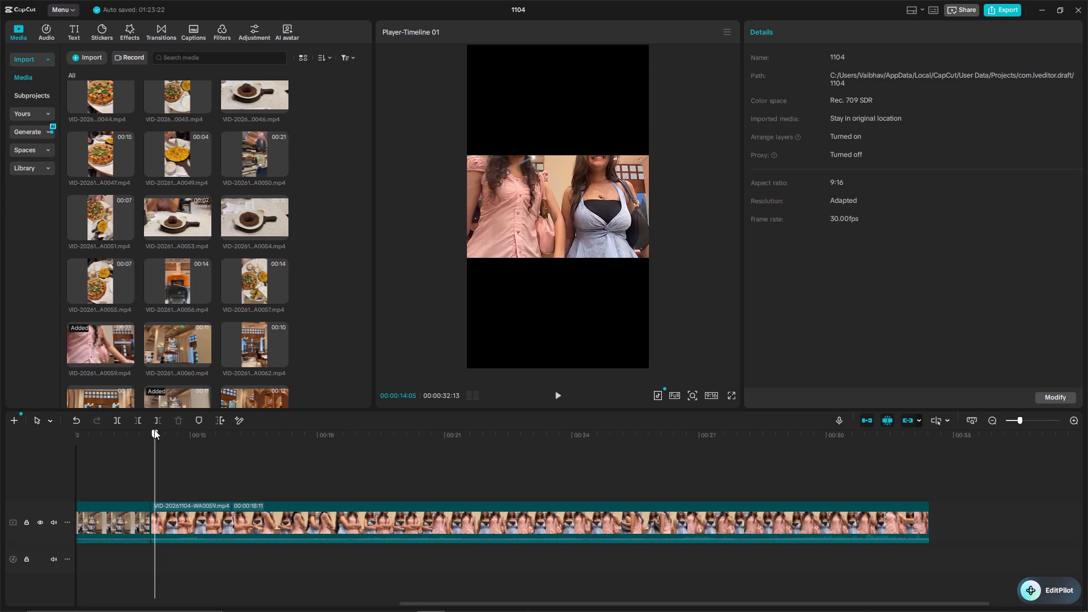
left_click_drag(154, 430, 288, 428, "shift")
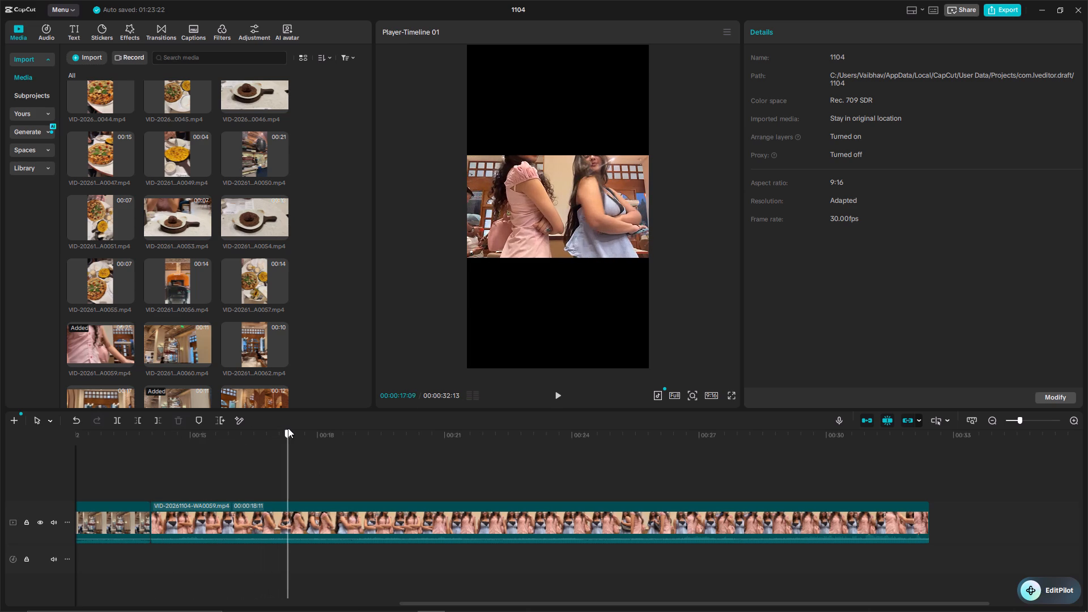
left_click_drag(288, 428, 152, 431, "shift")
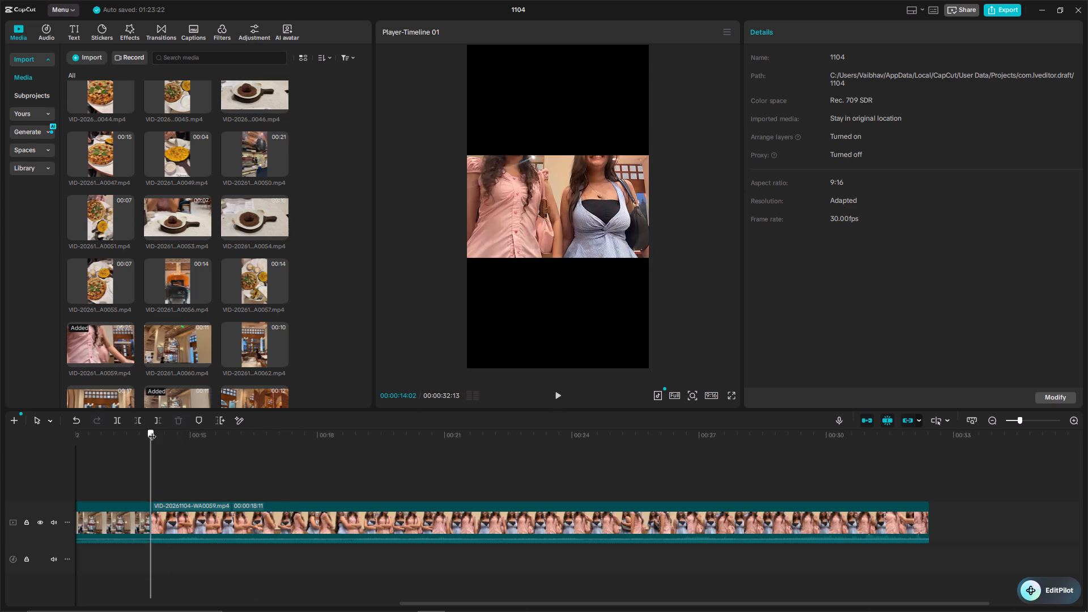
left_click_drag(152, 431, 189, 428, "shift")
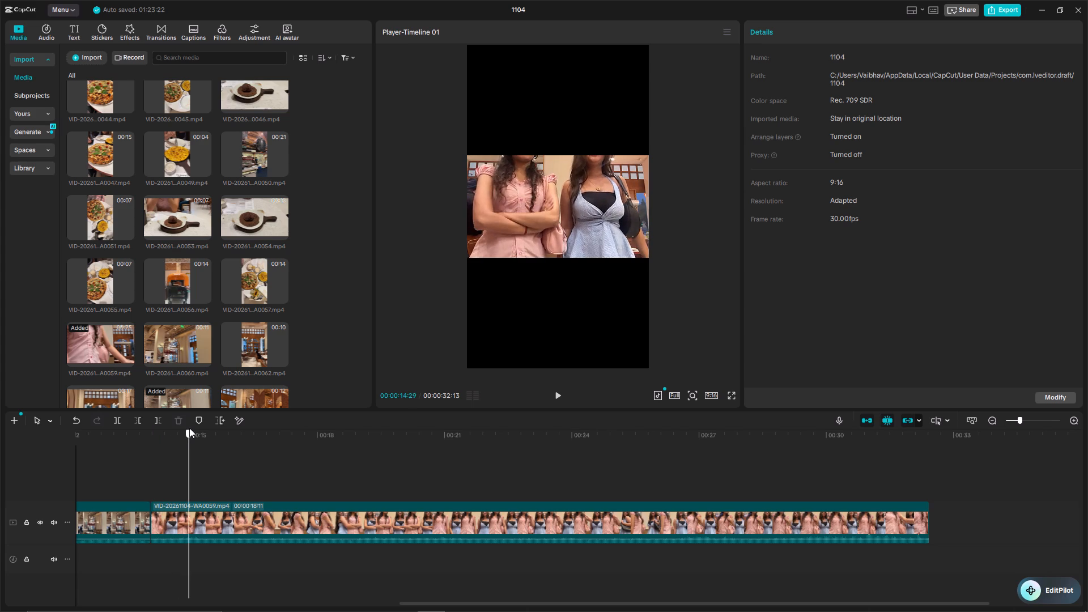
left_click_drag(189, 428, 434, 434, "shift")
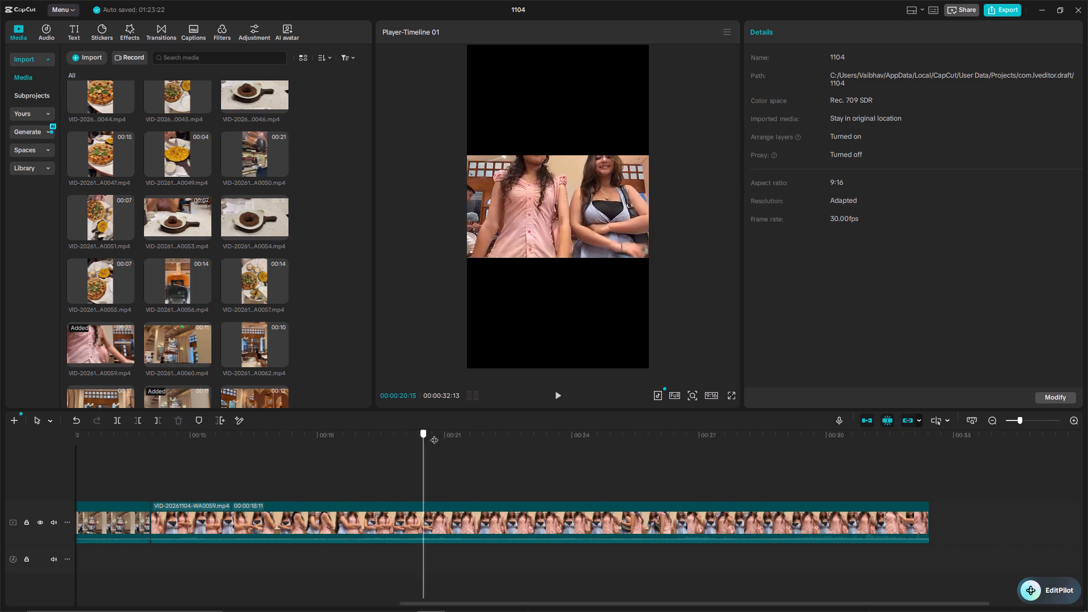
left_click_drag(434, 434, 481, 435, "shift")
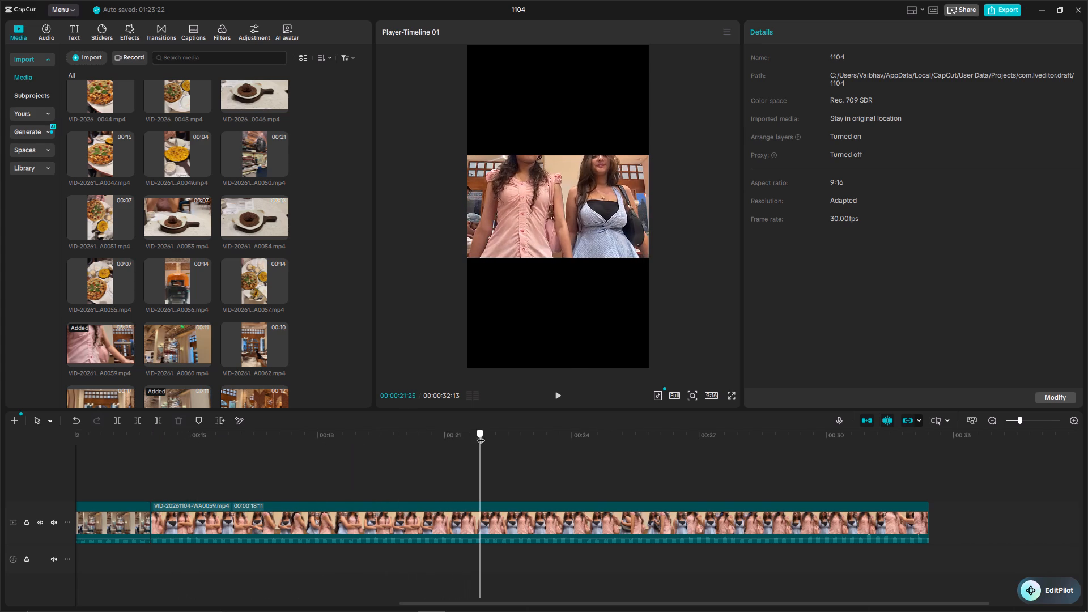
left_click_drag(481, 435, 516, 436, "shift")
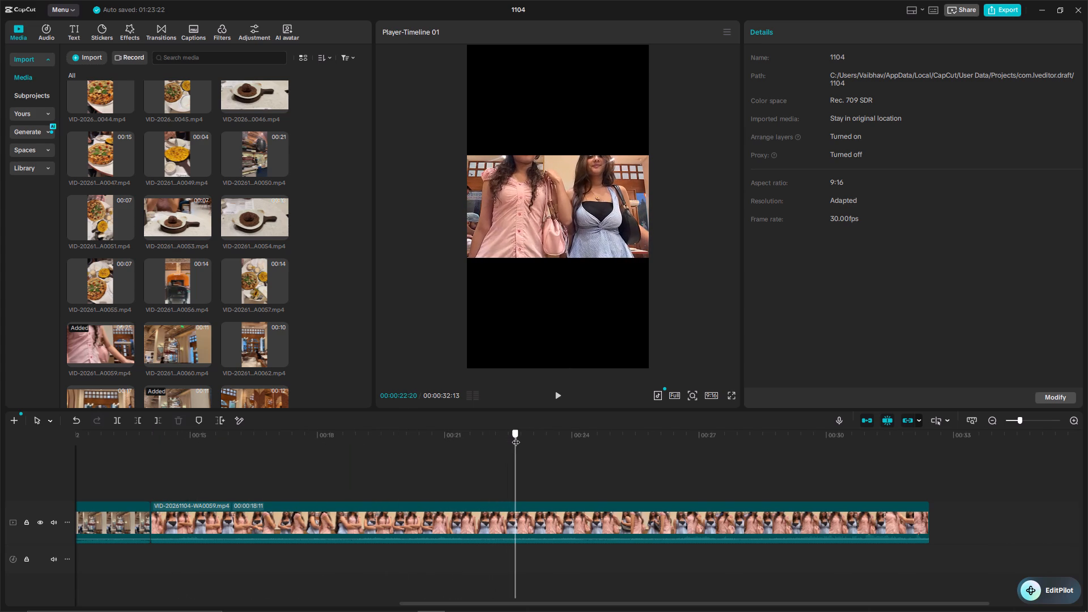
left_click_drag(516, 436, 458, 431, "shift")
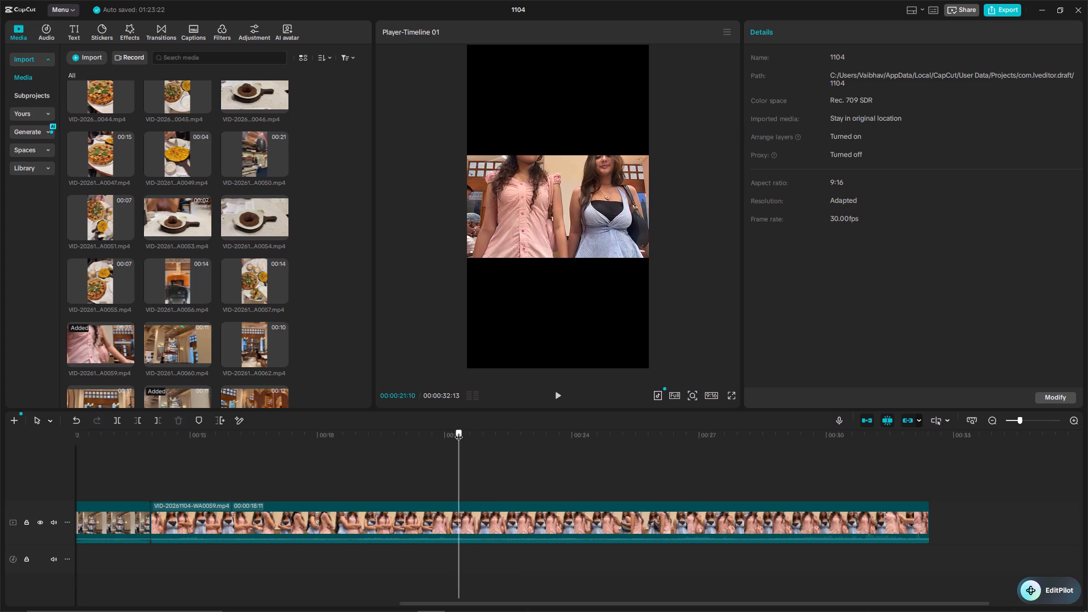
left_click_drag(458, 431, 452, 431, "shift")
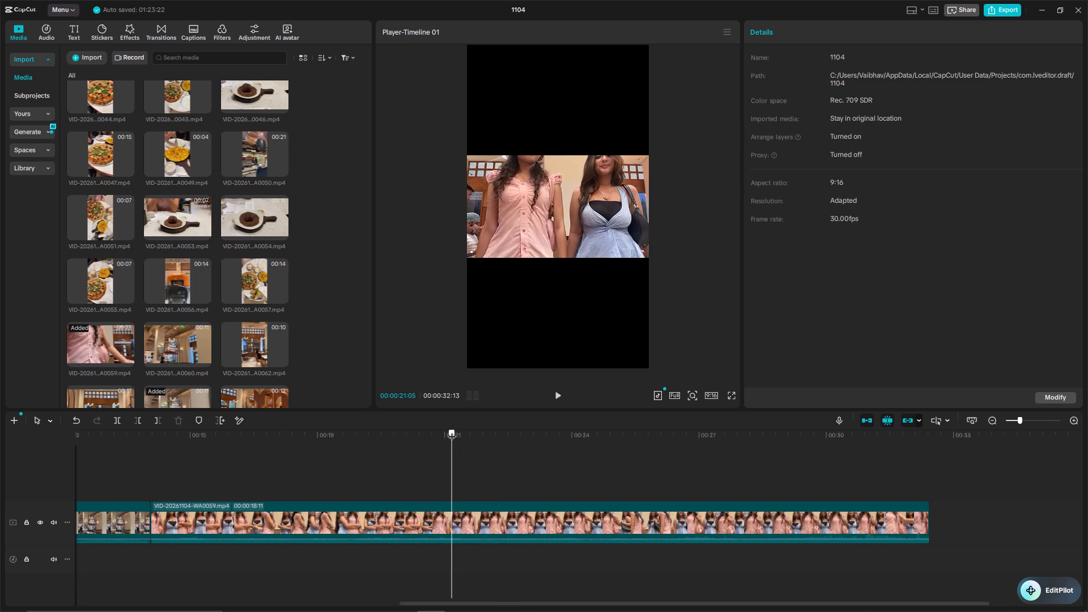
left_click_drag(452, 431, 304, 420, "shift")
left_click(559, 396, "shift")
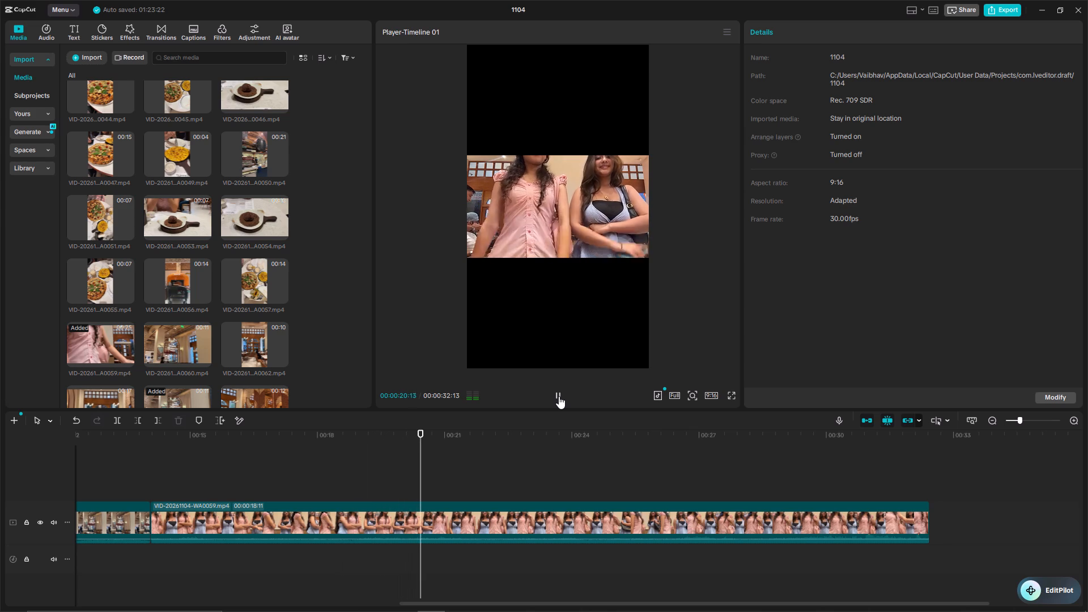
left_click(559, 396, "shift")
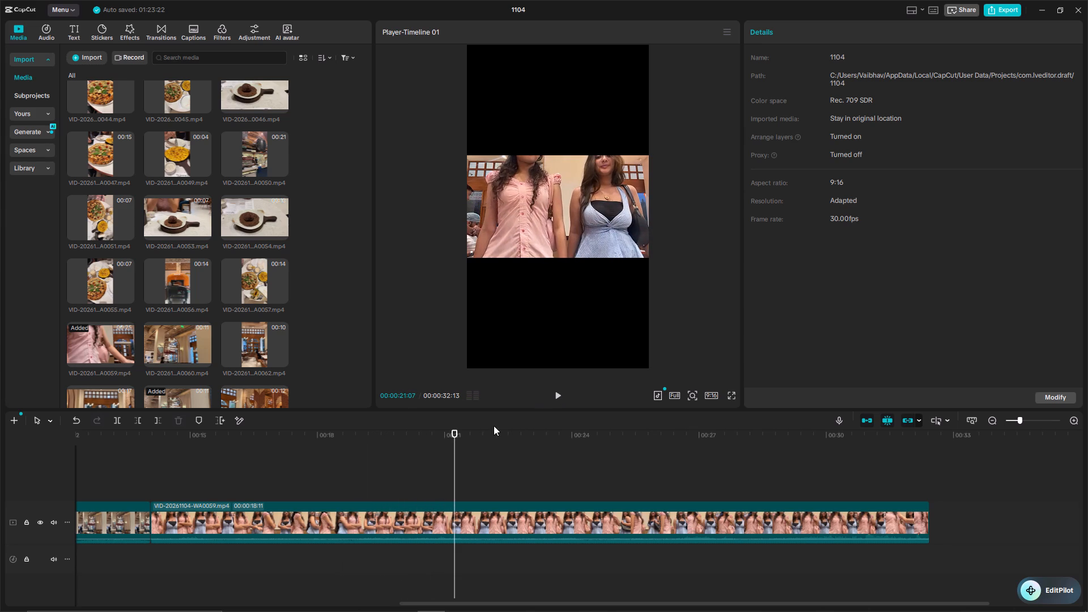
Split the WA0059 clip at 00:00:23:00, where the women hold their shoulder bags, and delete the portion after the cut.
left_click_drag(455, 434, 460, 435, "shift")
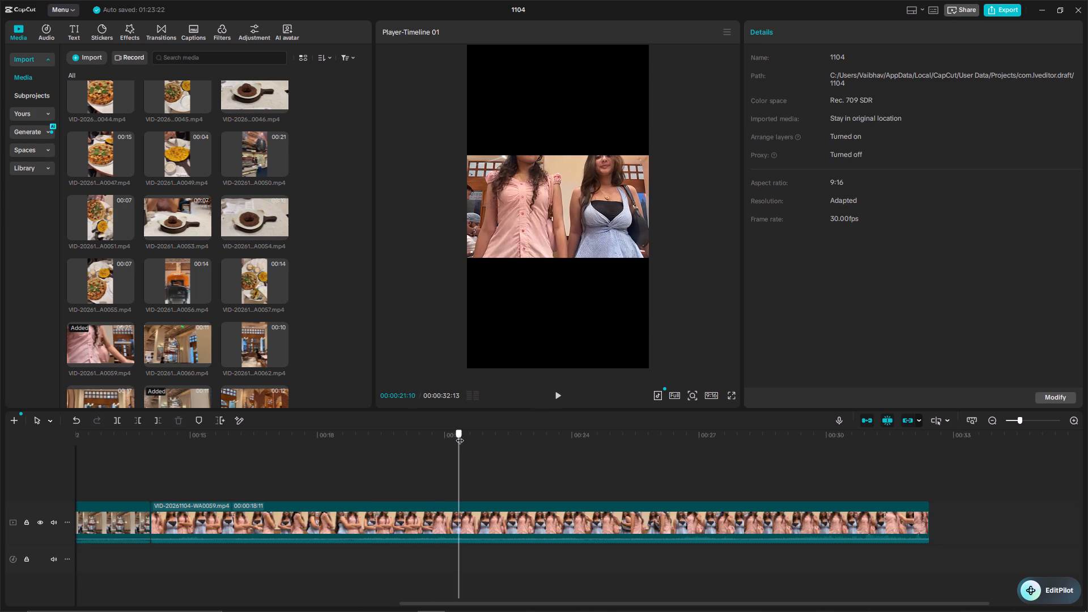
left_click_drag(460, 435, 462, 435, "shift")
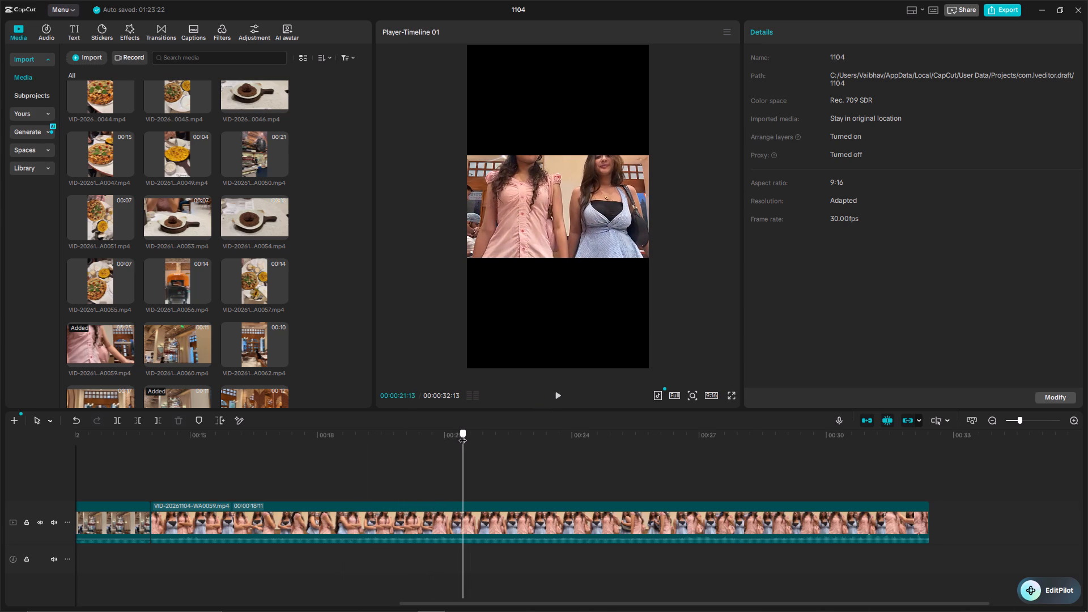
left_click_drag(462, 435, 467, 435, "shift")
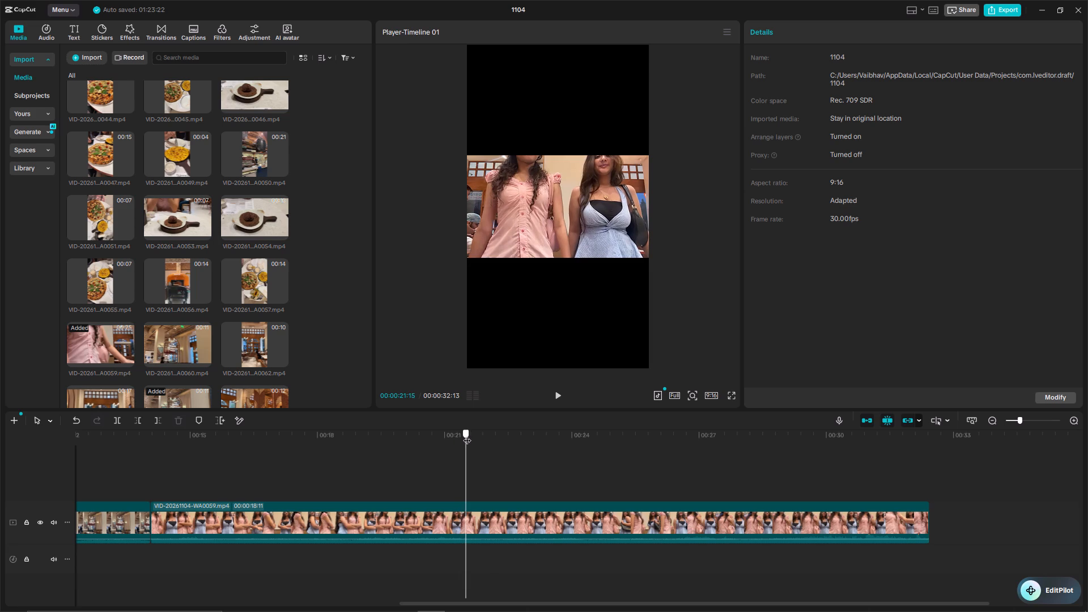
left_click_drag(467, 435, 541, 436, "shift")
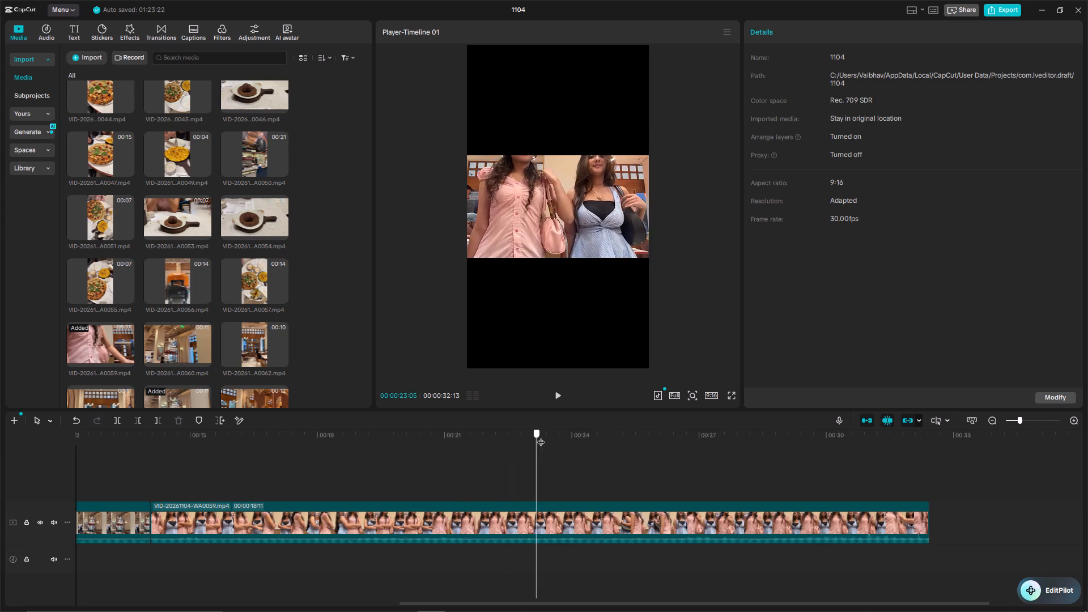
left_click_drag(541, 436, 571, 439, "shift")
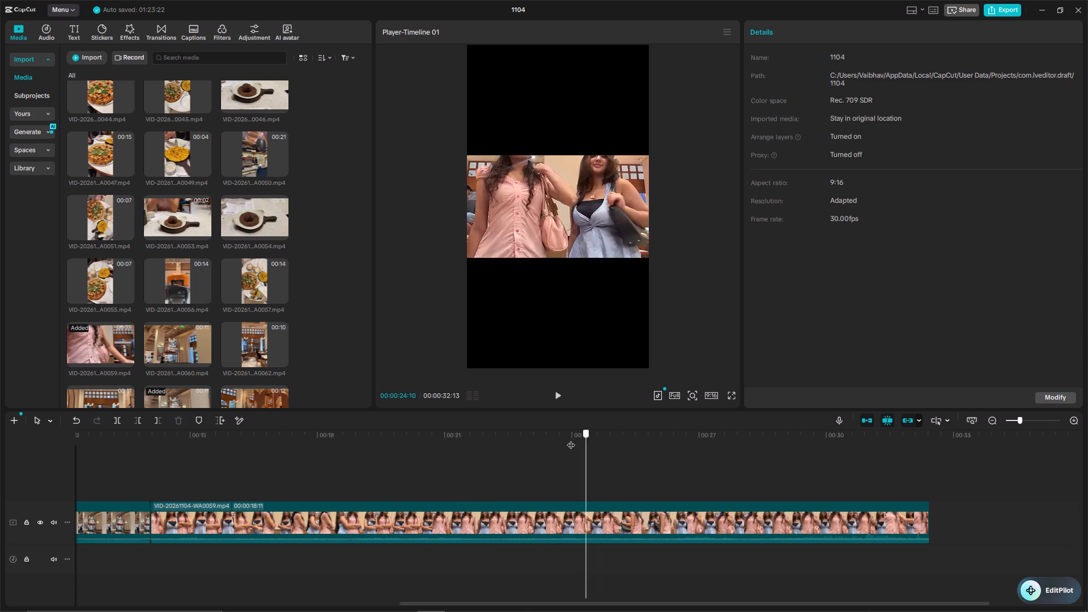
left_click_drag(571, 439, 481, 430, "shift")
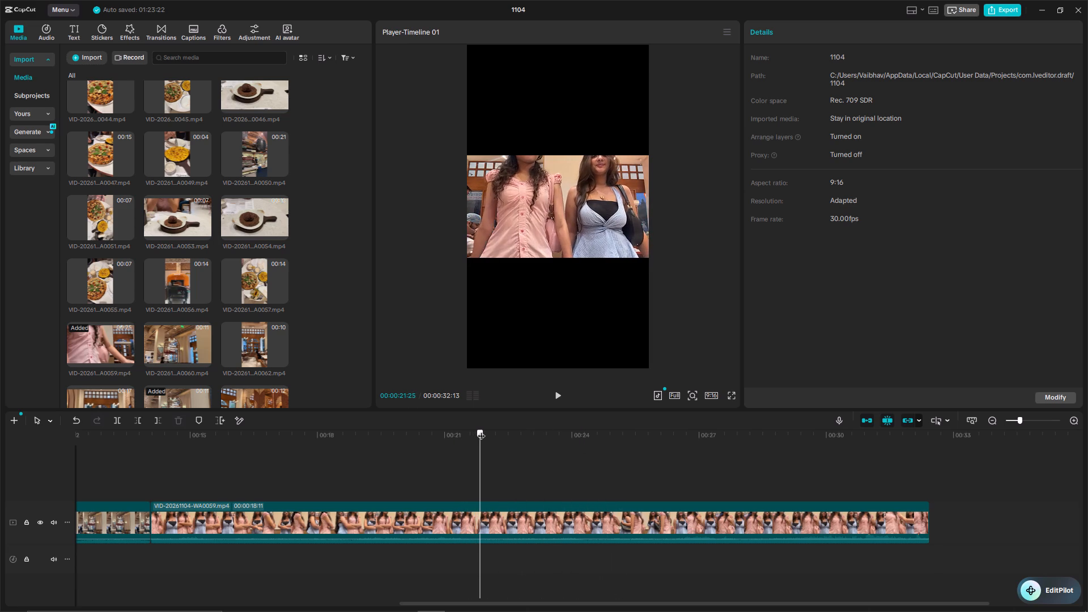
left_click_drag(481, 430, 518, 427, "shift")
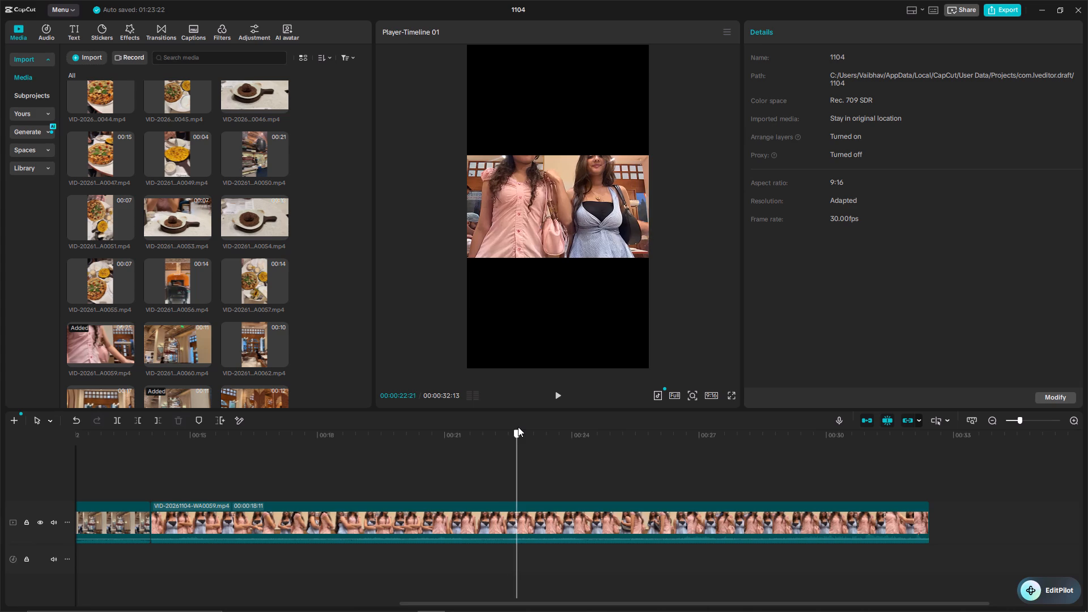
left_click_drag(518, 427, 536, 426, "shift")
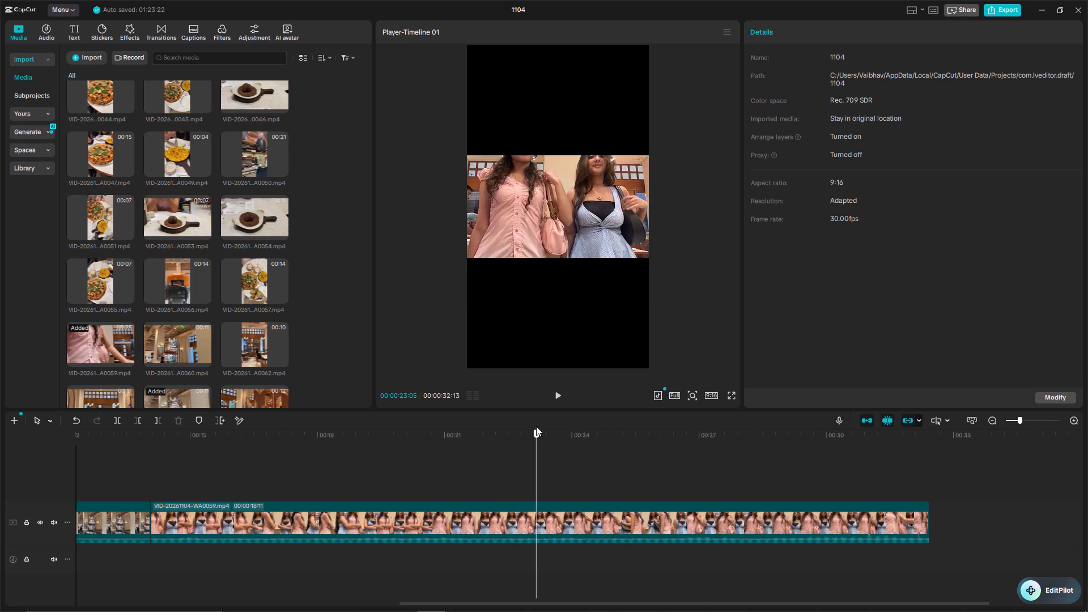
left_click_drag(536, 426, 535, 424, "shift")
left_click_drag(535, 424, 529, 423, "shift")
left_click(542, 505, "shift")
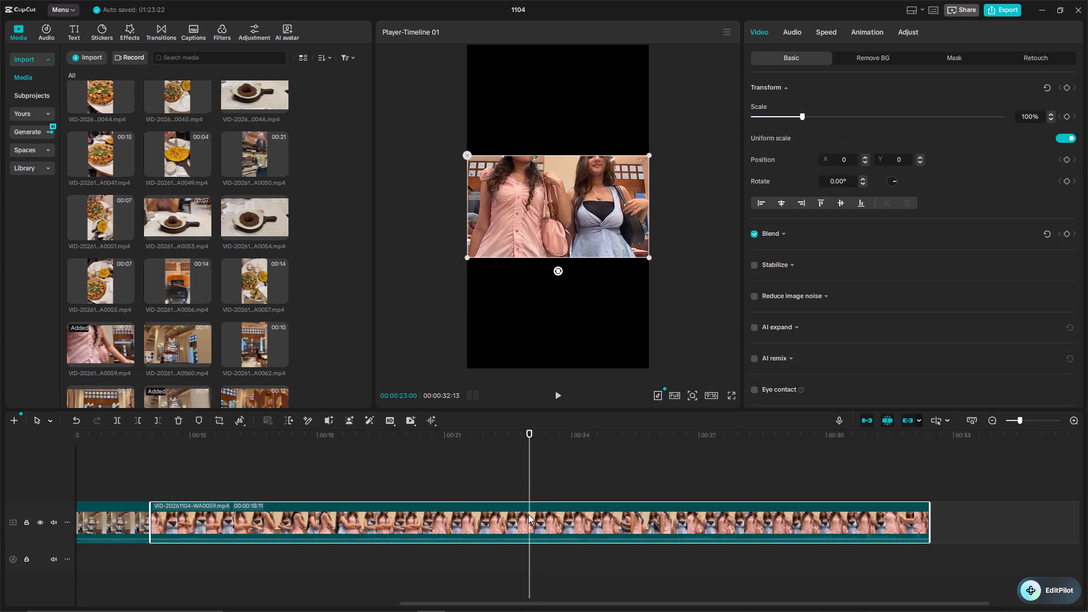
left_click(120, 421, "shift")
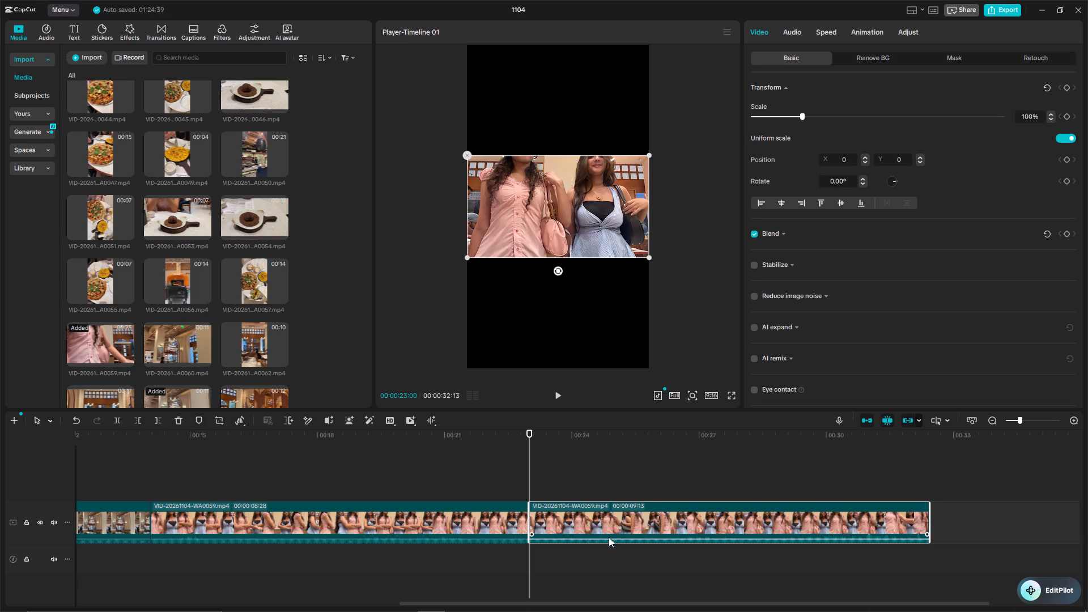
left_click(617, 522, "shift")
key("Delete")
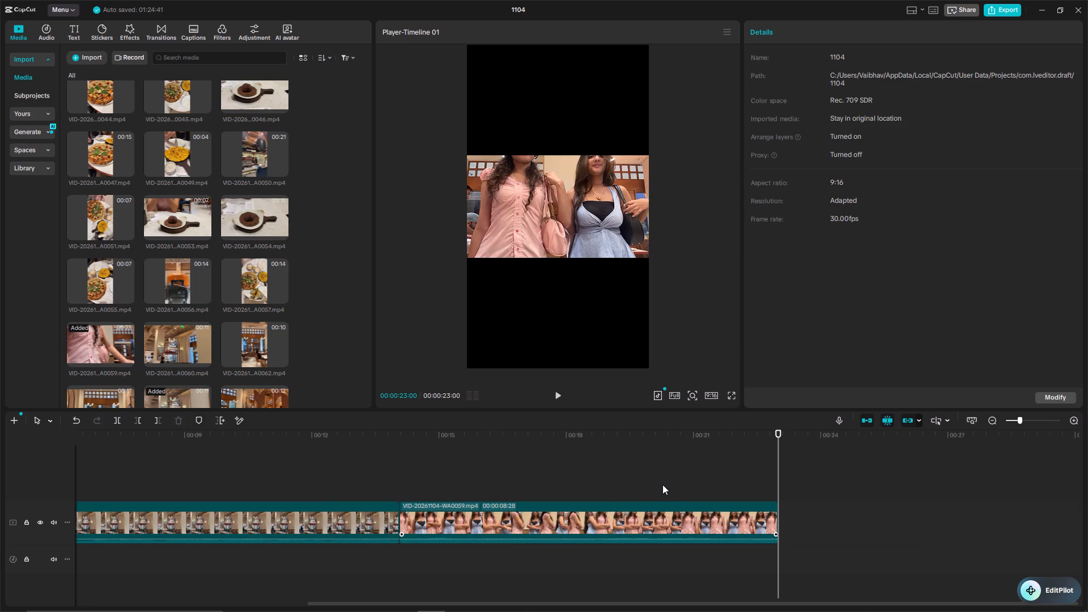
Move the WA0059 clip onto a new track above the main one, starting over the early part of the WA0021 food clip.
scroll(662, 484, "up", 2, "shift")
scroll(662, 486, "down", 6, "shift")
scroll(478, 555, "down", 6, "shift")
scroll(469, 543, "up", 5, "shift")
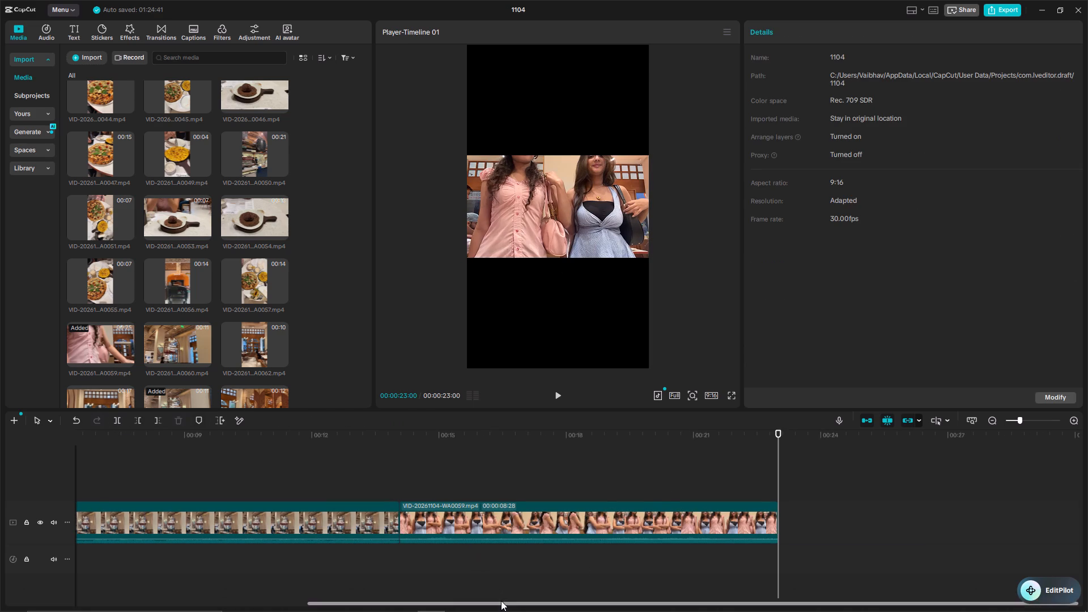
left_click_drag(501, 601, 165, 594, "shift")
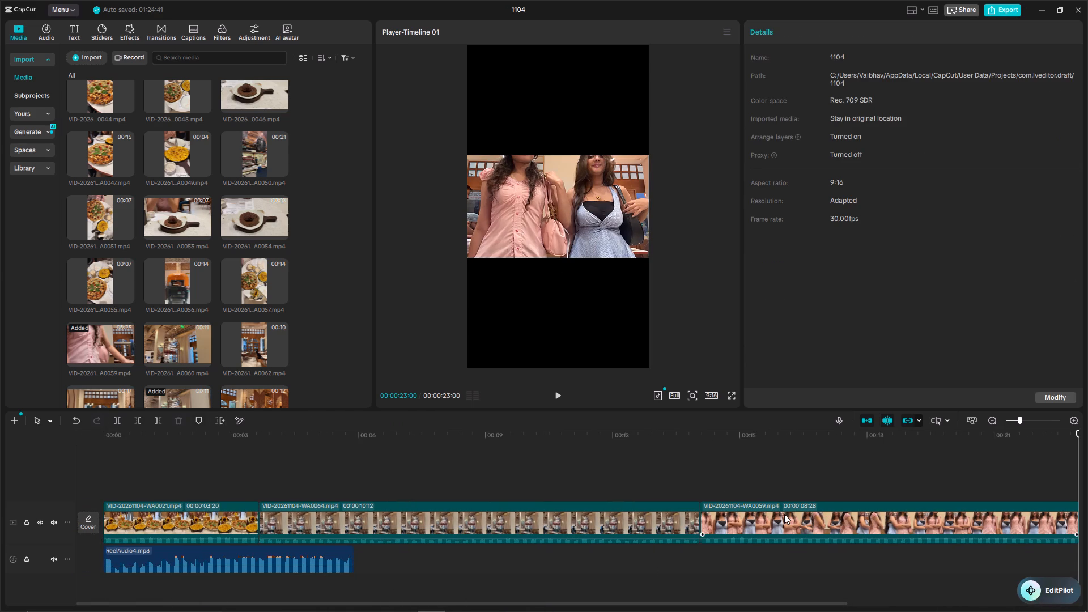
left_click(188, 521, "shift")
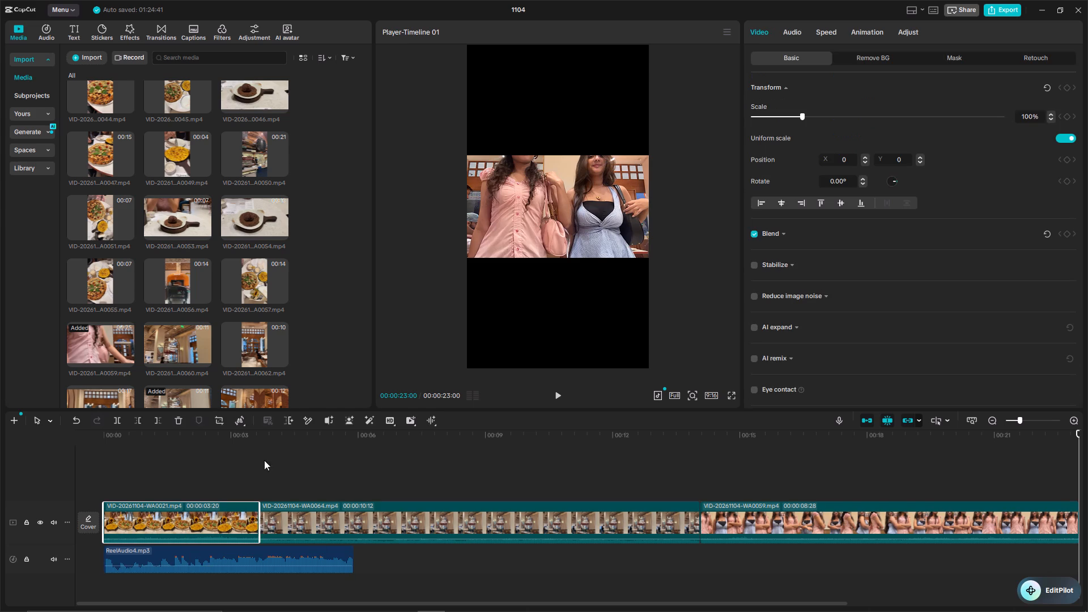
left_click_drag(868, 514, 293, 470, "shift")
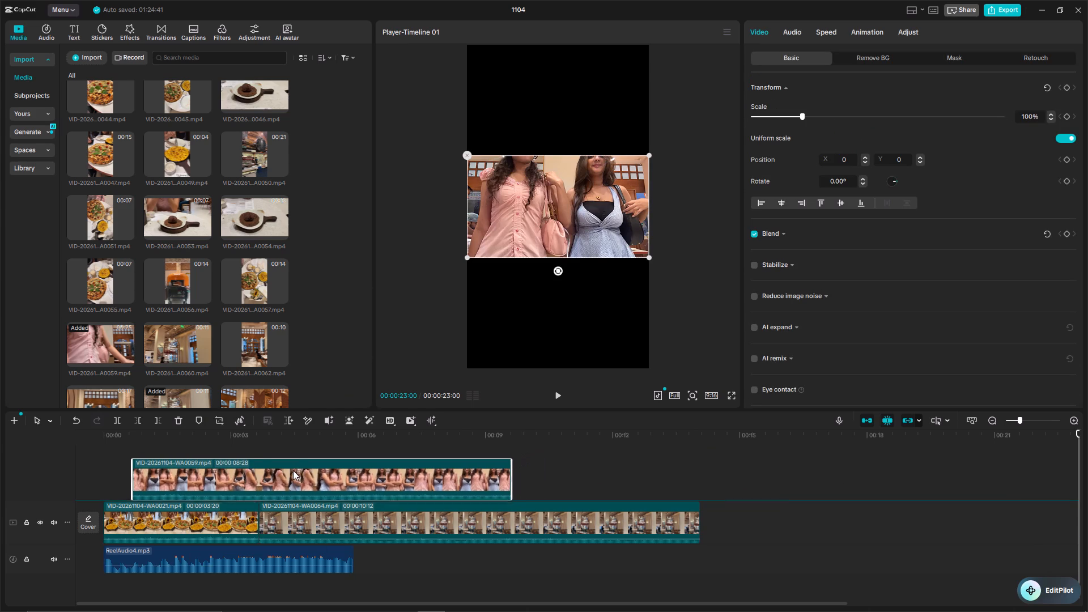
Stack the WA0059 clip and, above it, the WA0064 clip on separate tracks over WA0021, both starting at the timeline's beginning.
left_click_drag(293, 470, 274, 471, "shift")
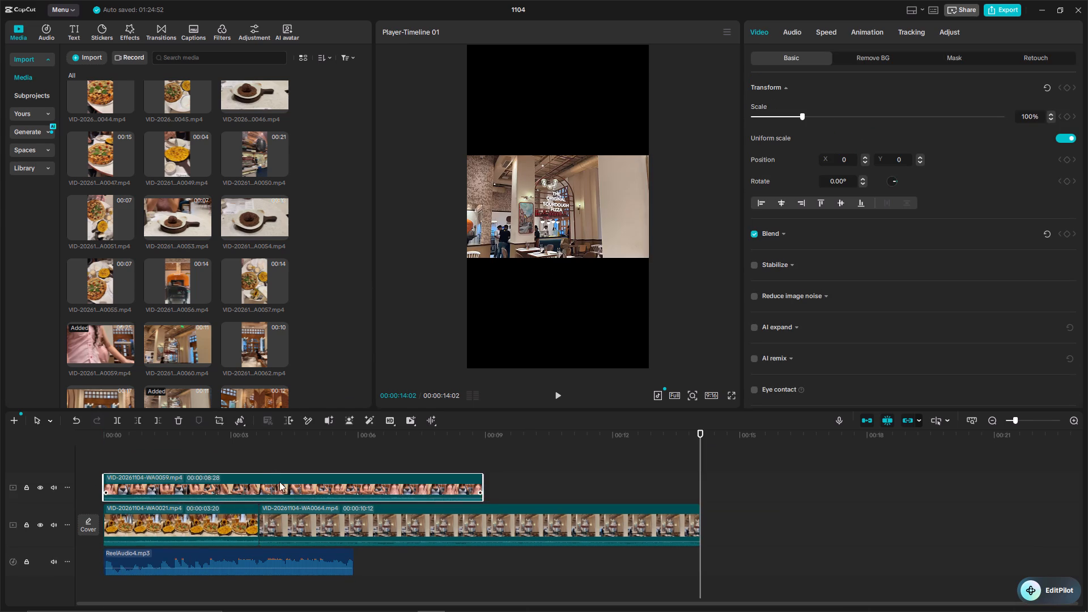
left_click_drag(469, 528, 314, 455, "shift")
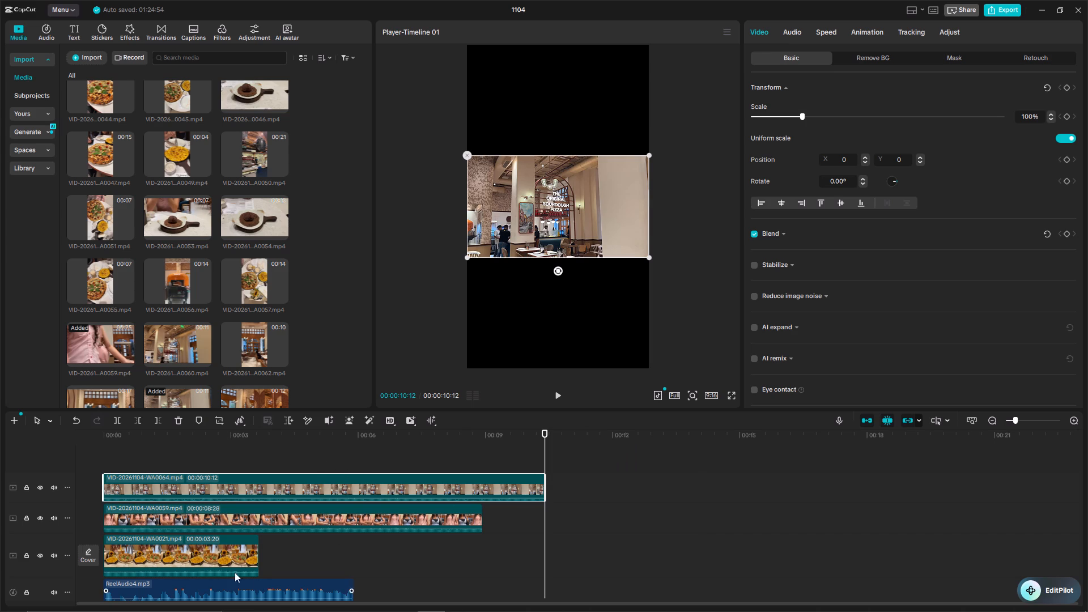
Place the WA0021 food clip along the bottom of the vertical frame at Y -1313 and enlarge it to 114%.
scroll(239, 535, "down", 2, "shift")
left_click(217, 528, "shift")
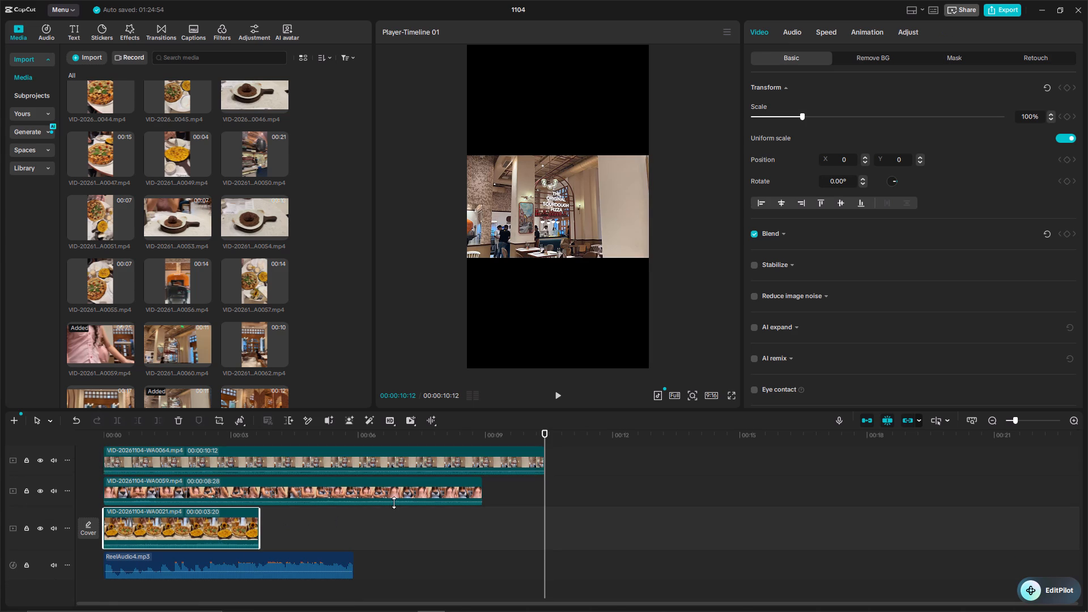
left_click_drag(544, 432, 66, 456, "shift")
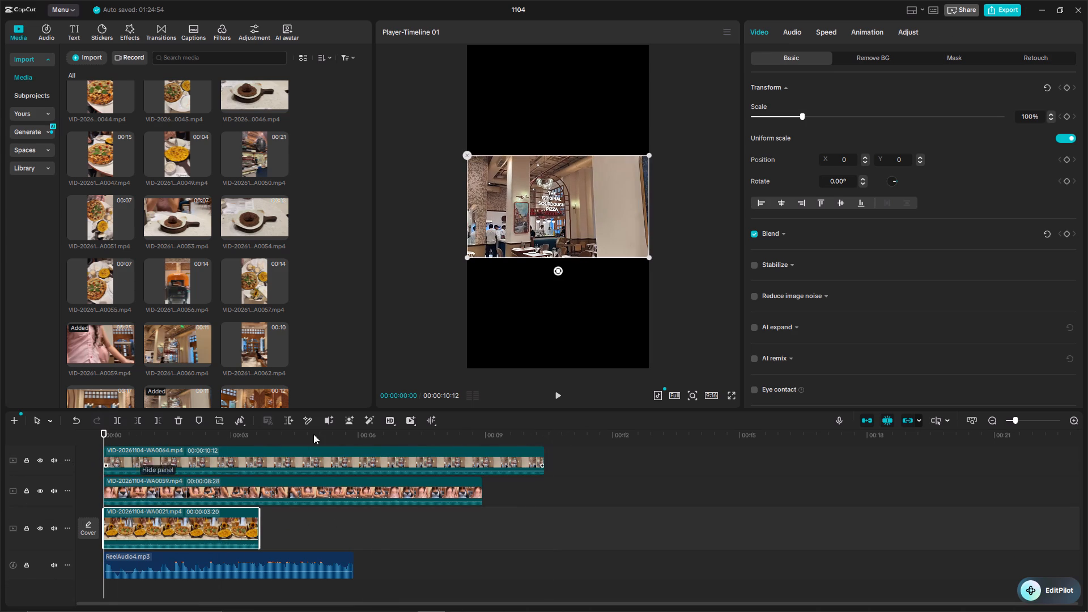
left_click(553, 393, "shift")
left_click(553, 393, "shift")
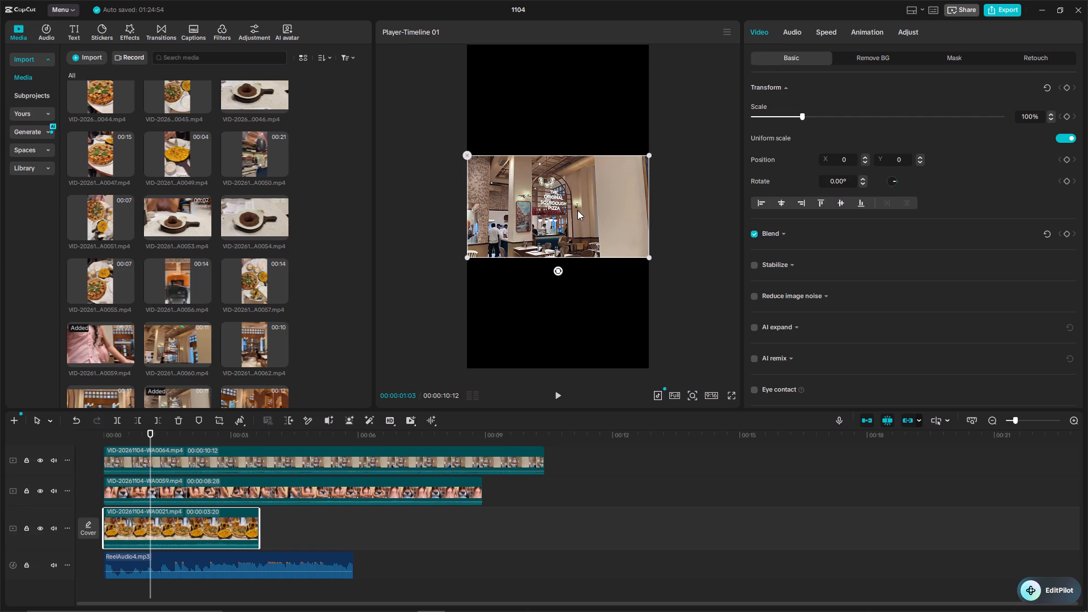
left_click_drag(574, 210, 572, 103, "shift")
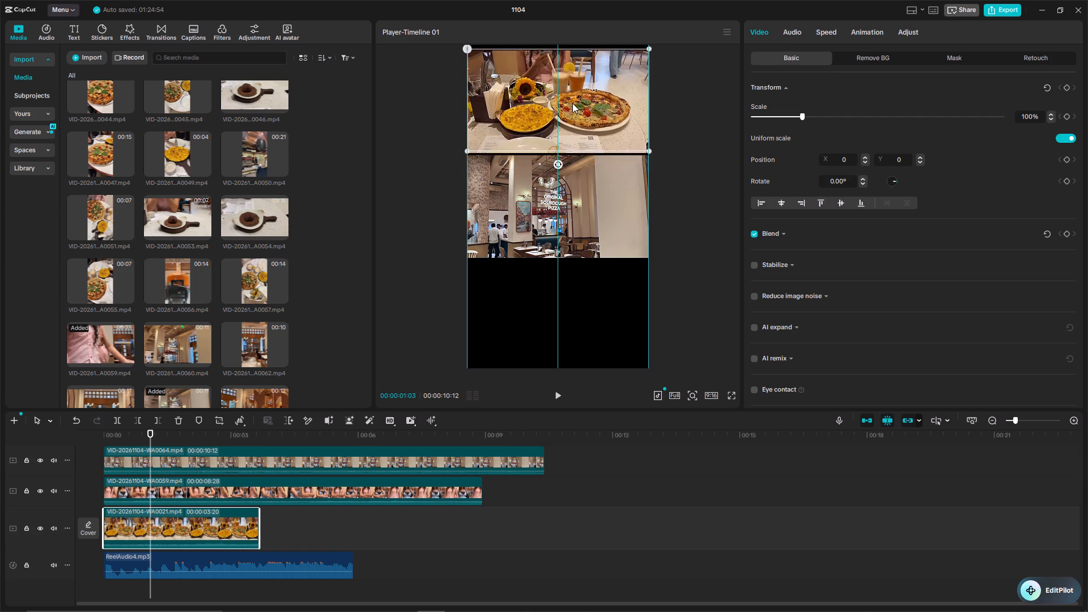
left_click_drag(572, 103, 572, 316, "shift")
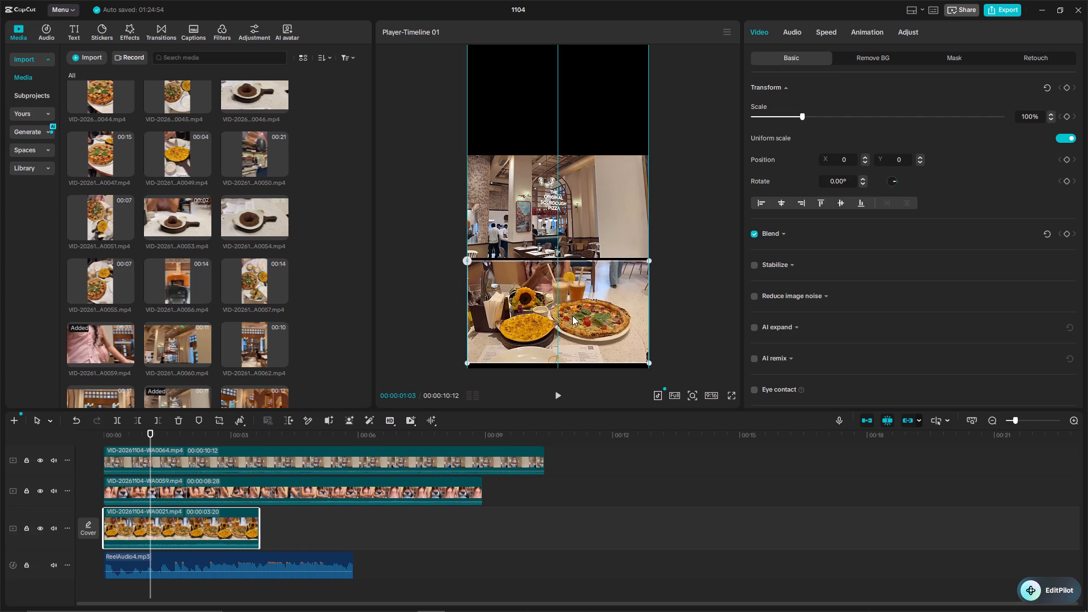
left_click_drag(572, 316, 573, 320, "shift")
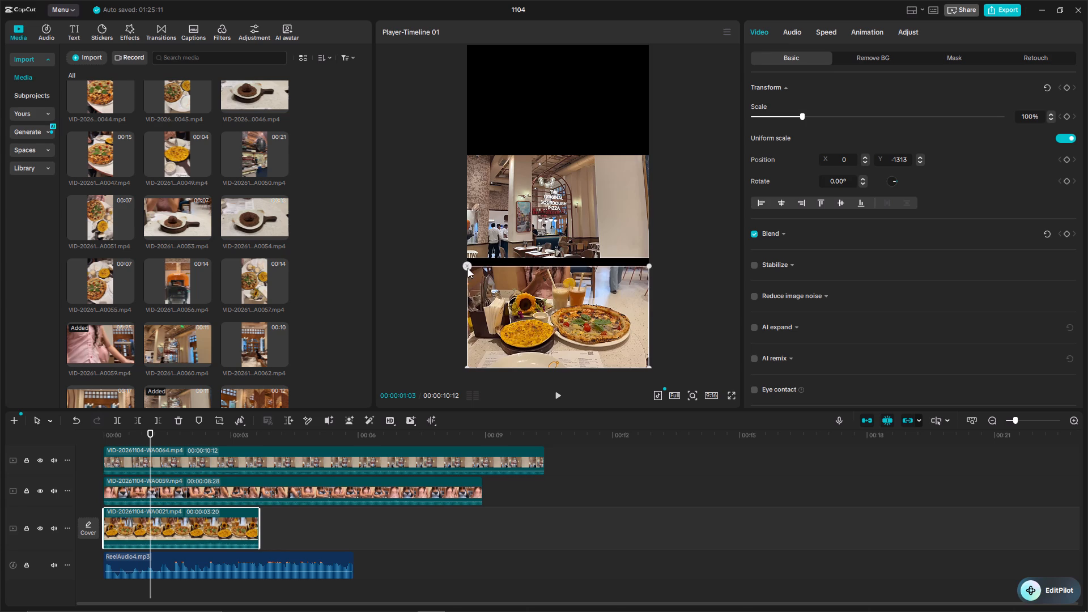
left_click_drag(649, 265, 649, 256, "shift")
left_click_drag(648, 264, 654, 263, "shift")
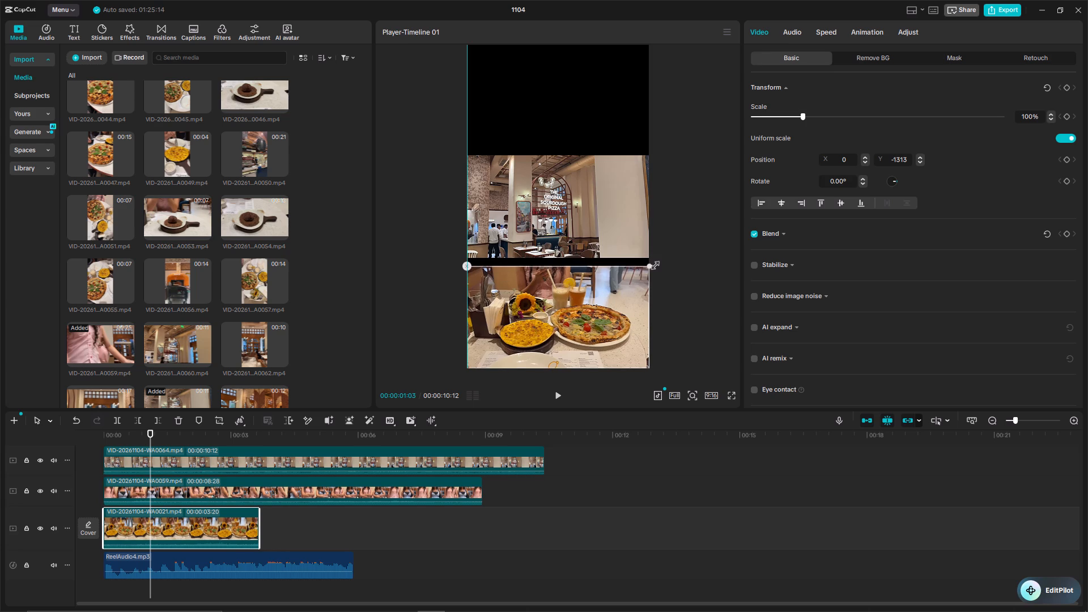
left_click_drag(654, 263, 669, 258, "shift")
Place the WA0064 interior clip at the top of the frame at Y 1313 and enlarge it past the frame's width to close the gap below.
left_click_drag(611, 189, 613, 83, "shift")
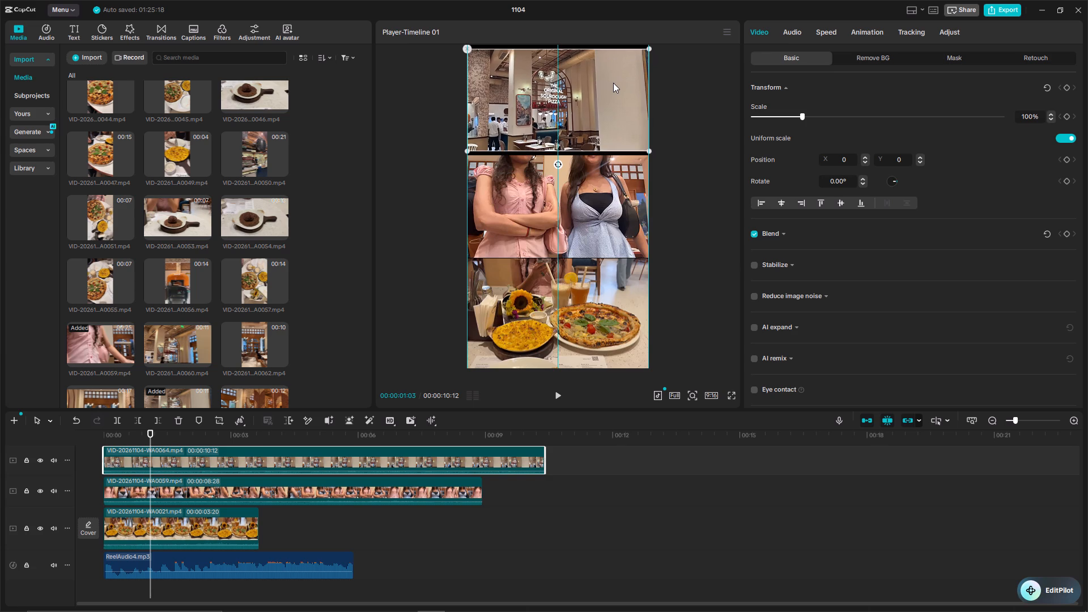
left_click_drag(613, 83, 611, 85, "shift")
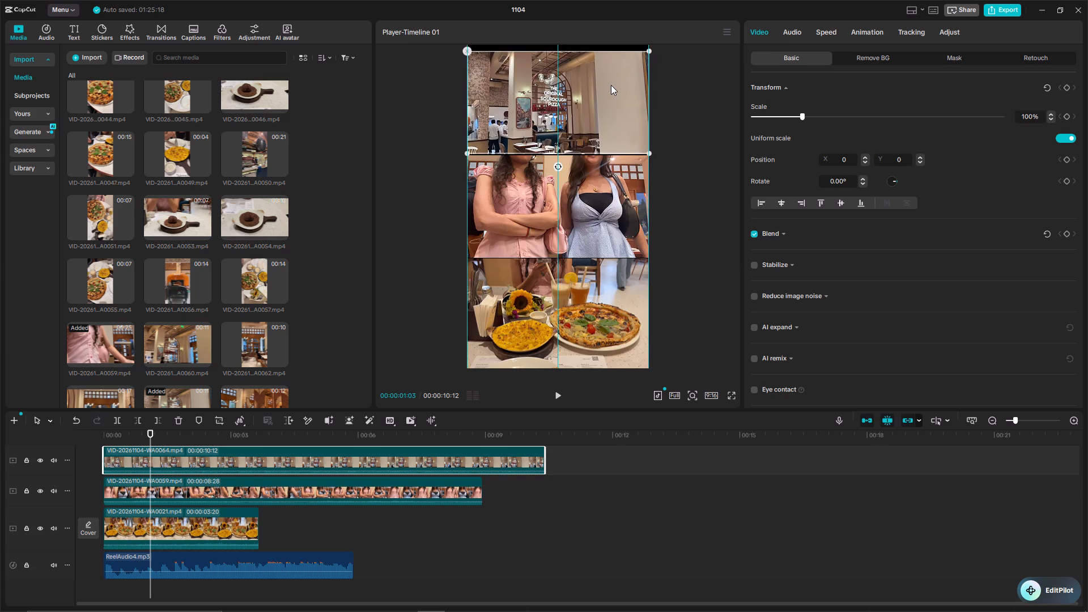
left_click_drag(611, 85, 612, 78, "shift")
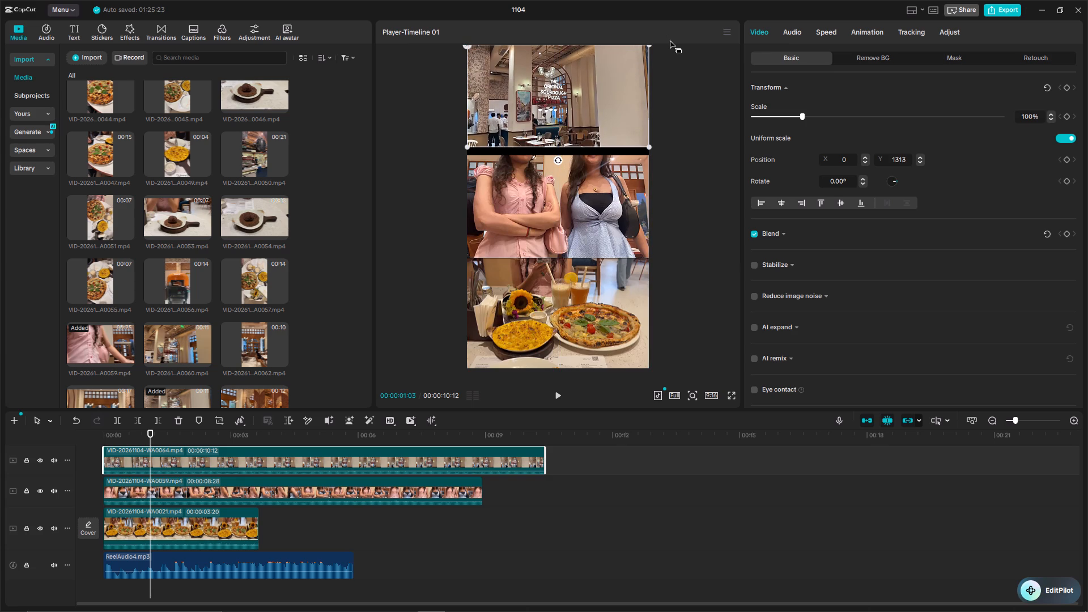
scroll(690, 121, "up", 4, "shift")
scroll(690, 172, "down", 3, "ctrl")
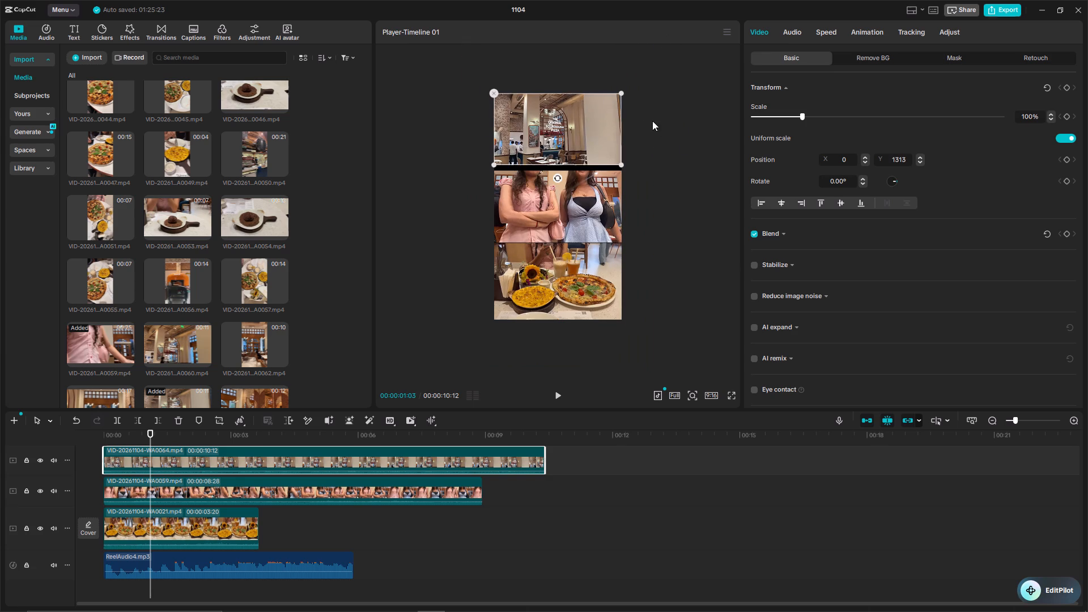
left_click_drag(619, 163, 622, 165)
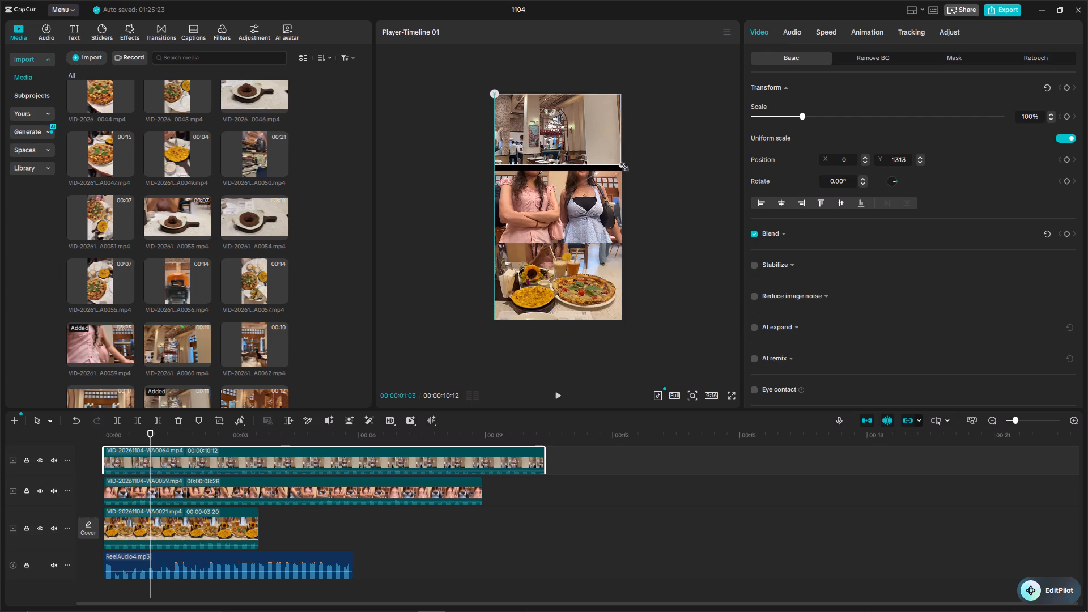
left_click_drag(622, 165, 626, 171)
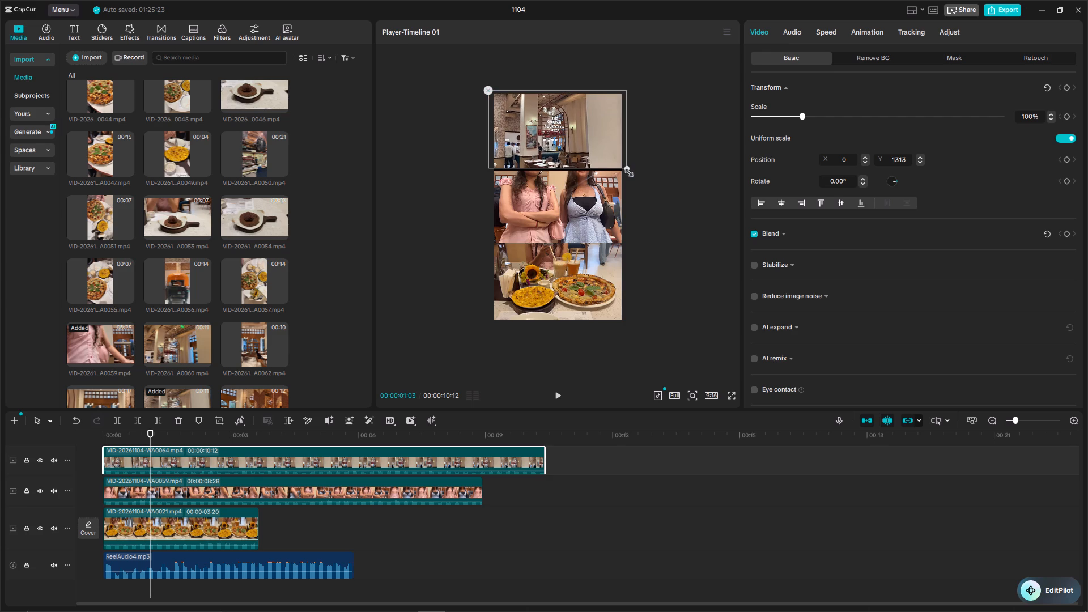
left_click_drag(626, 171, 645, 199)
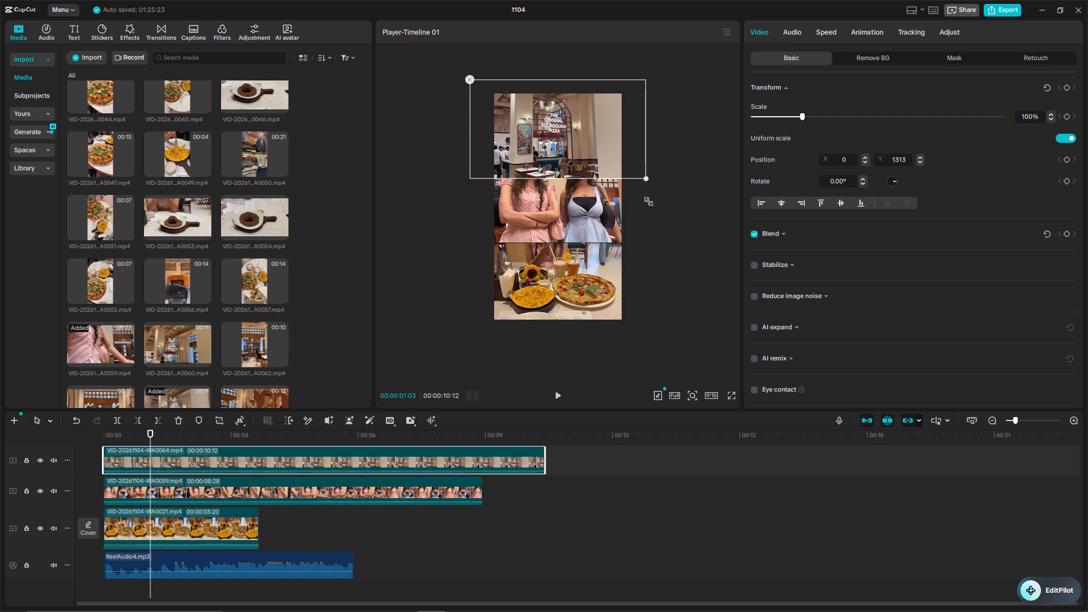
left_click_drag(645, 199, 668, 254)
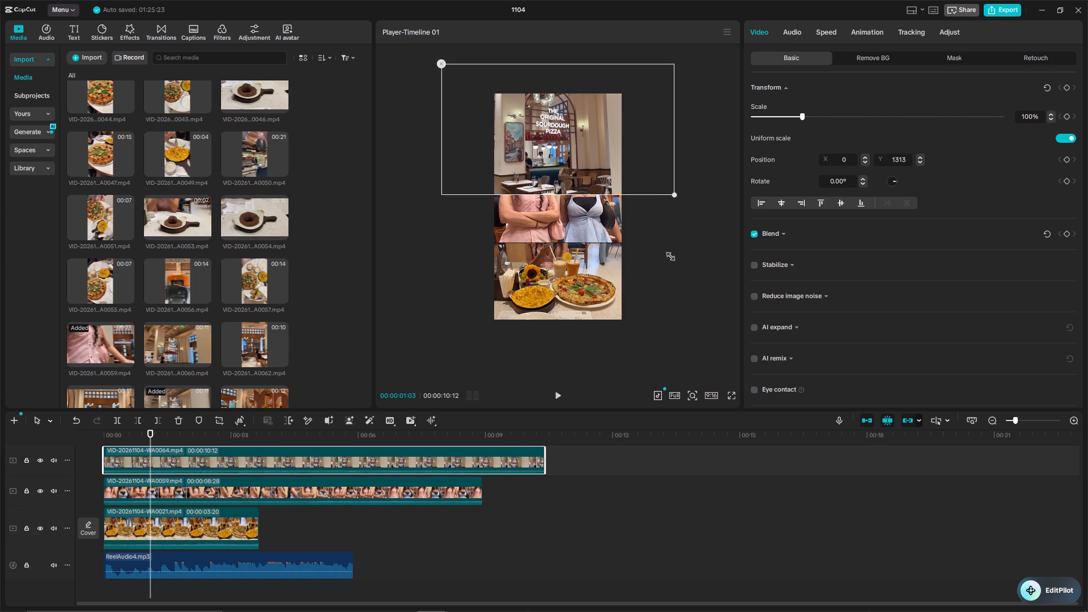
left_click_drag(668, 254, 660, 234)
Move the WA0059 clip of the women onto the track above WA0064, starting just after the timeline's beginning.
left_click(563, 210)
left_click(578, 216)
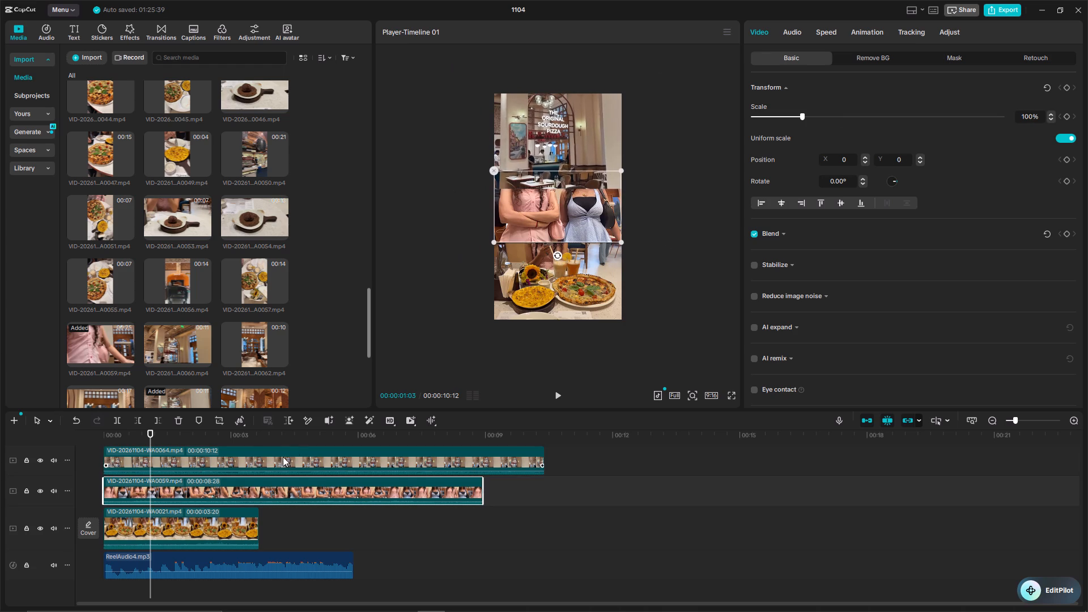
left_click_drag(267, 494, 272, 453)
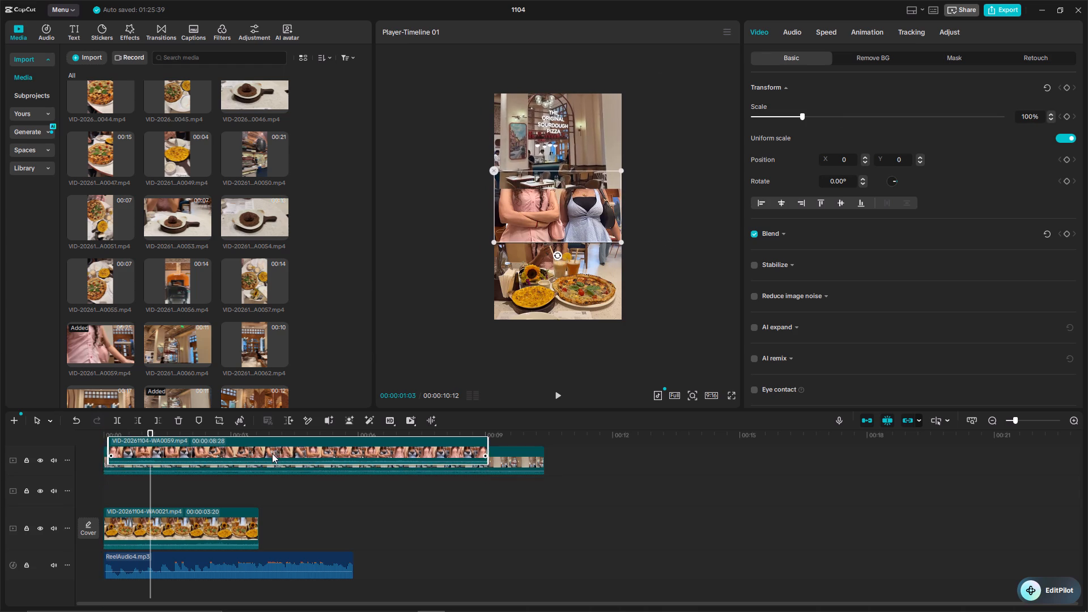
left_click_drag(272, 453, 272, 446)
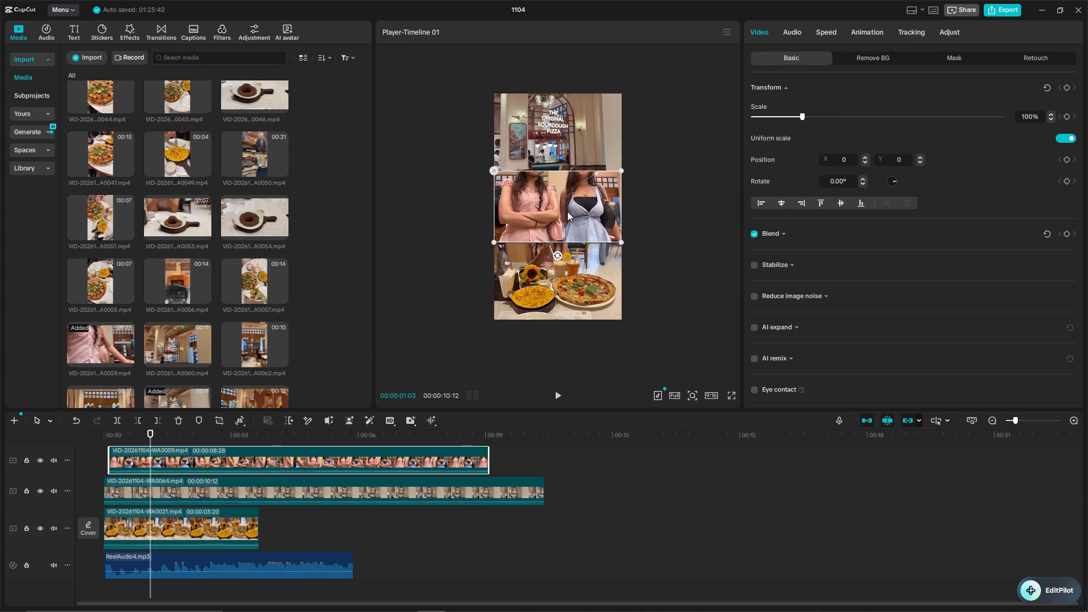
Enlarge the WA0059 clip slightly in the middle of the frame so it slightly overlaps the interior and food clips.
left_click(647, 195)
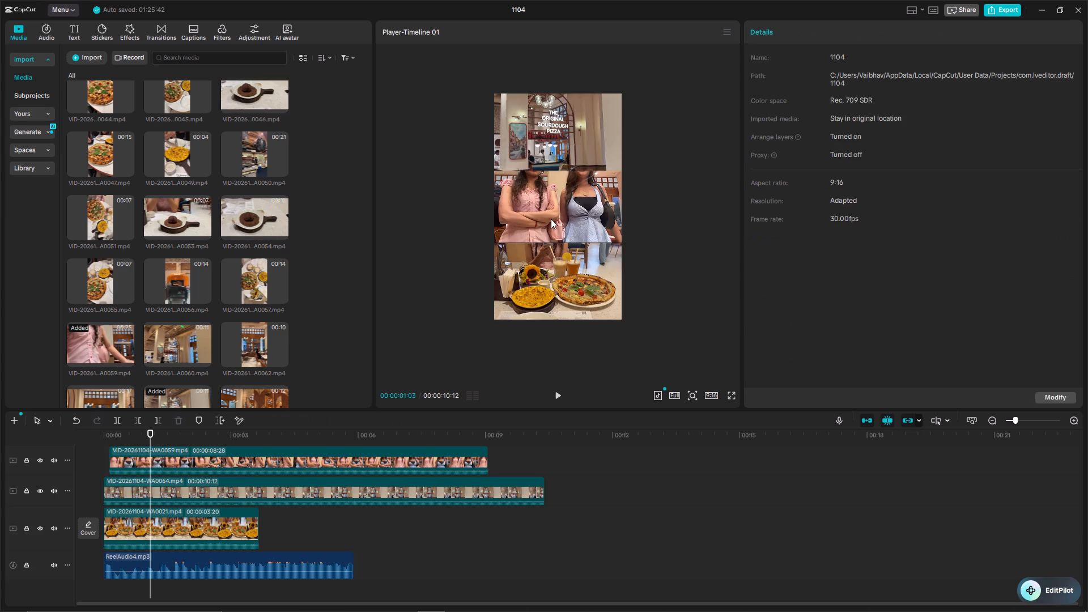
left_click(551, 219)
left_click_drag(620, 243, 622, 247)
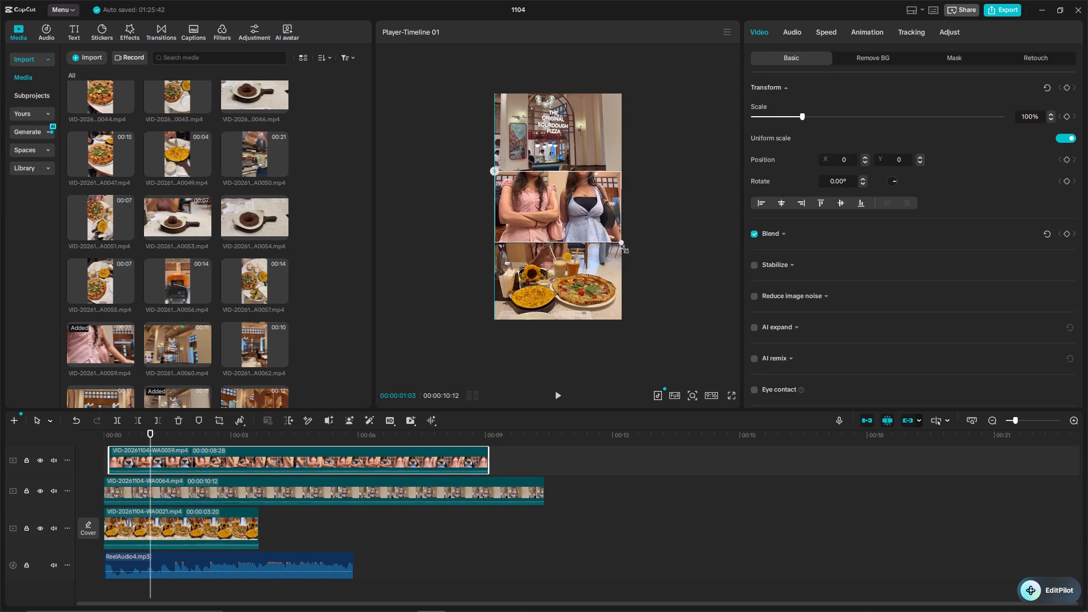
left_click_drag(622, 247, 623, 250)
left_click(639, 235)
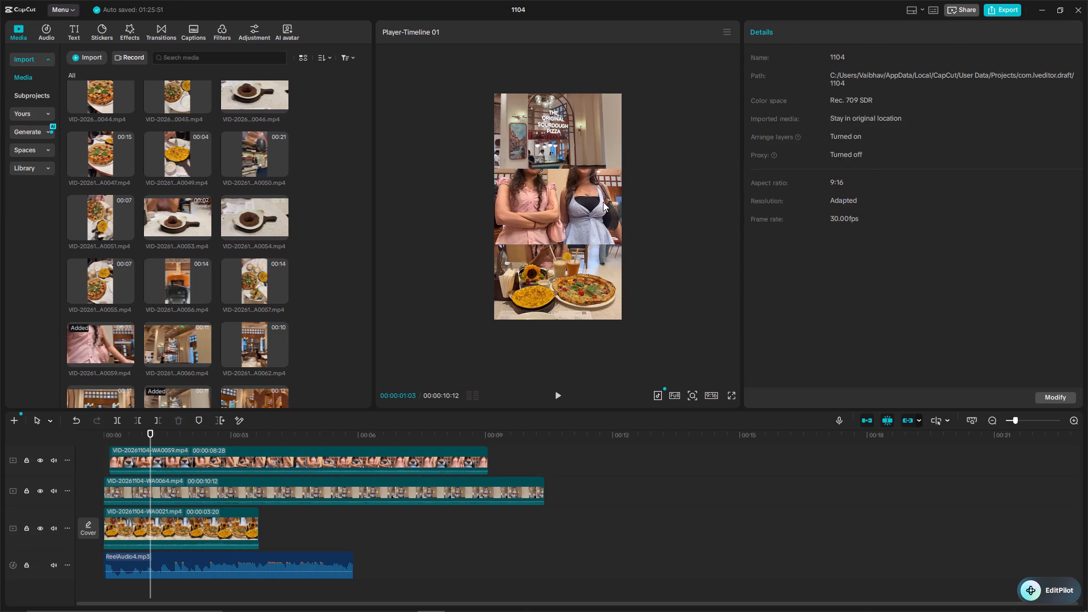
left_click(590, 198)
left_click(660, 248)
Silence the WA0021 food clip by lowering its audio volume to the minimum.
left_click(575, 286)
left_click(177, 525)
right_click(179, 525)
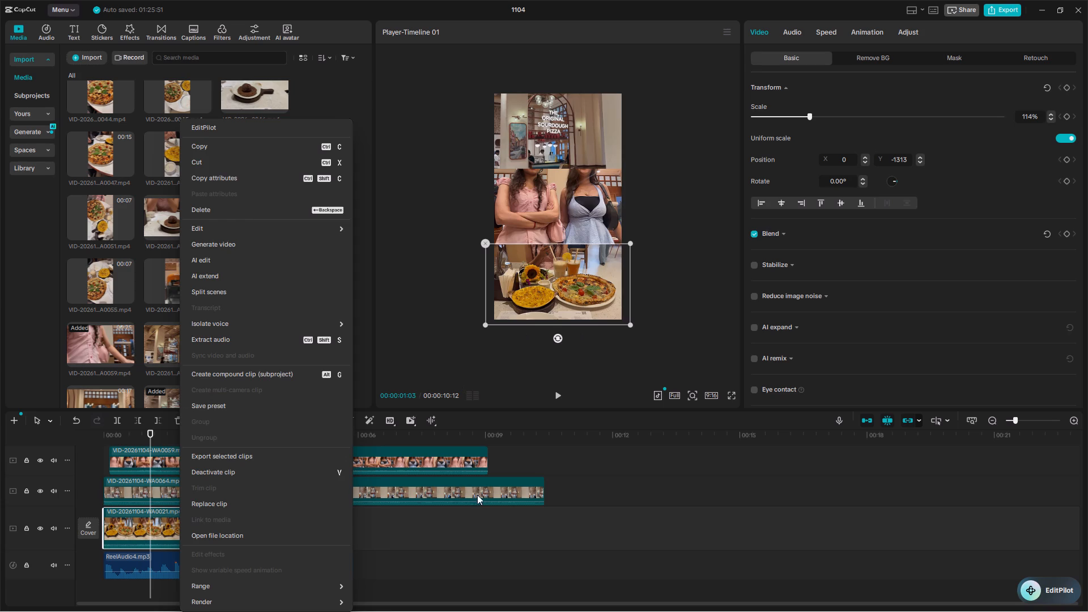
left_click(546, 553)
left_click(224, 536)
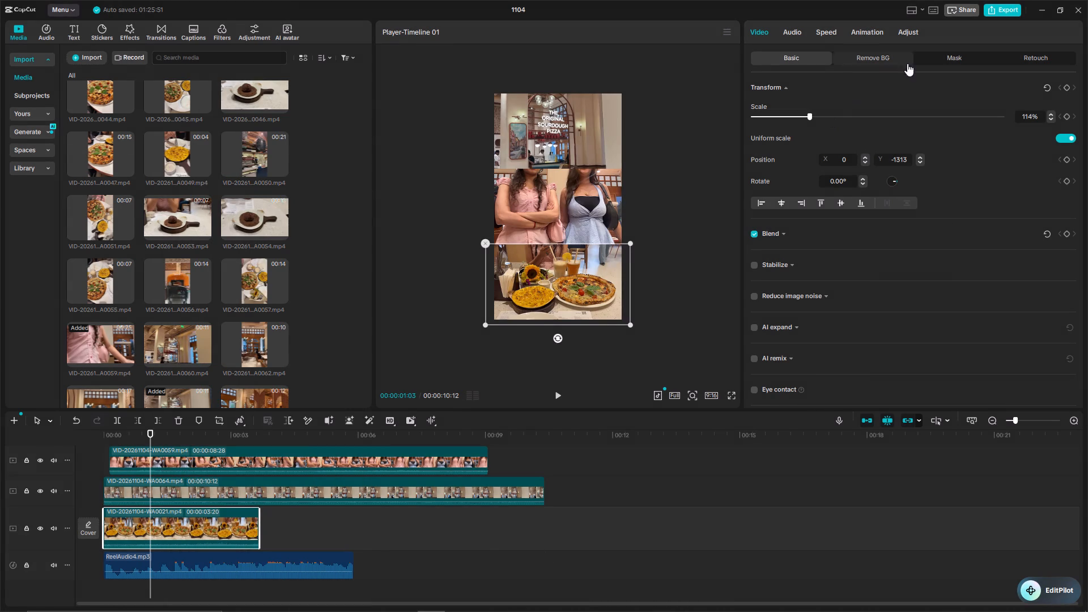
left_click(797, 32)
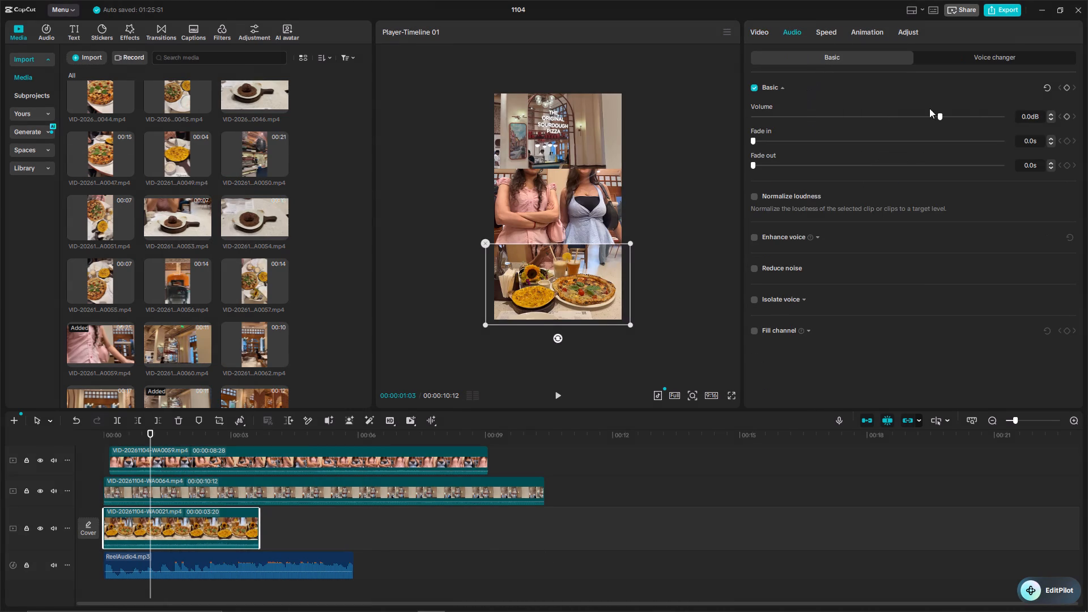
left_click_drag(938, 117, 889, 137)
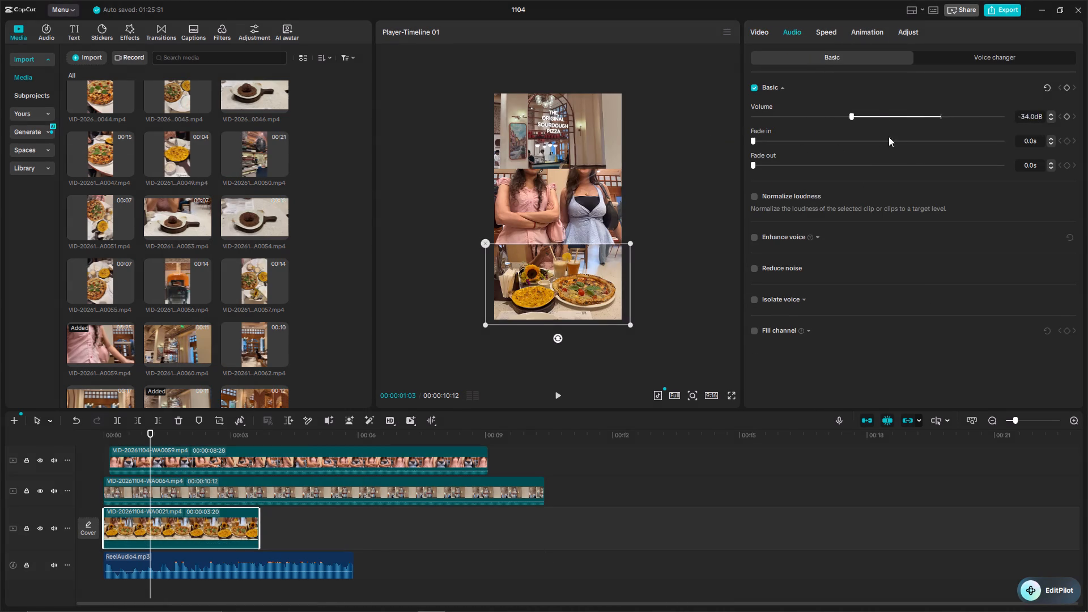
left_click_drag(889, 137, 935, 130)
left_click_drag(940, 116, 738, 129)
Silence the WA0064 interior clip by setting its audio volume to -∞ dB.
left_click(364, 534)
left_click(404, 491)
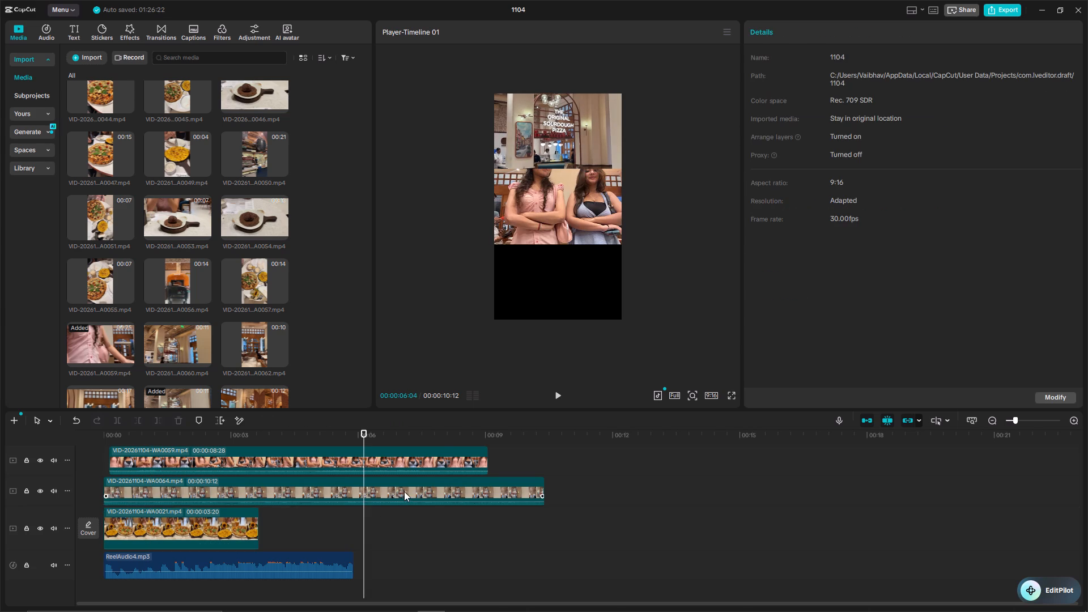
left_click(800, 31)
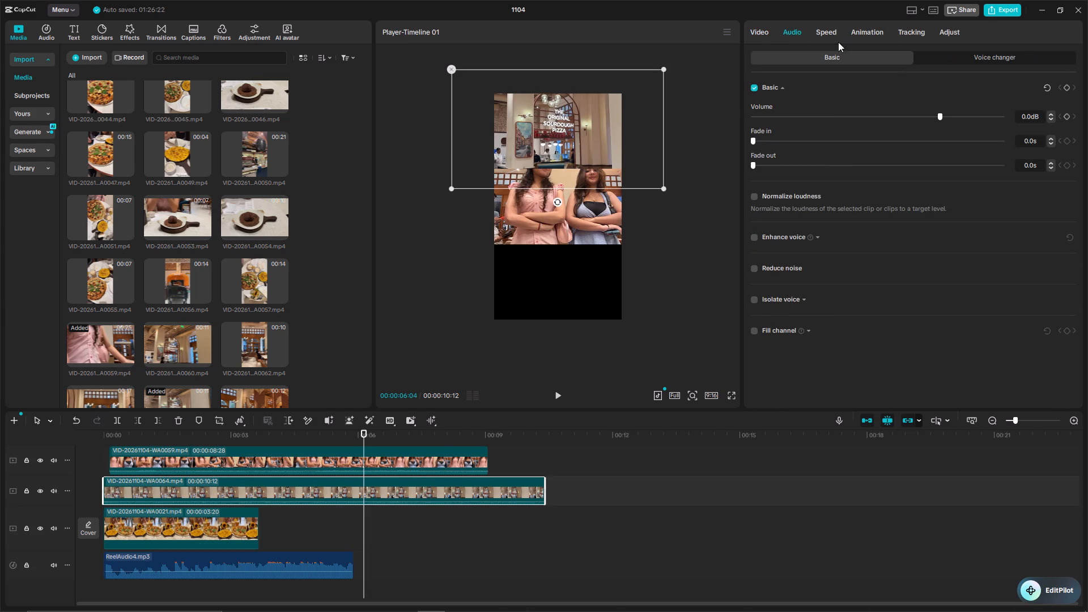
left_click_drag(941, 113, 661, 123)
Silence the WA0059 clip of the women by lowering its audio volume to the minimum.
left_click(355, 458)
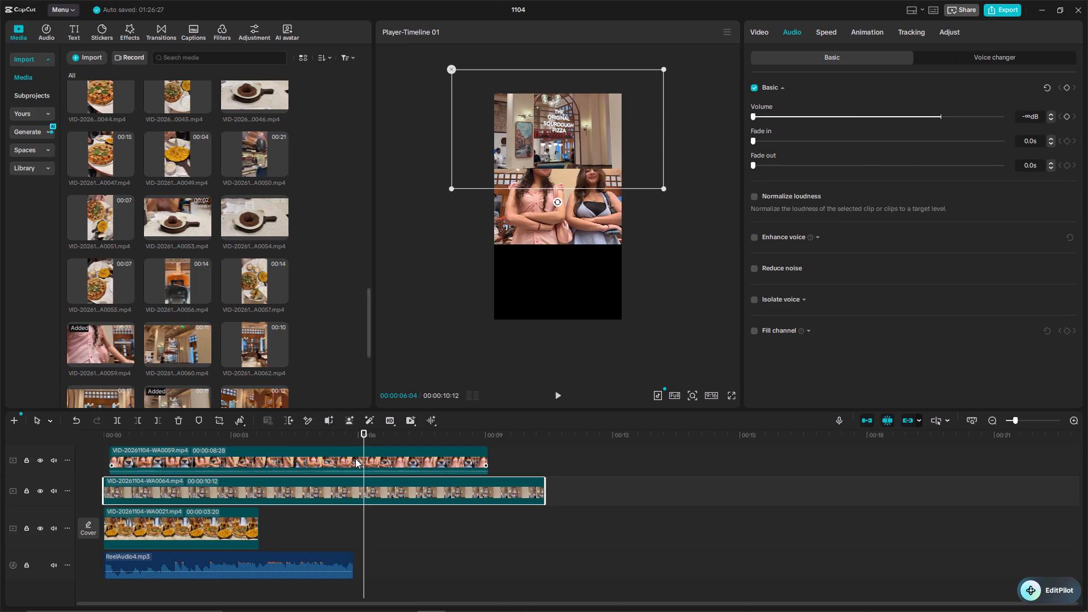
left_click_drag(940, 115, 826, 119)
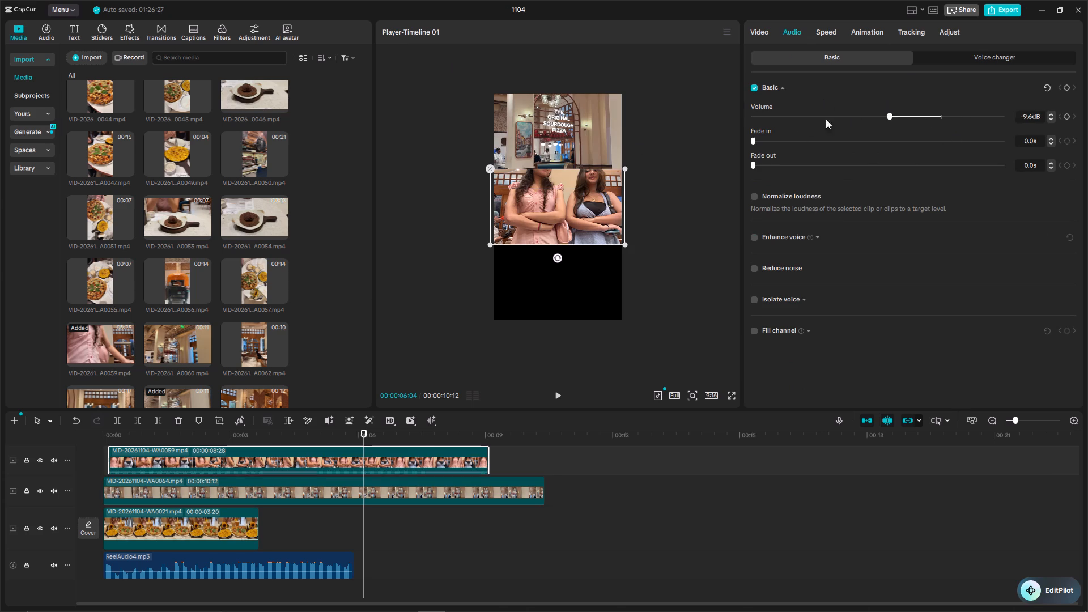
left_click_drag(826, 119, 712, 127)
left_click(645, 532)
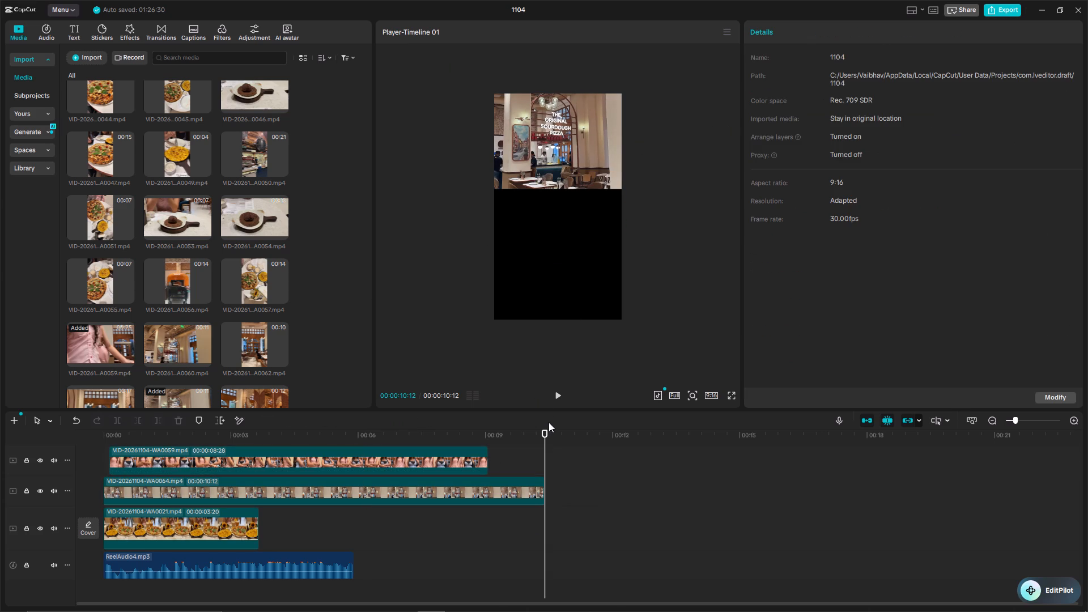
Shift the WA0059 clip of the women back so it begins at the start of the timeline.
left_click_drag(542, 432, 160, 420)
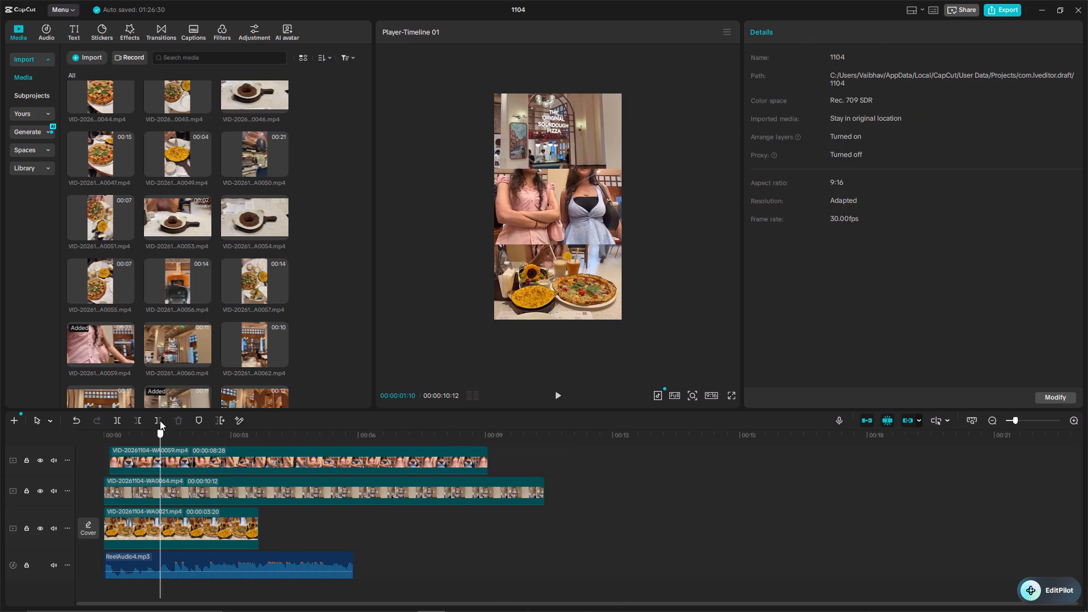
left_click_drag(160, 420, 70, 414)
left_click_drag(167, 458, 159, 458)
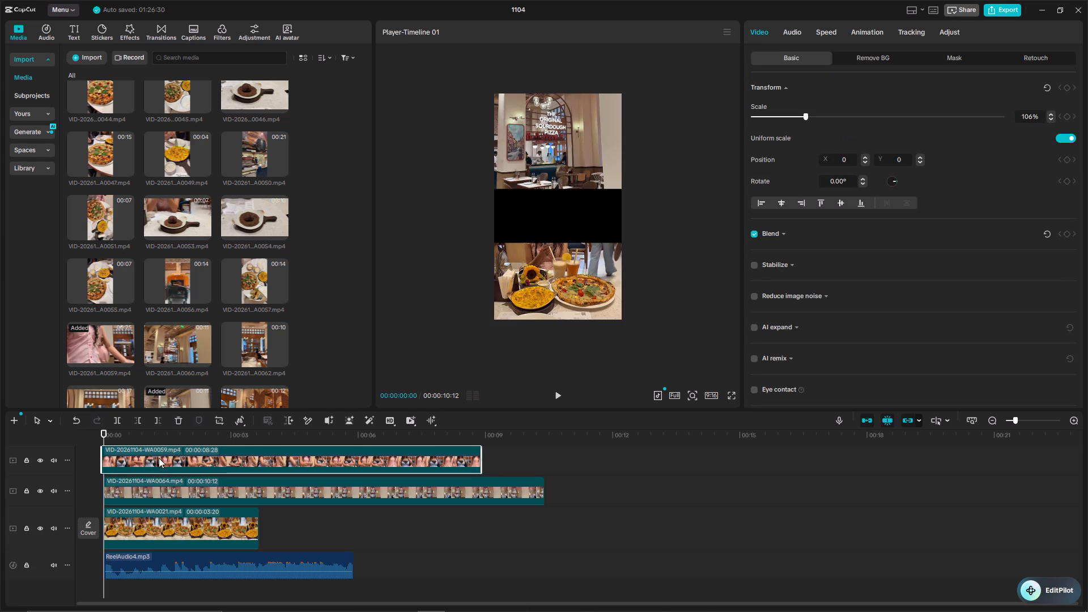
left_click_drag(159, 458, 161, 460)
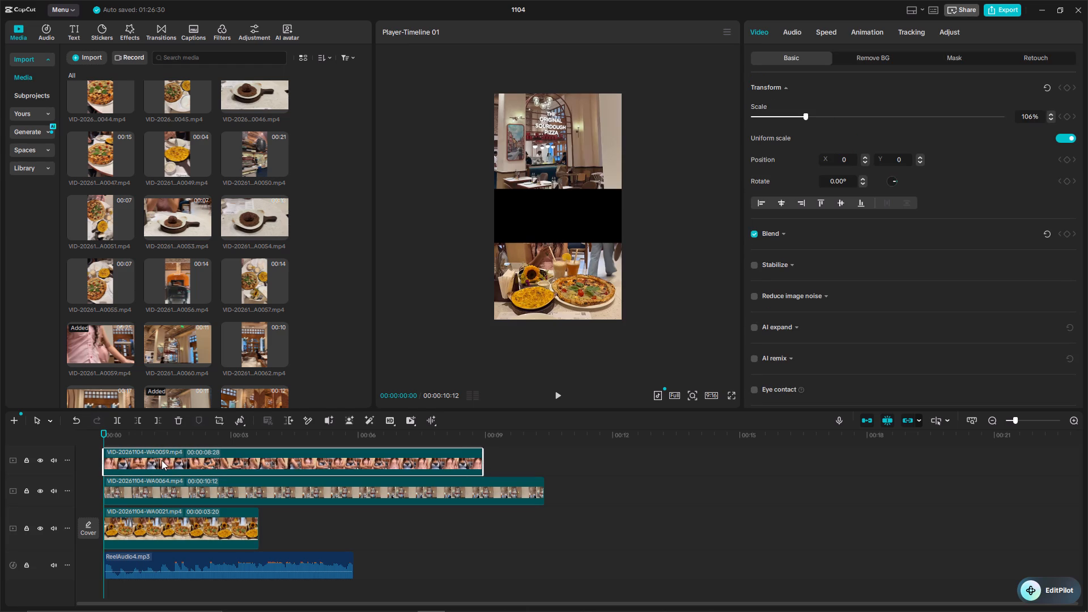
left_click_drag(161, 460, 161, 460)
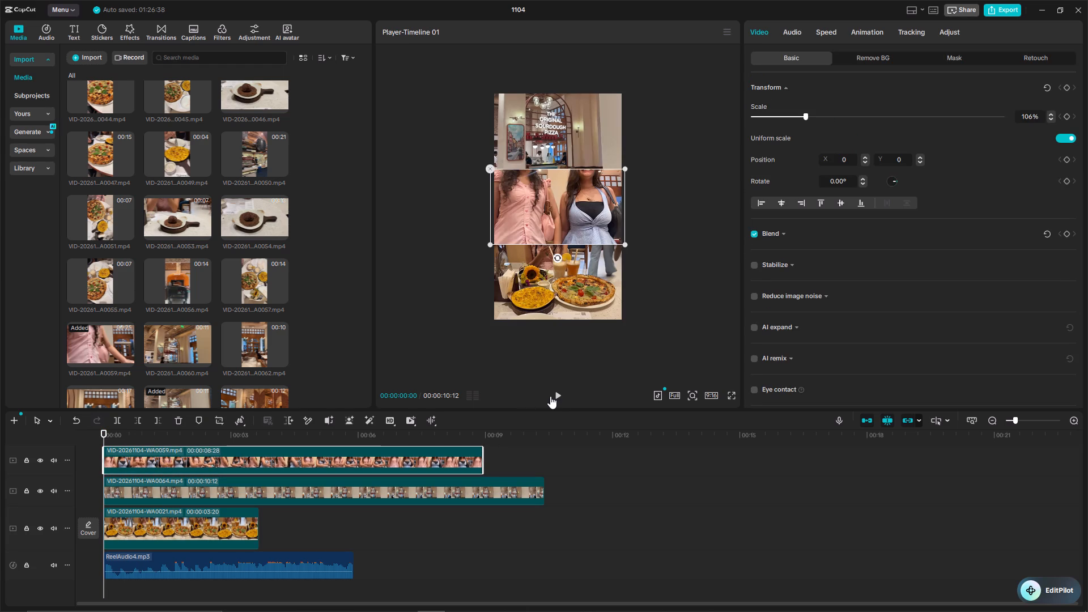
Play back the three-part split screen from the start to check how long the WA0021 food clip lasts.
left_click(557, 396)
left_click(688, 222)
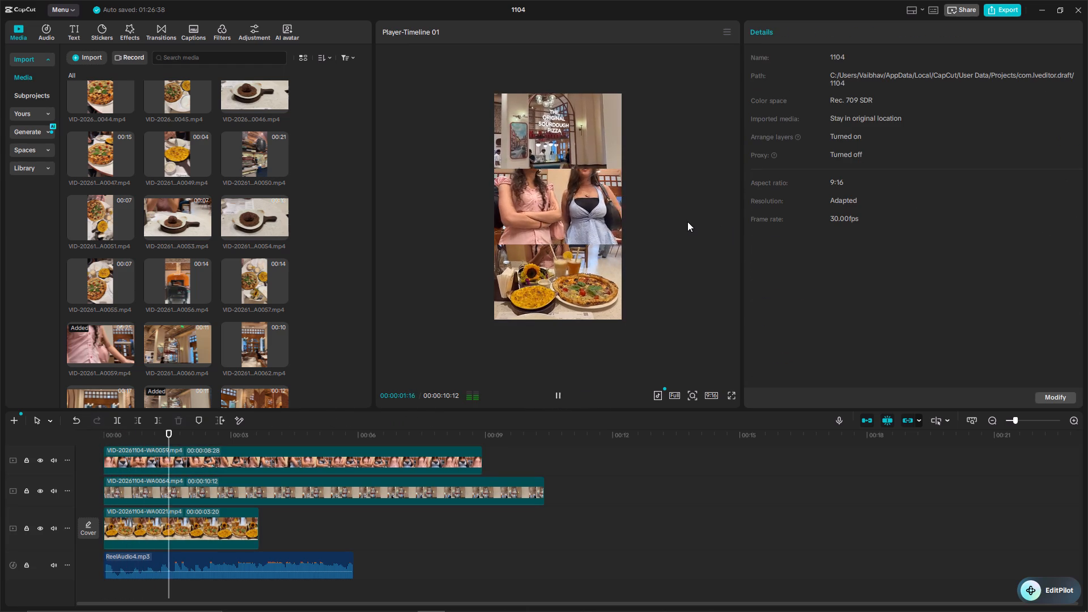
left_click(557, 394)
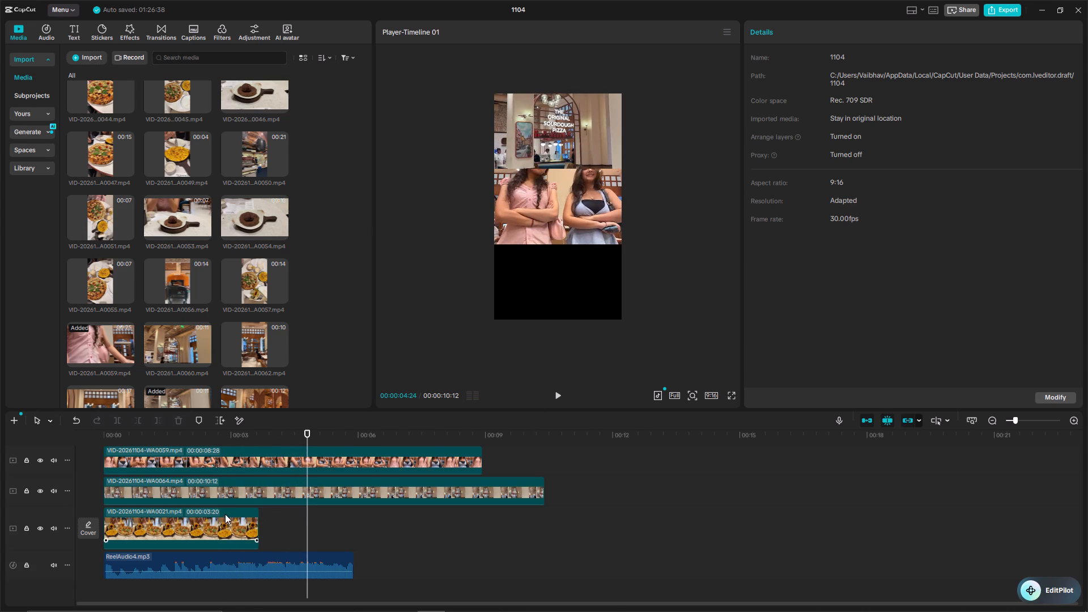
left_click(225, 524)
left_click_drag(308, 430, 63, 454)
left_click(556, 394)
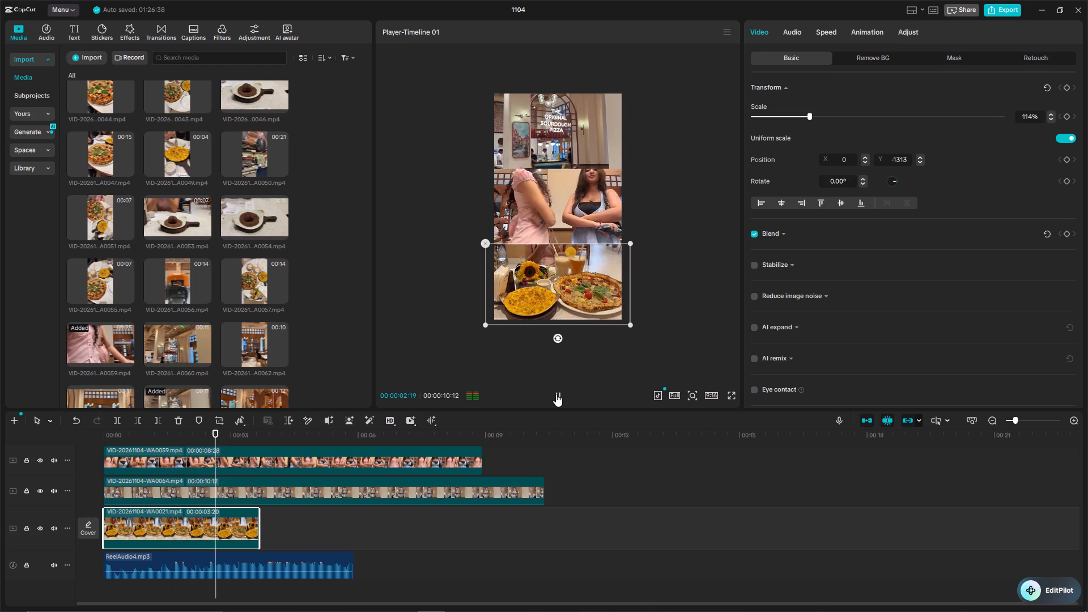
left_click(556, 394)
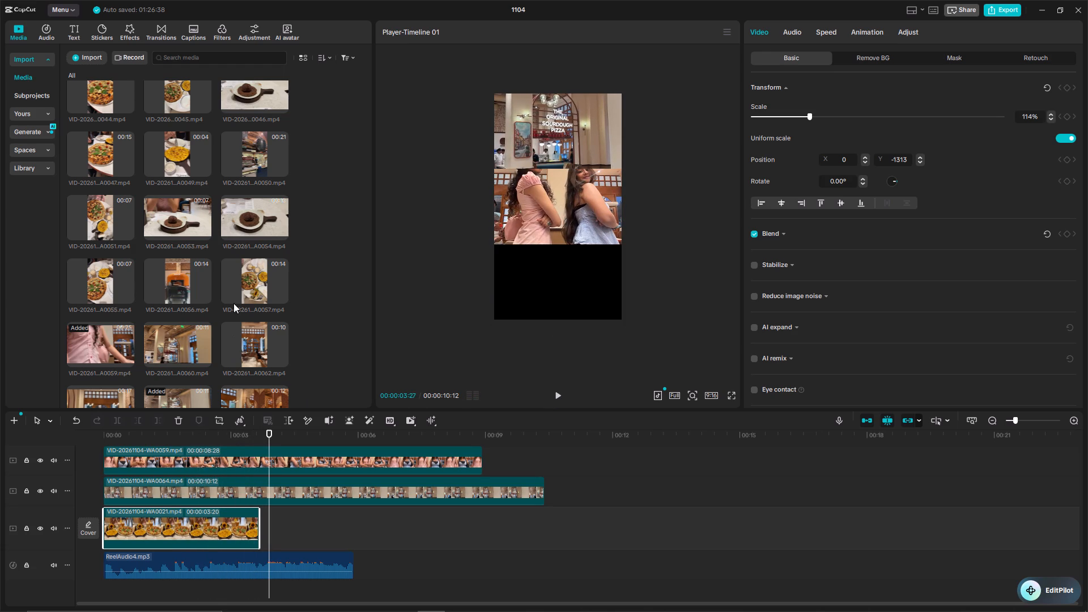
Browse the imported media for an alternative food clip, previewing IMG A0000, WA0021, WA0013 and WA0035.
scroll(194, 229, "up", 19)
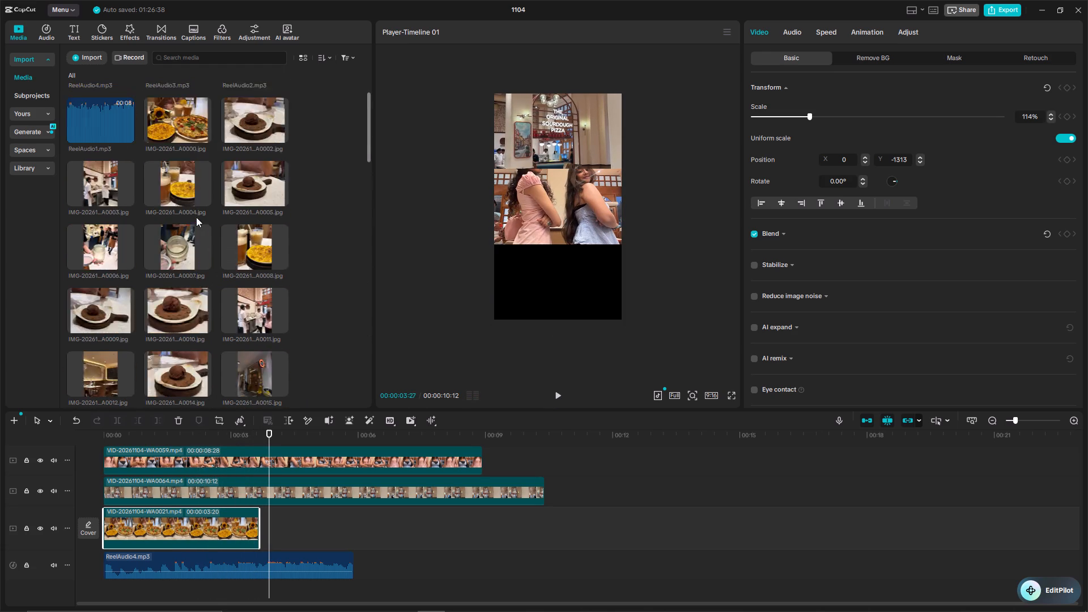
scroll(196, 217, "up", 7)
left_click(182, 174)
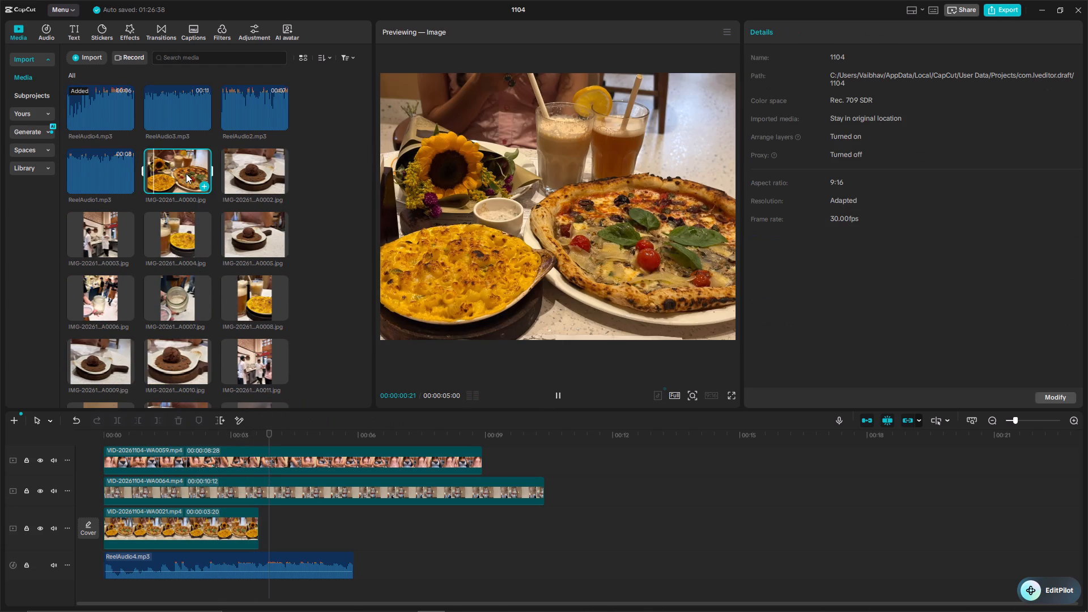
left_click(186, 173)
scroll(237, 214, "down", 2)
scroll(246, 148, "down", 2)
scroll(244, 123, "up", 2)
scroll(265, 150, "down", 2)
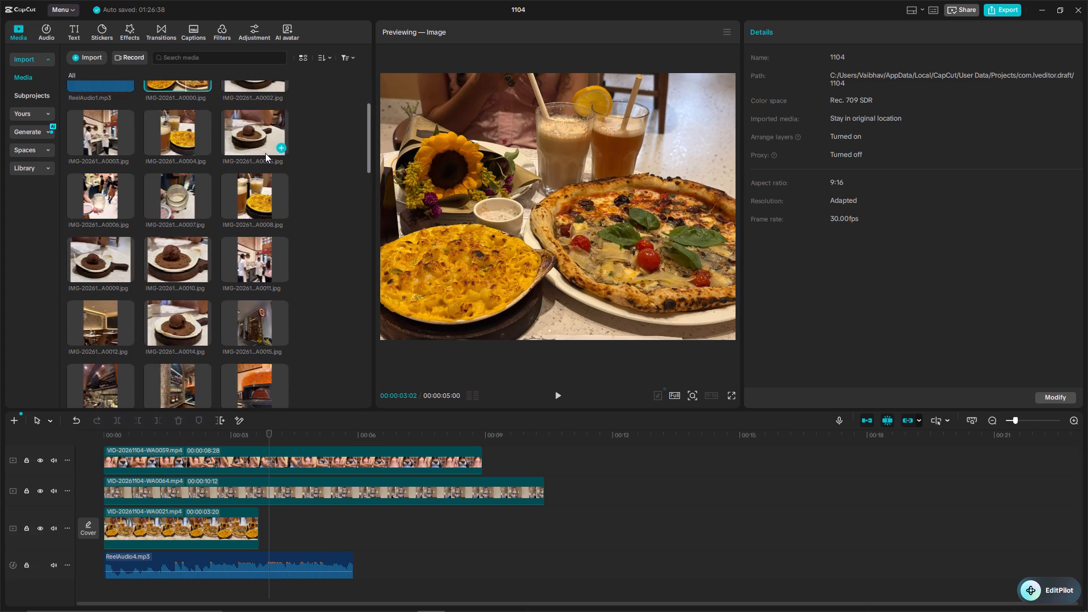
scroll(243, 180, "down", 3)
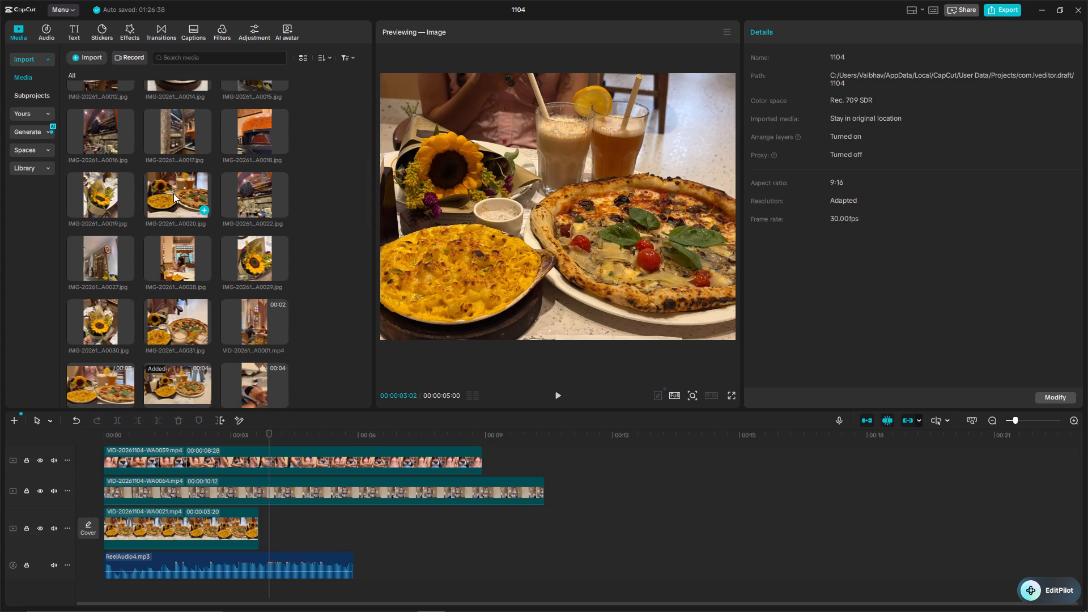
scroll(256, 194, "down", 1)
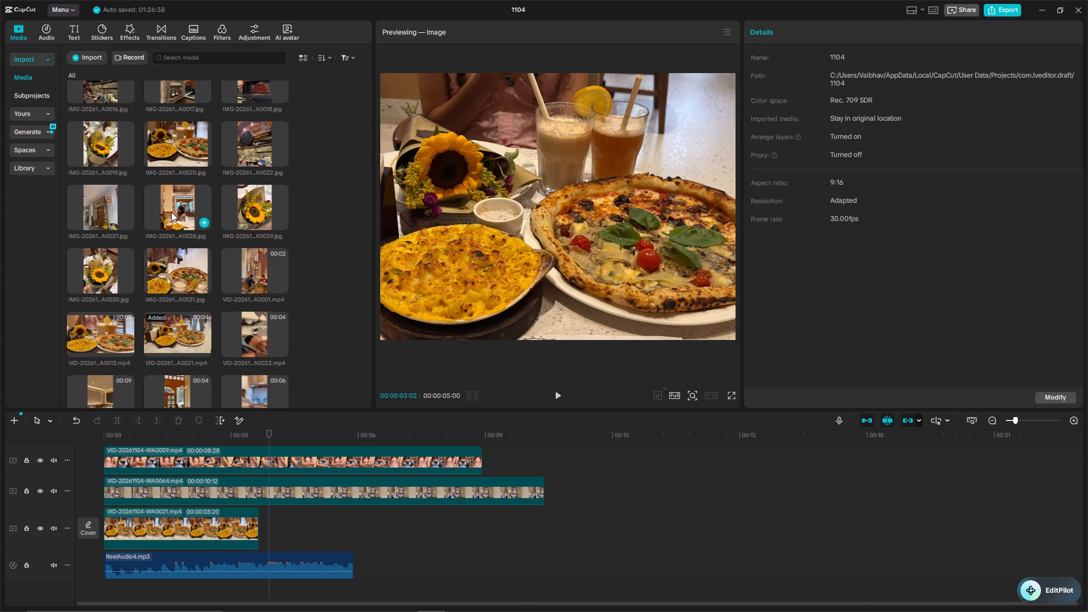
scroll(199, 244, "down", 1)
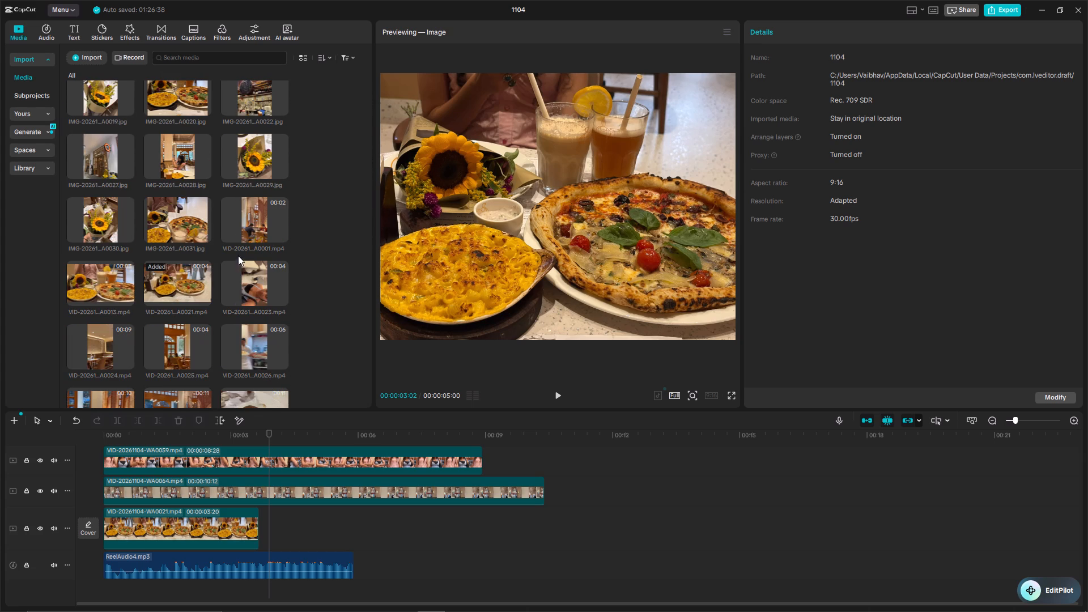
scroll(238, 256, "down", 1)
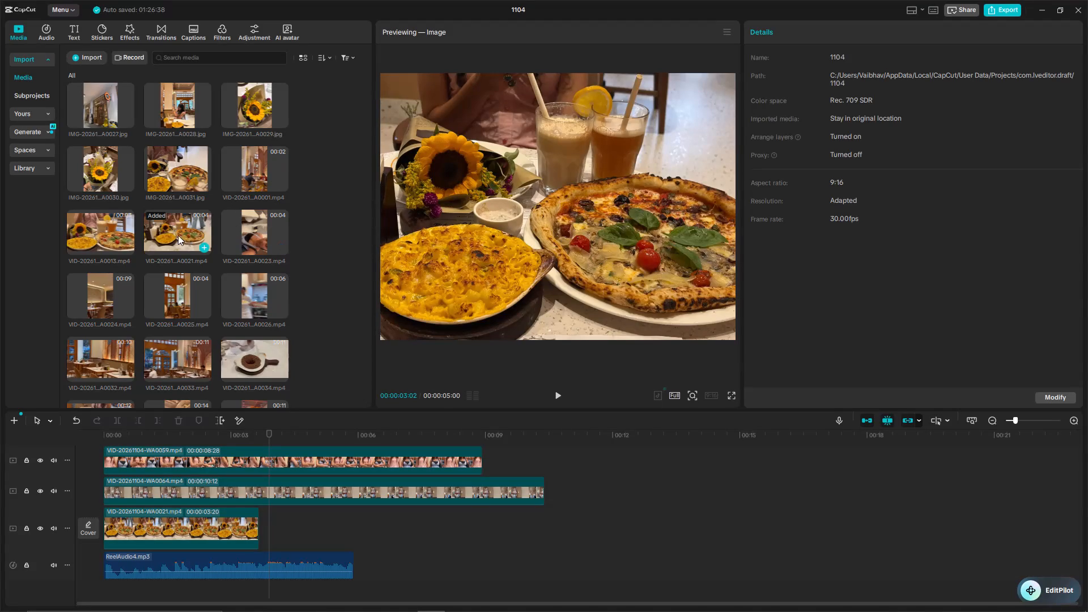
left_click(173, 234)
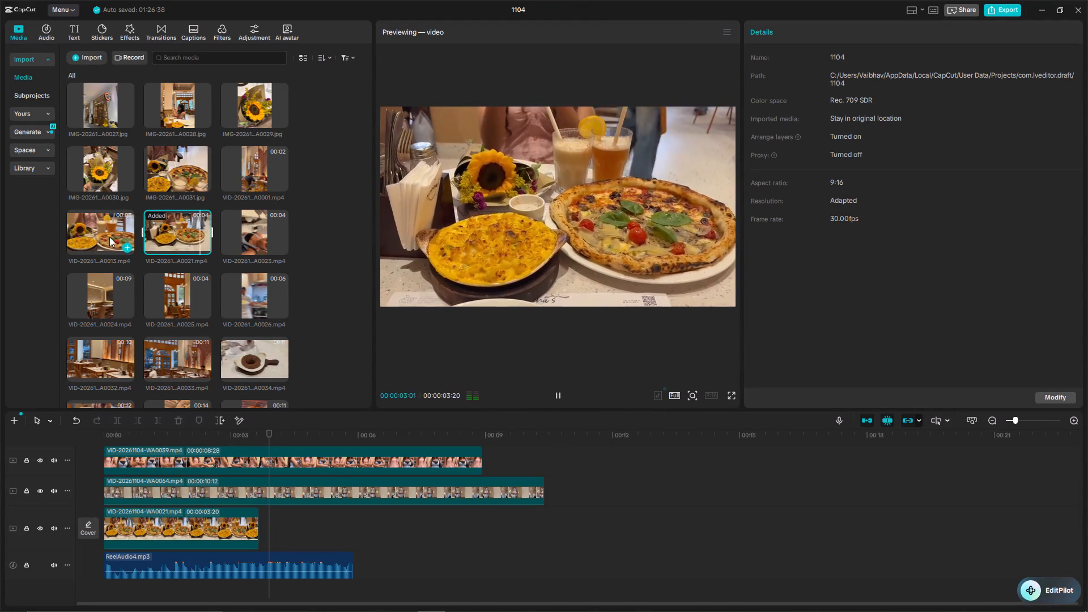
left_click(91, 223)
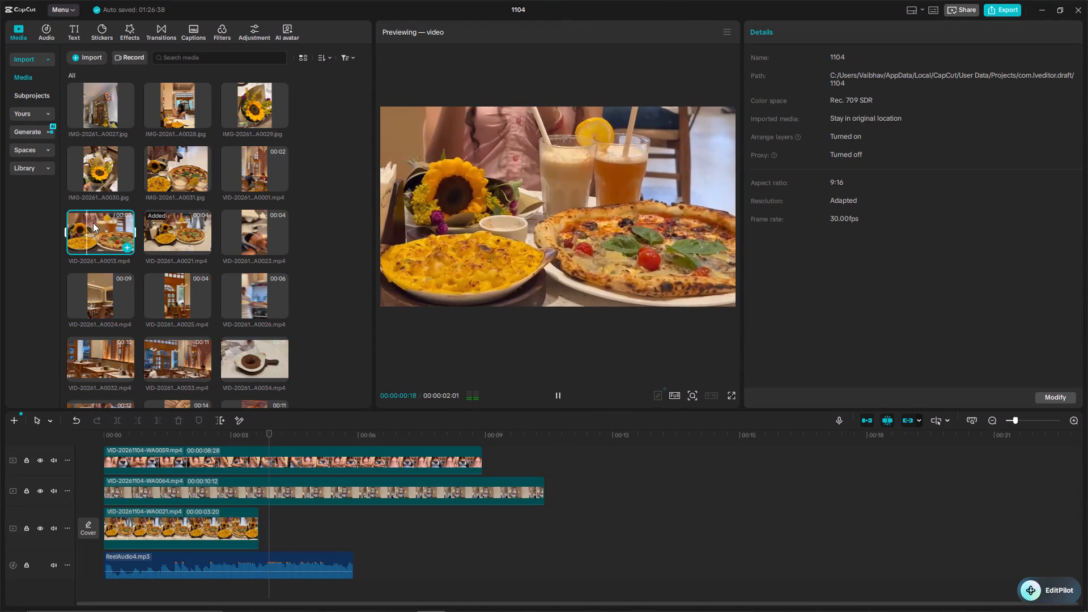
scroll(241, 248, "down", 2)
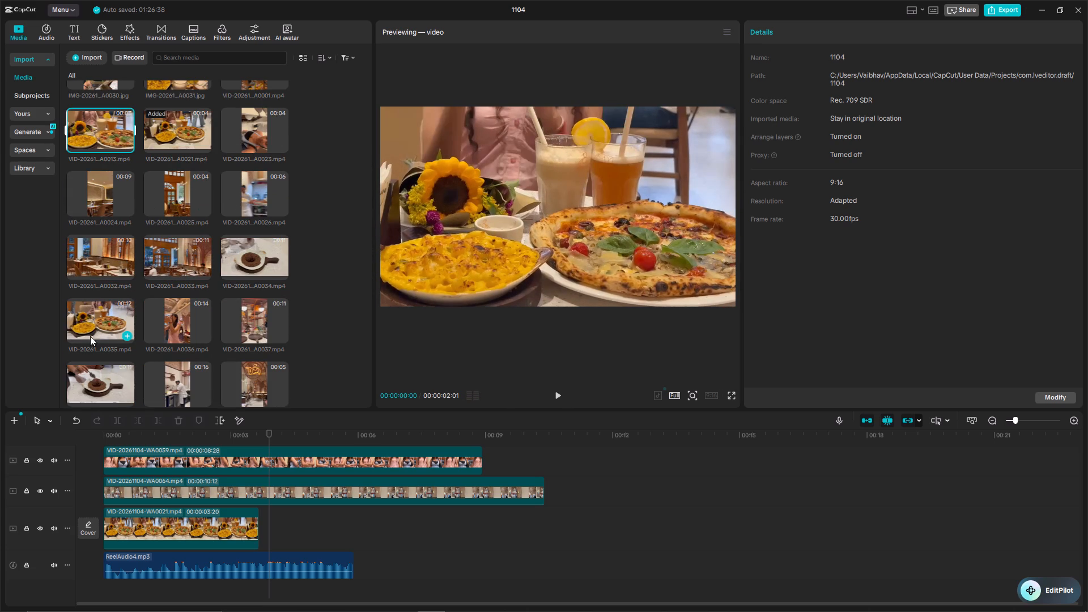
left_click(103, 324)
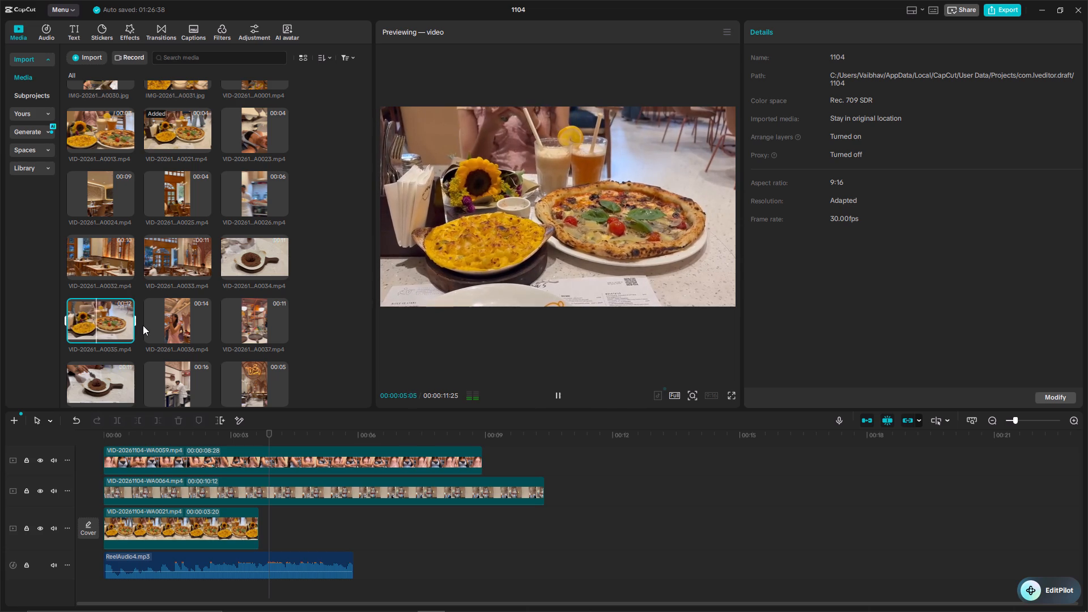
Add the WA0035 food clip on an overlay track from the timeline start, moving the WA0021 clip out of its way.
left_click_drag(108, 317, 258, 394)
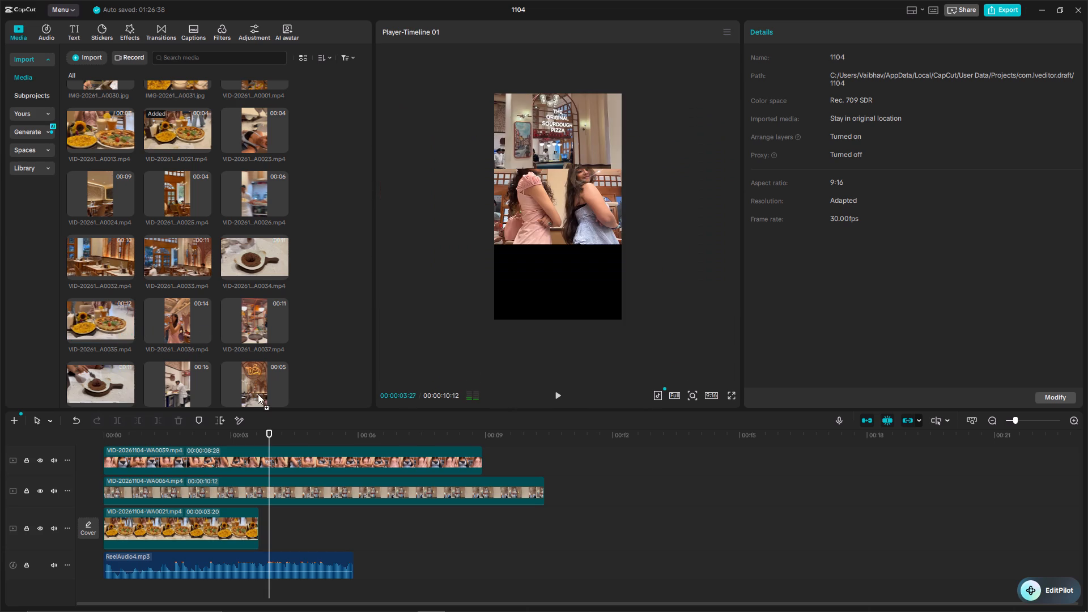
left_click_drag(258, 394, 274, 533)
left_click_drag(203, 525, 527, 536)
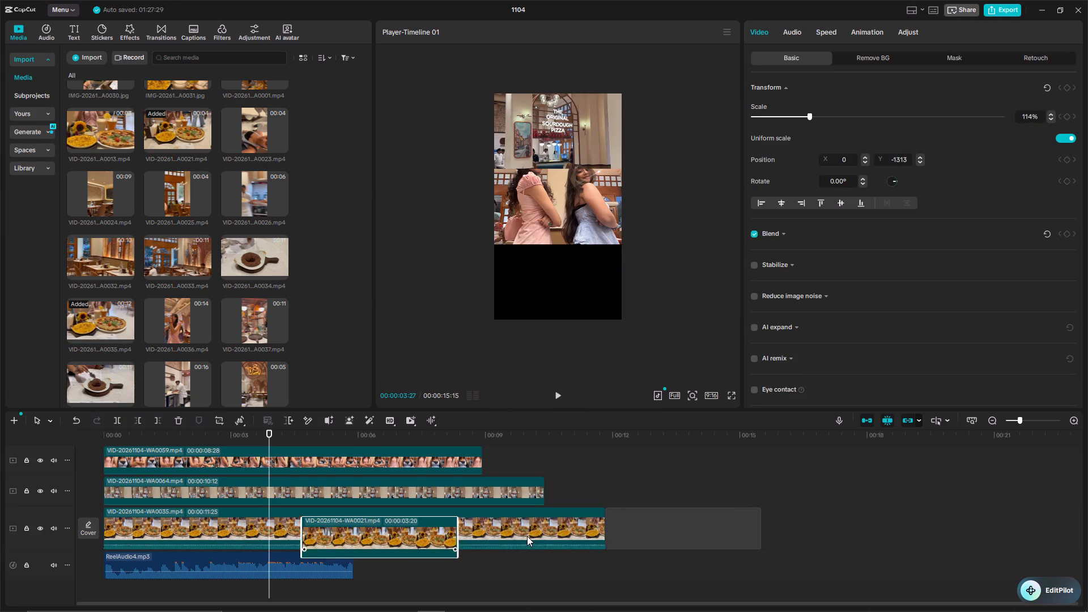
left_click_drag(527, 536, 878, 505)
left_click_drag(477, 559, 386, 532)
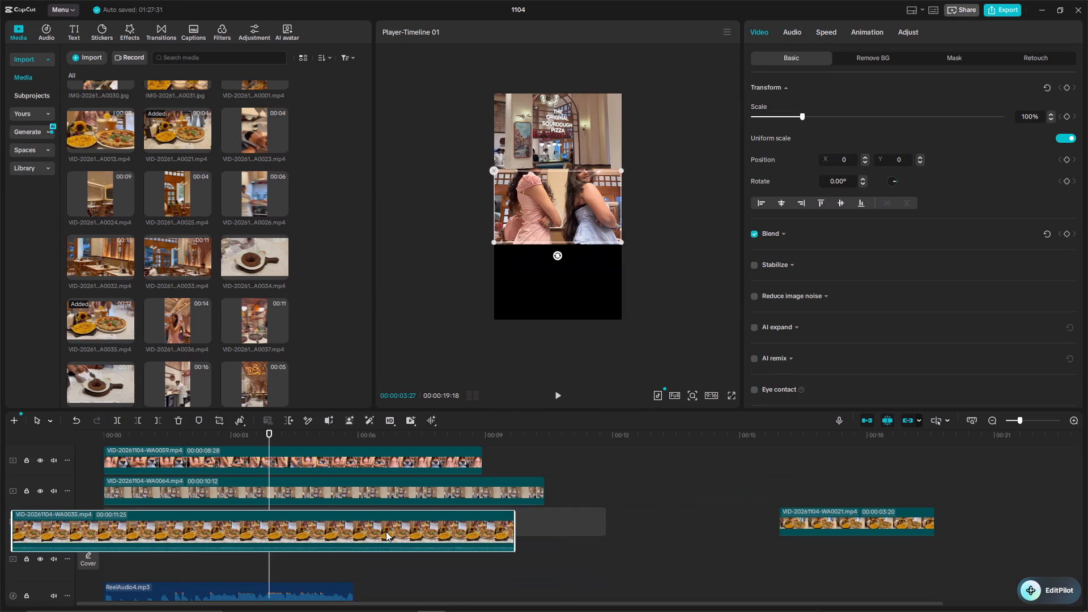
left_click_drag(386, 532, 480, 528)
Delete the WA0021 food clip from the timeline.
left_click_drag(922, 486, 840, 533)
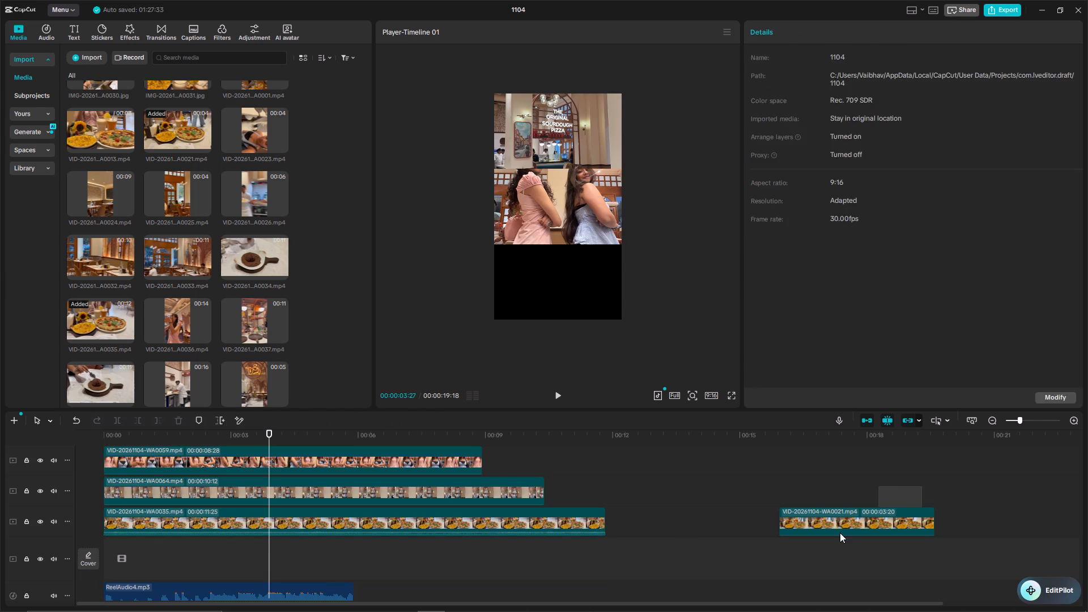
left_click_drag(840, 533, 839, 535)
key("Delete")
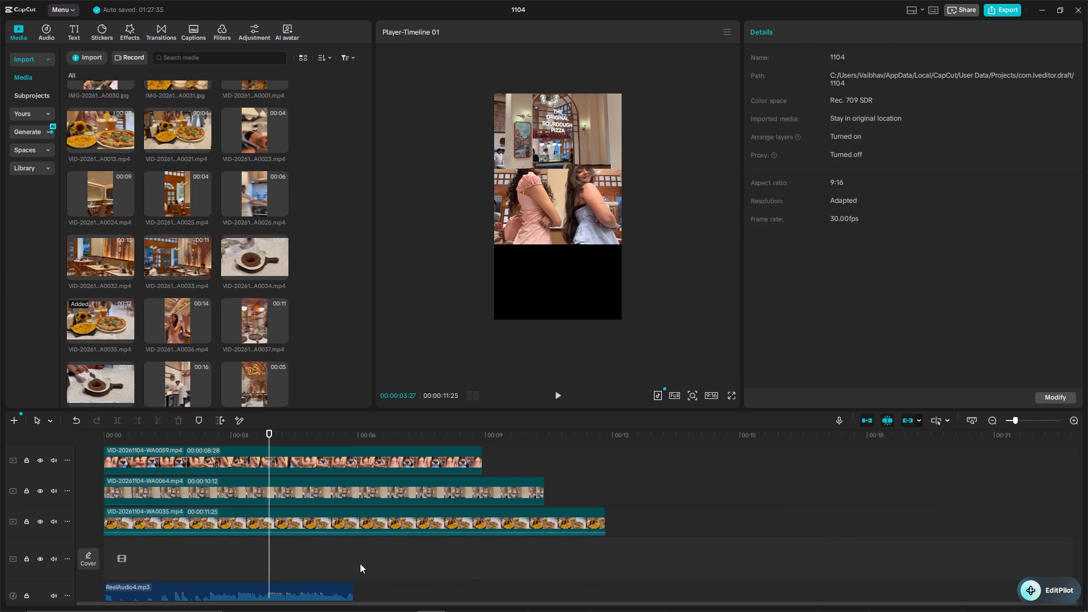
Shift ReelAudio4.mp3 along its audio track so it begins slightly after the timeline start.
left_click(360, 563)
left_click_drag(200, 586, 206, 560)
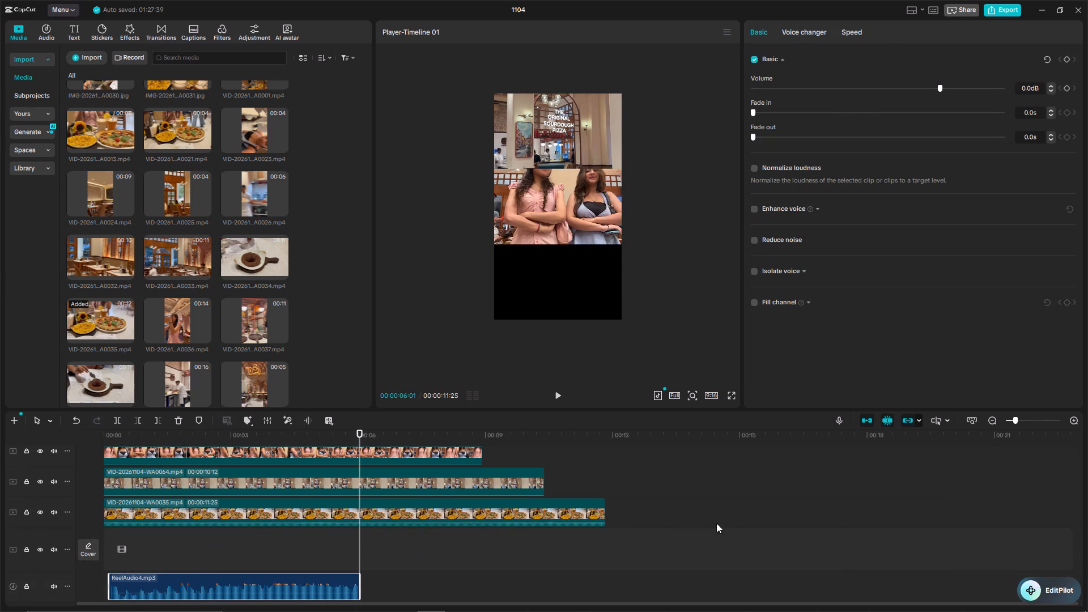
Enlarge the timeline area to show all tracks and play the split screen from the start to check the WA0035 clip.
left_click(713, 490)
scroll(707, 493, "up", 5)
scroll(707, 494, "down", 4)
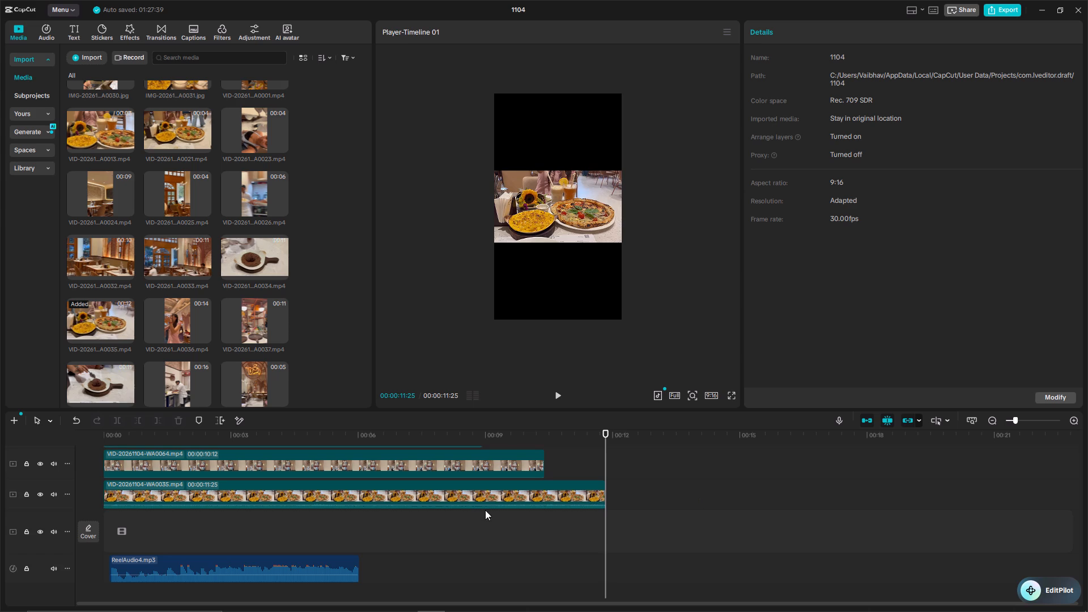
scroll(505, 515, "down", 1, "ctrl")
scroll(586, 512, "down", 1, "ctrl")
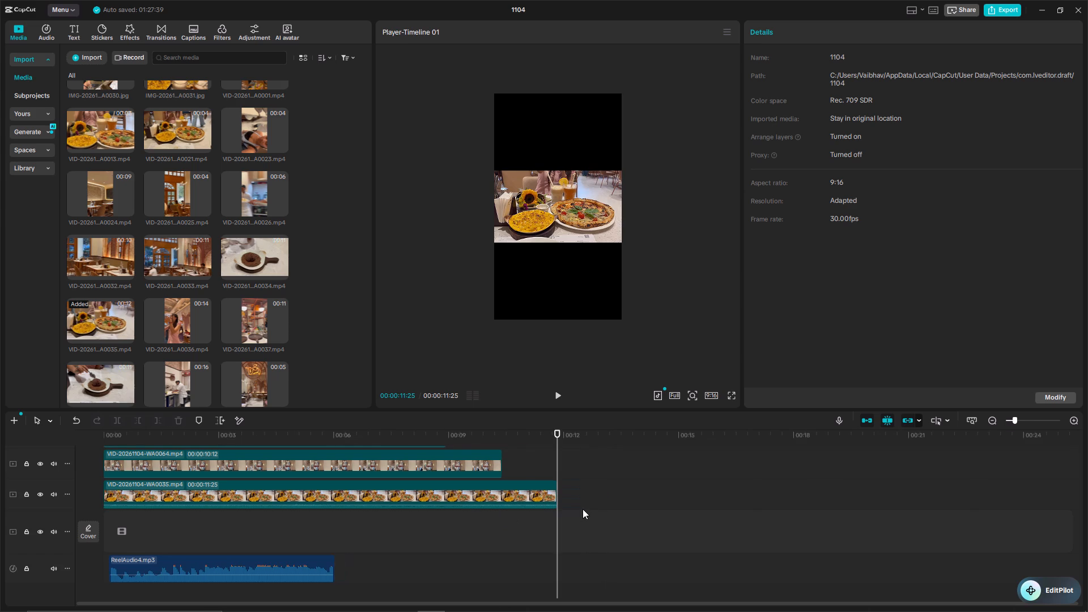
left_click_drag(513, 410, 526, 370)
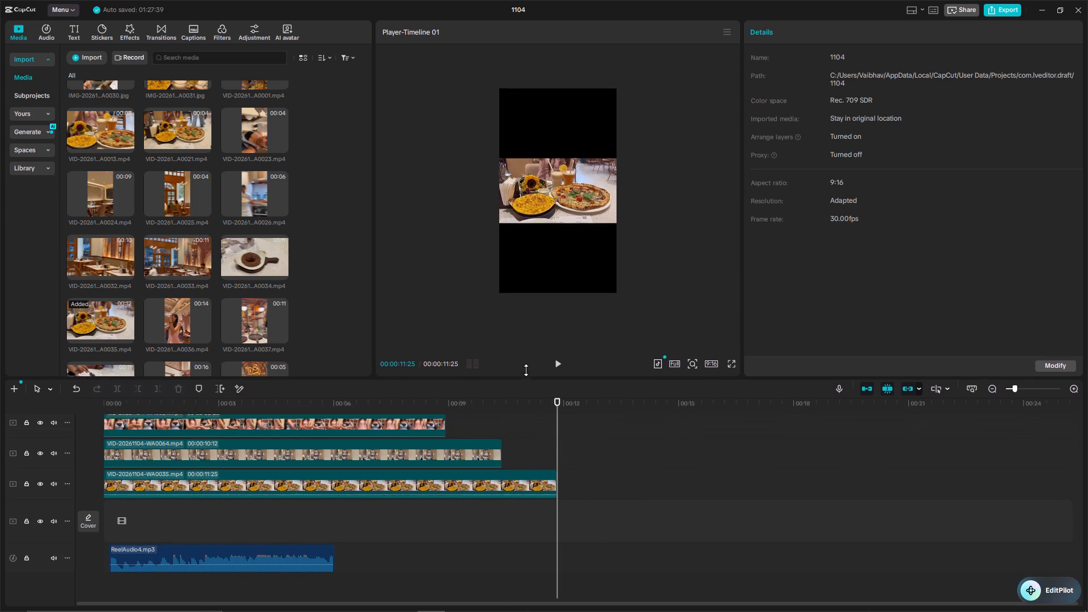
left_click_drag(526, 370, 528, 365)
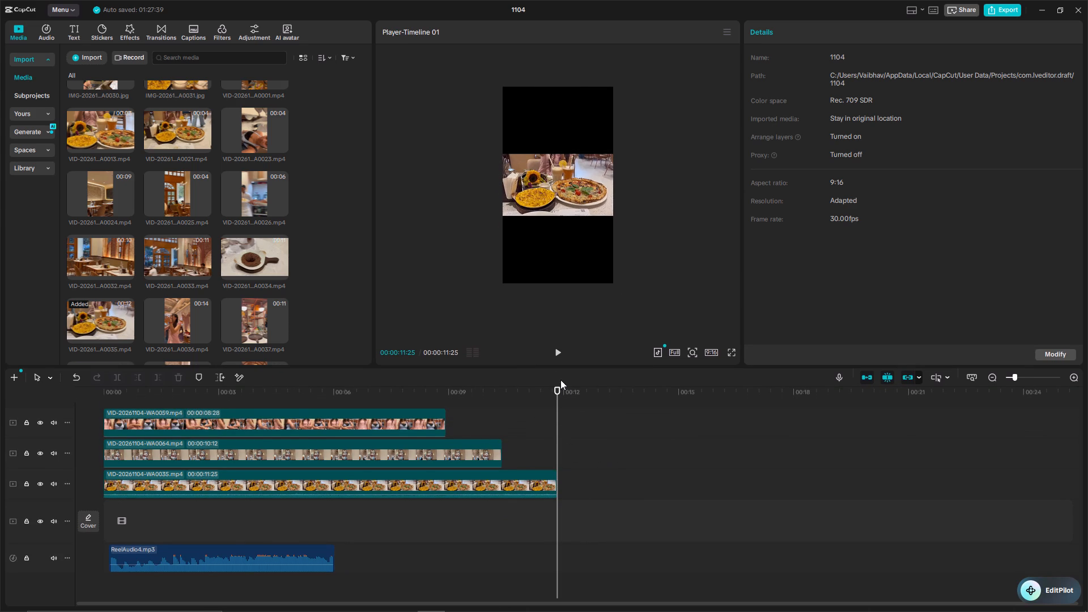
left_click_drag(556, 389, 82, 423)
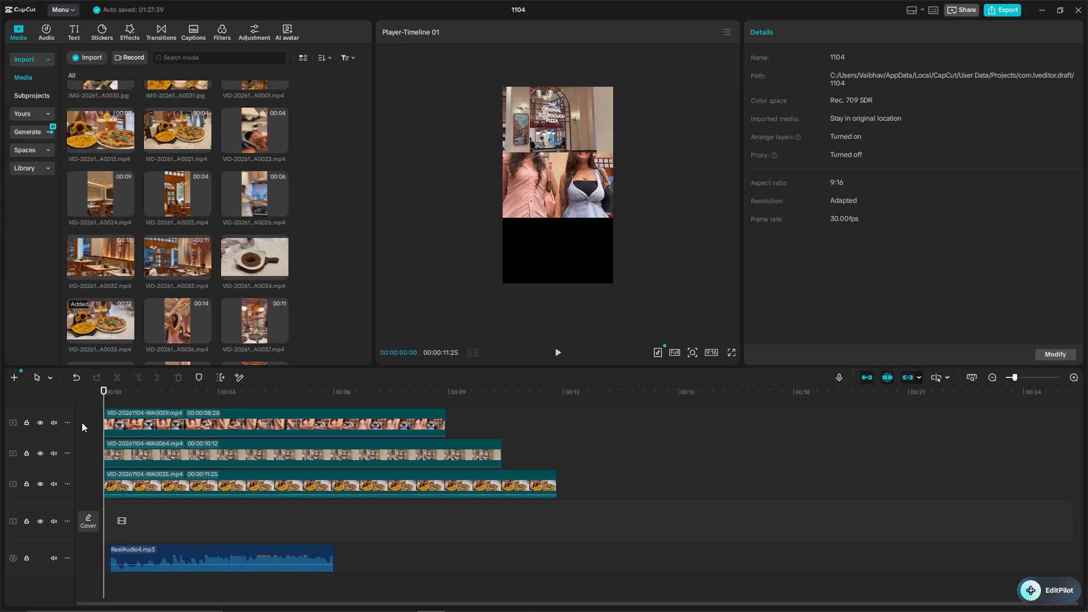
left_click(560, 352)
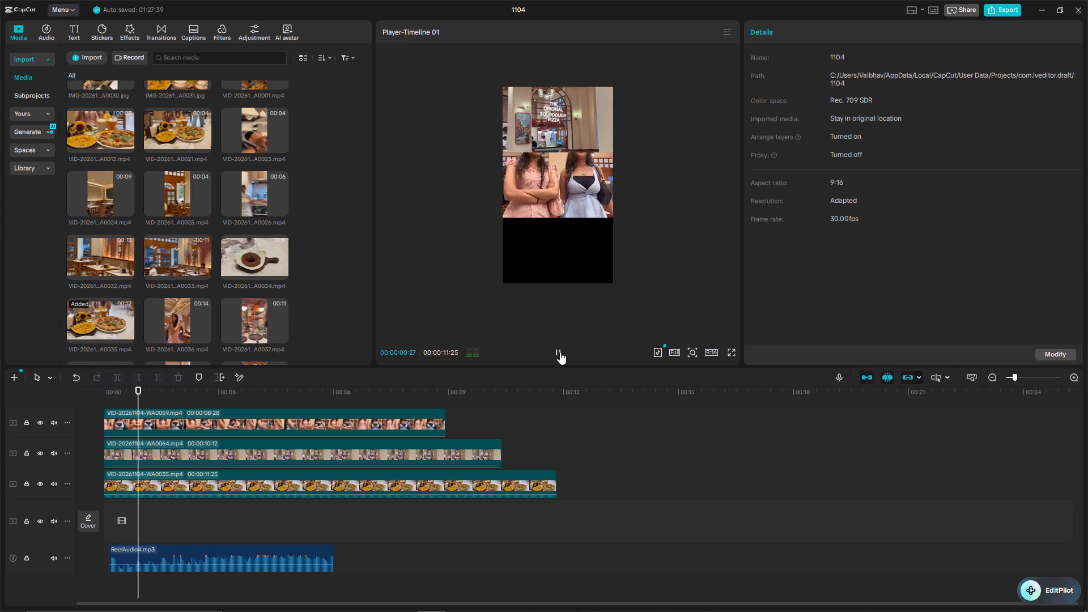
left_click(560, 352)
left_click(560, 352)
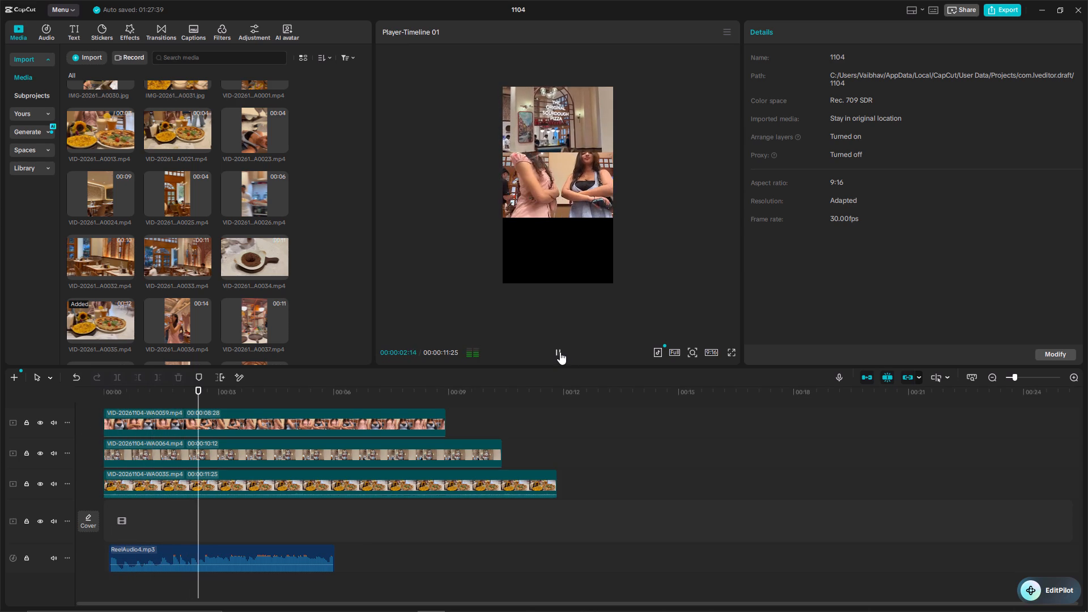
left_click(560, 352)
Move the WA0035 food clip down into the bottom third of the frame, below the women.
left_click(498, 479)
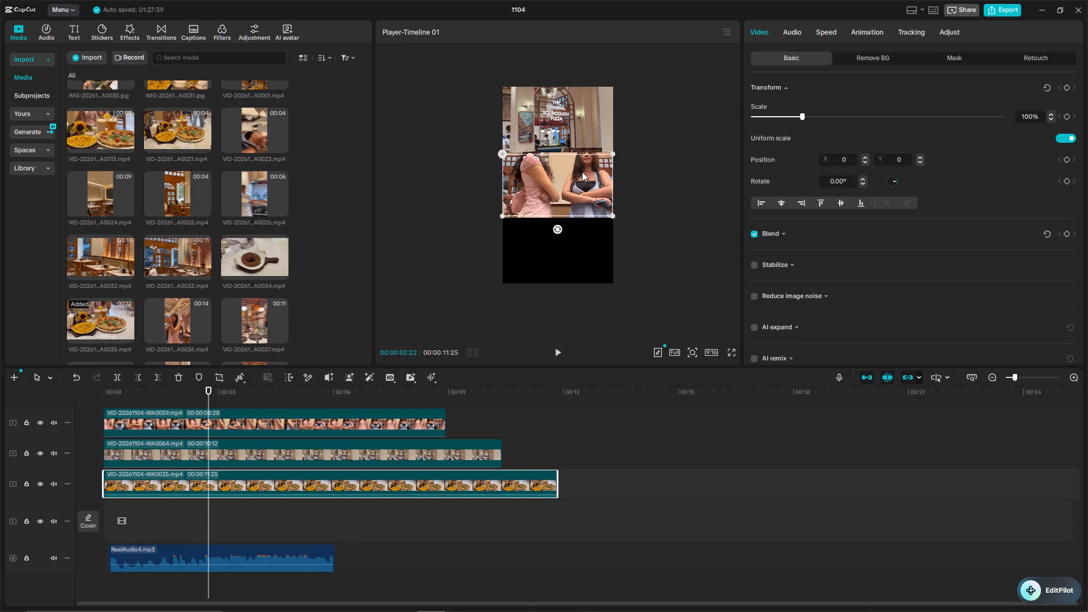
left_click_drag(580, 179, 583, 245)
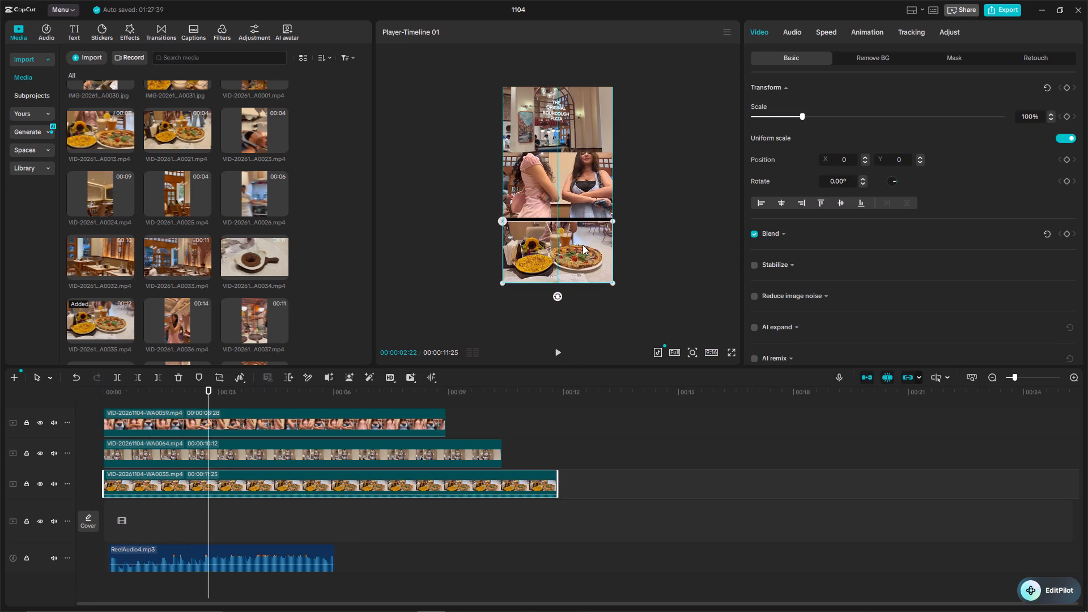
Nudge the WA0035 food clip to Y position -1252 and enlarge it to 122% so it fills the bottom third.
left_click_drag(583, 245, 583, 243)
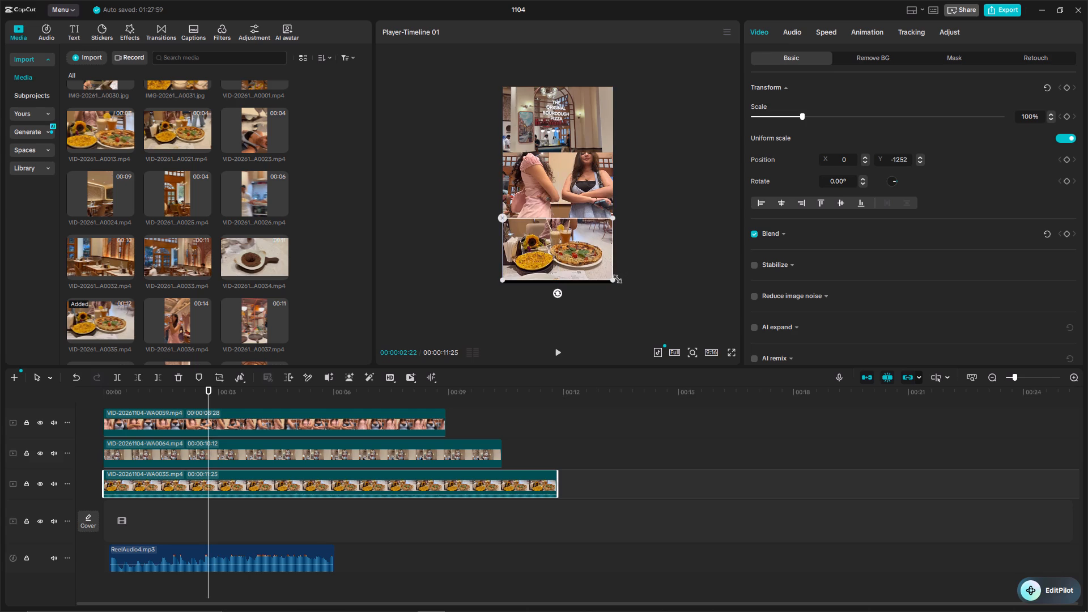
left_click_drag(613, 279, 618, 285)
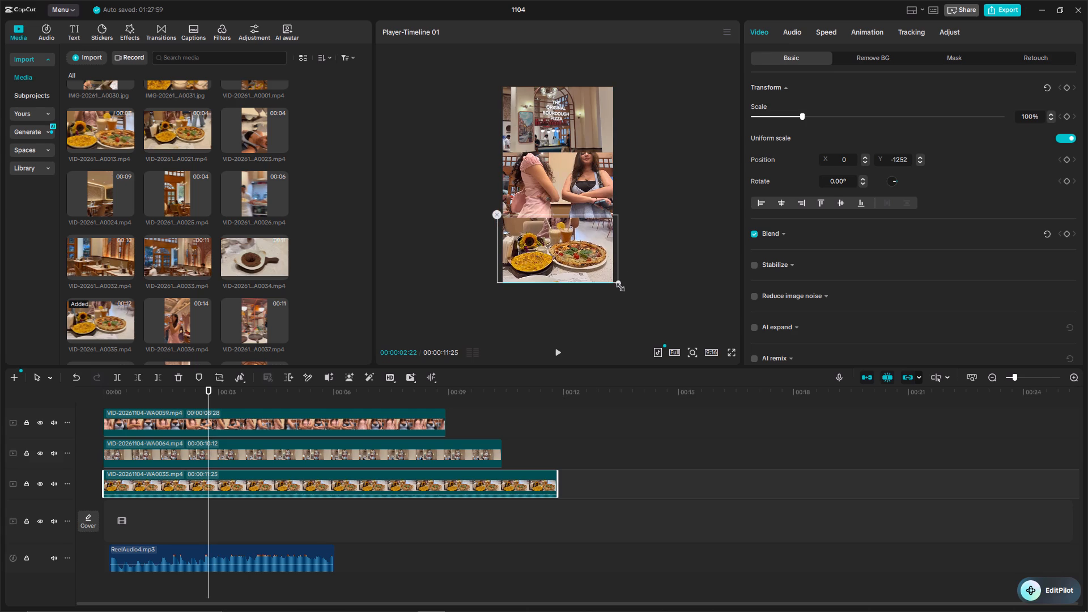
left_click_drag(618, 285, 623, 289)
left_click_drag(623, 289, 627, 295)
left_click(662, 282)
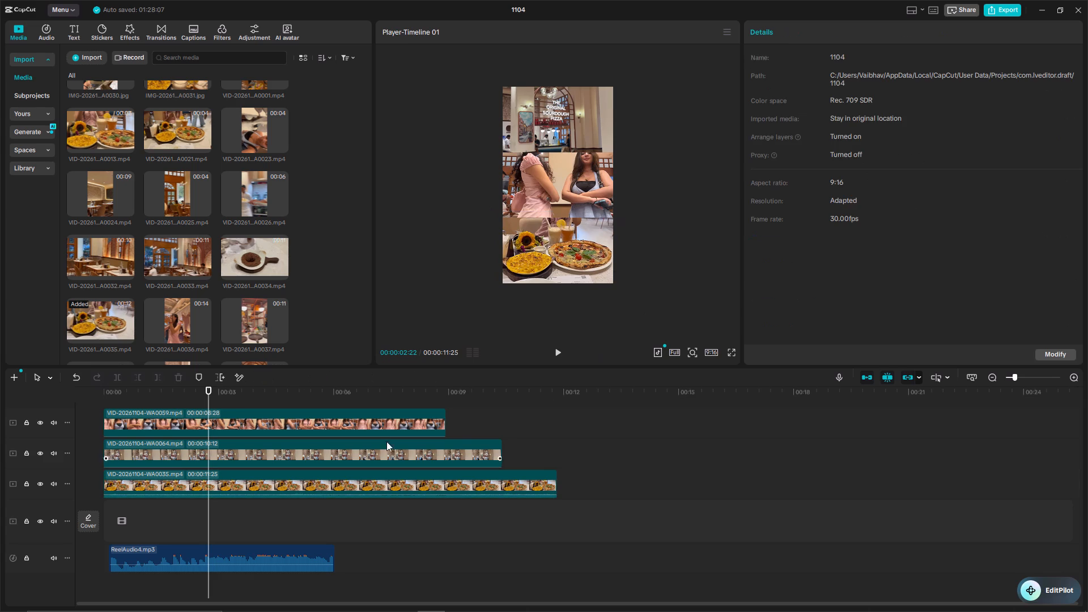
Play the three-part split screen from the start twice to check the picture and sound against the music.
left_click_drag(208, 388, 90, 402)
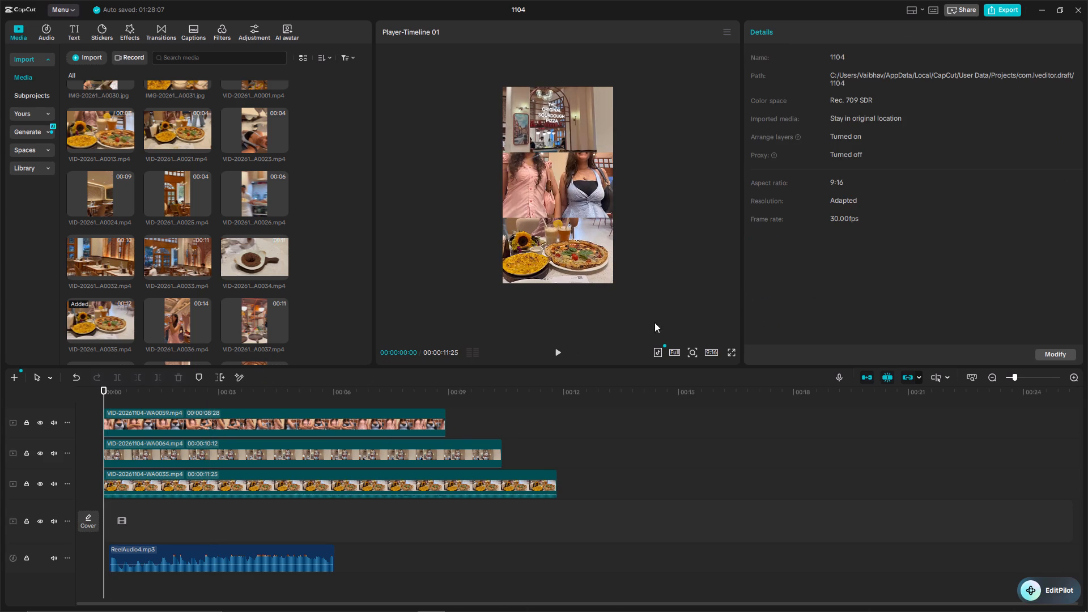
left_click(557, 352)
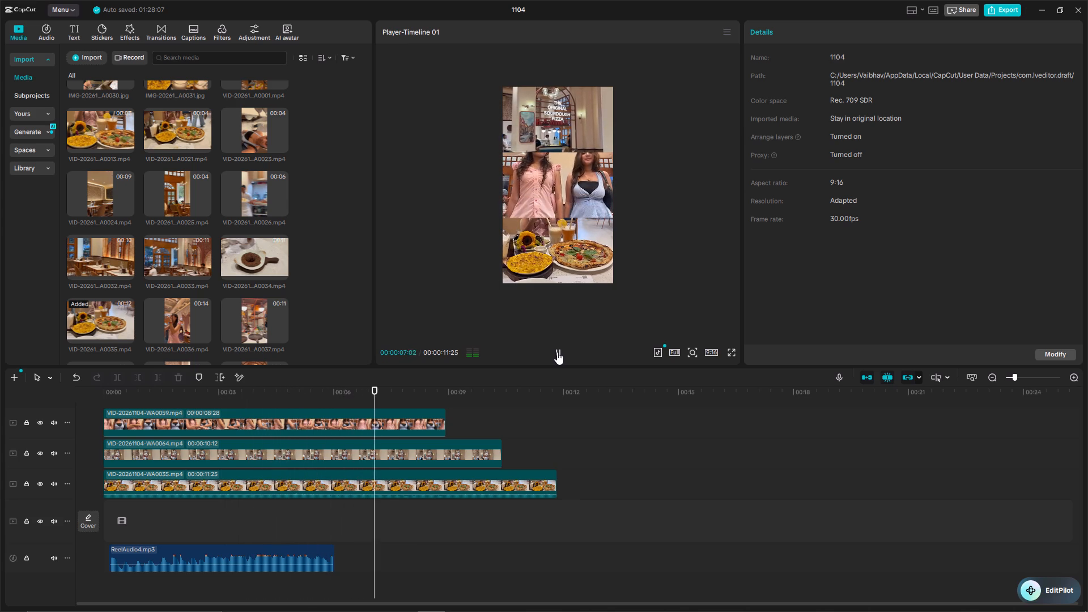
left_click(557, 352)
left_click(557, 352)
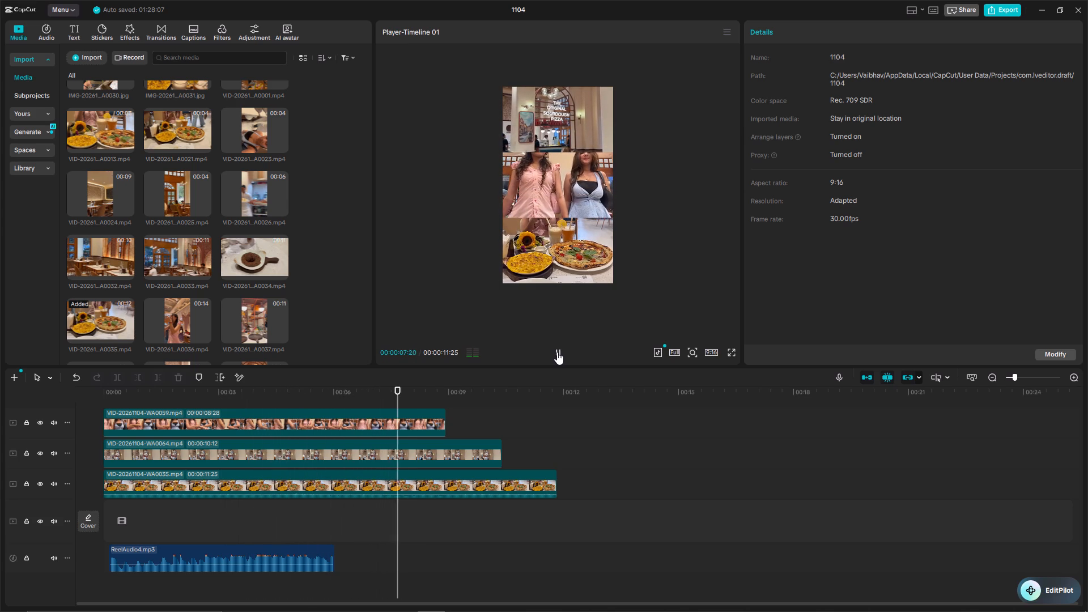
left_click(557, 352)
left_click_drag(402, 388, 32, 426)
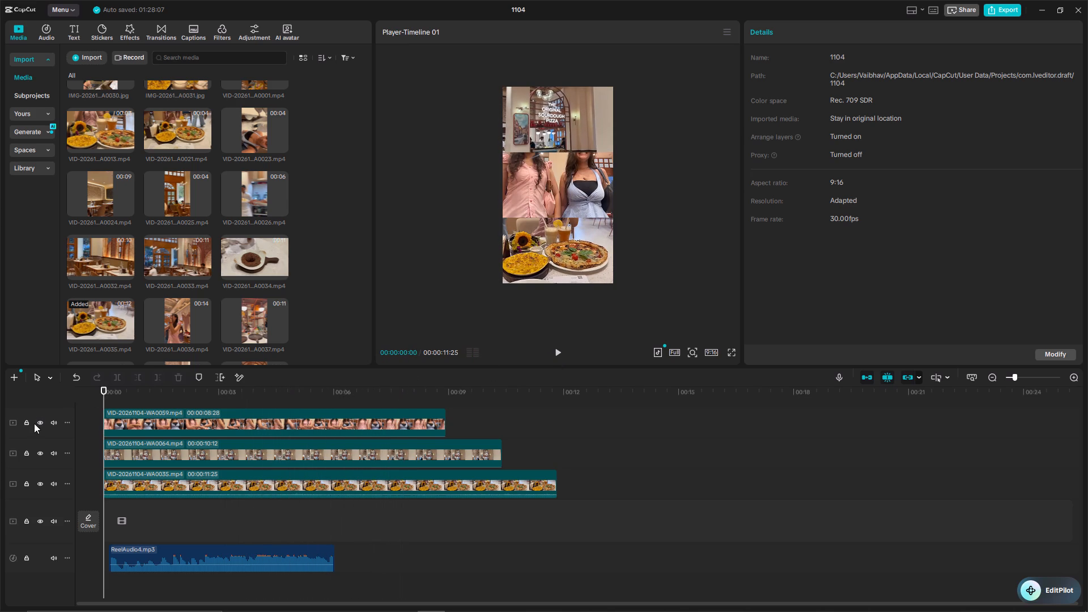
left_click(561, 351)
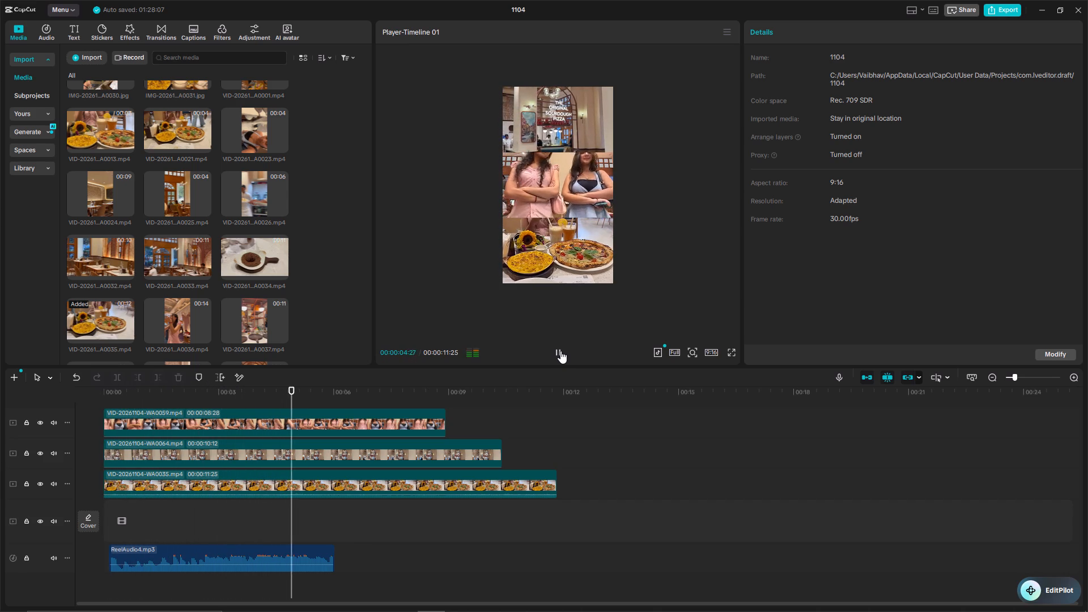
left_click(560, 351)
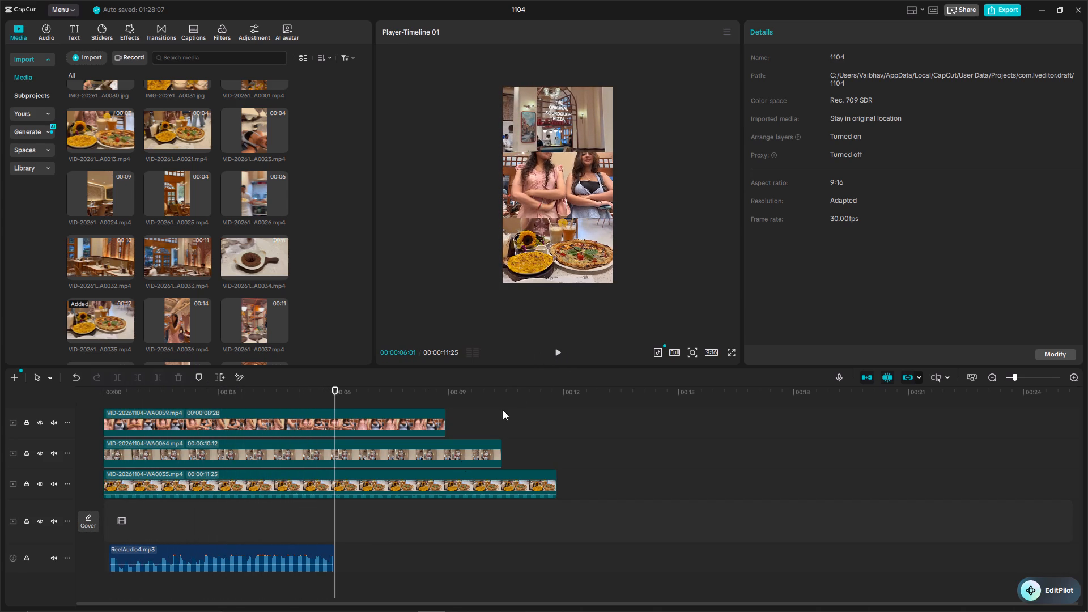
Silence the WA0035 food clip by lowering its volume to the minimum.
left_click(400, 477)
right_click(400, 477)
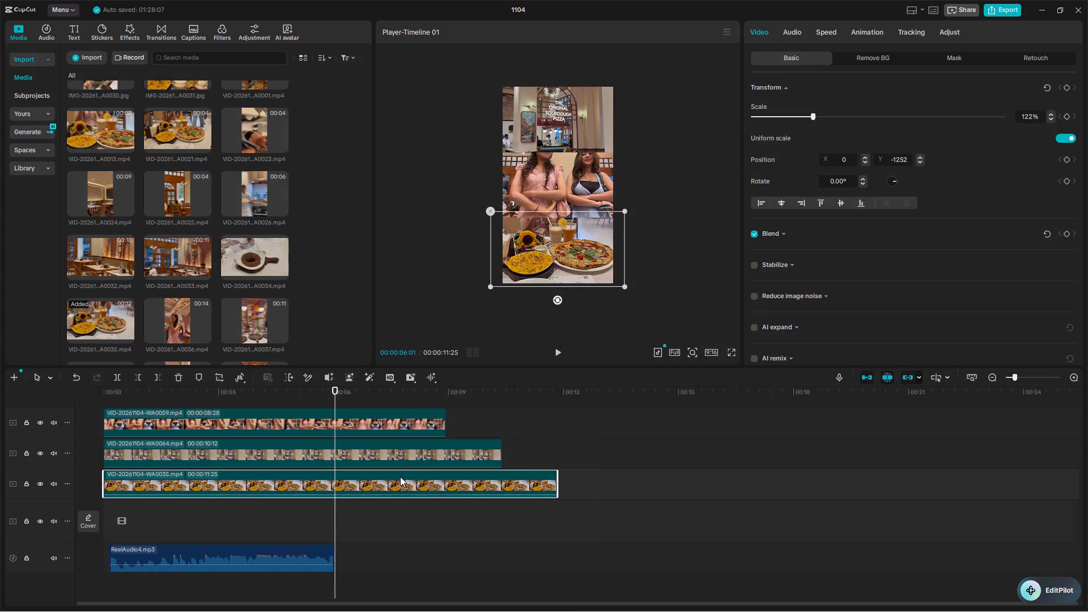
left_click(661, 409)
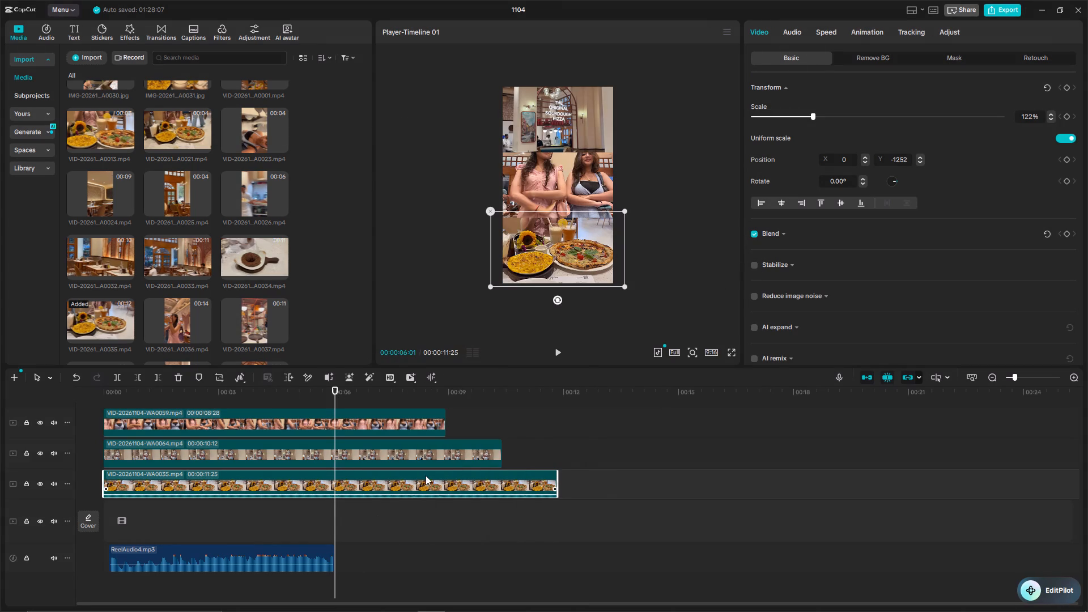
left_click(793, 30)
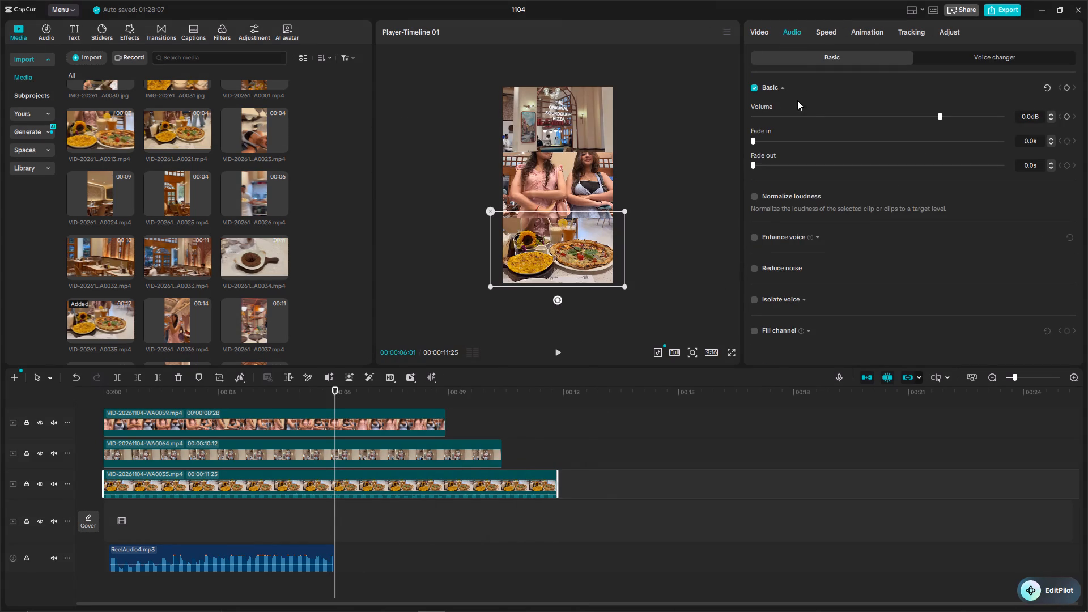
left_click_drag(938, 114, 613, 147)
left_click(653, 222)
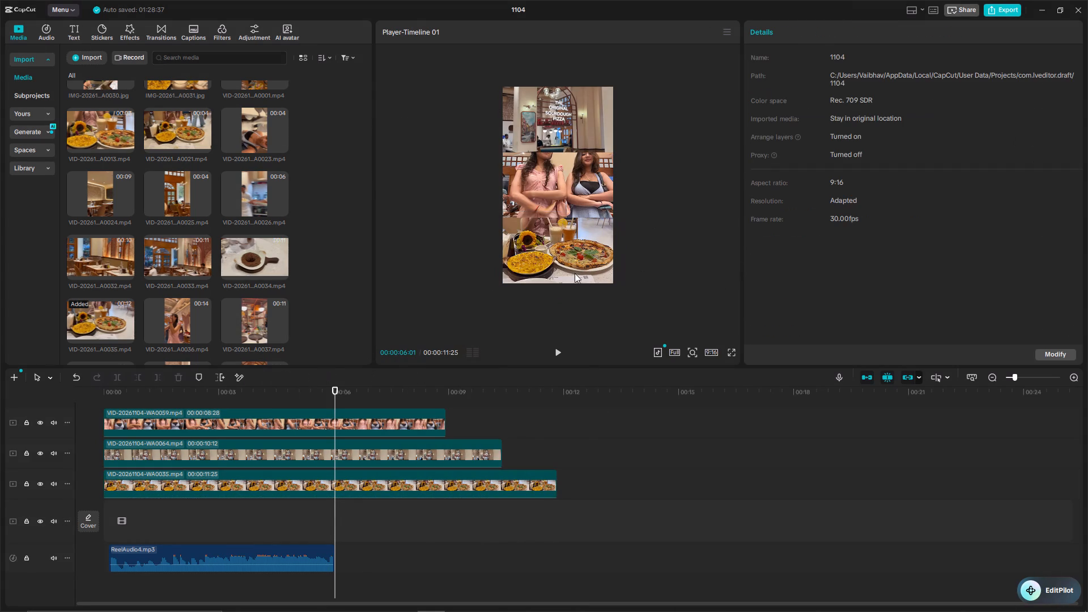
Play the split screen from the start to check the sound, and return the playhead to the beginning.
left_click_drag(334, 388, 1, 379)
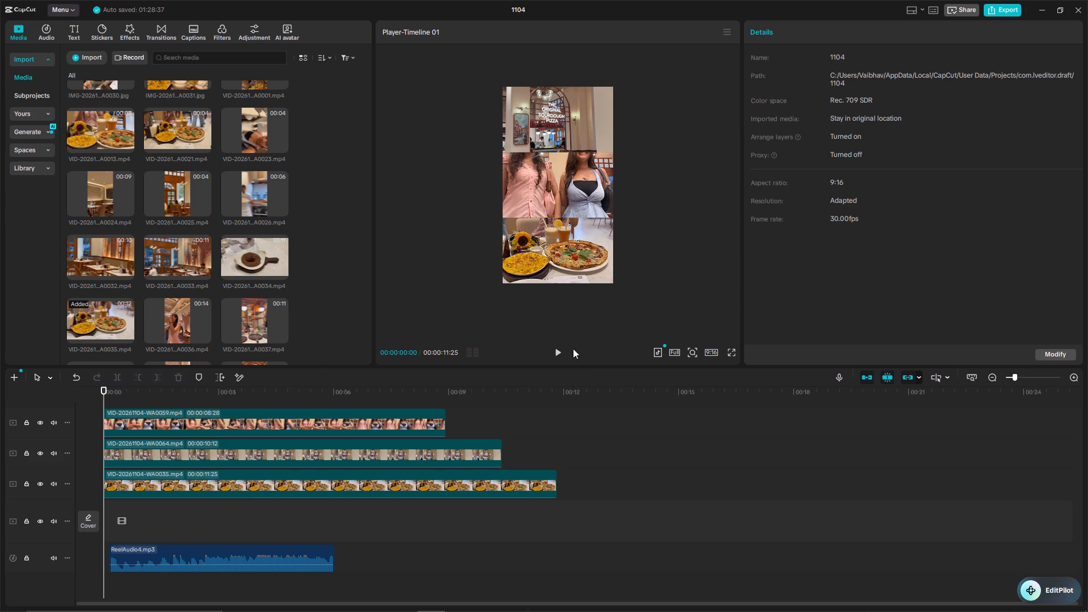
left_click(561, 350)
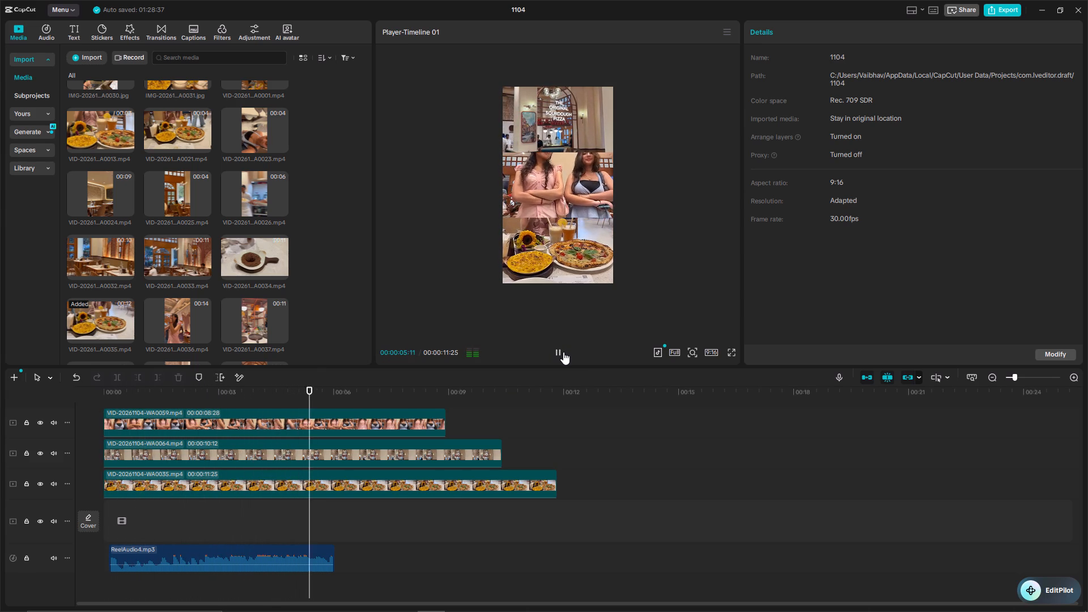
left_click(563, 352)
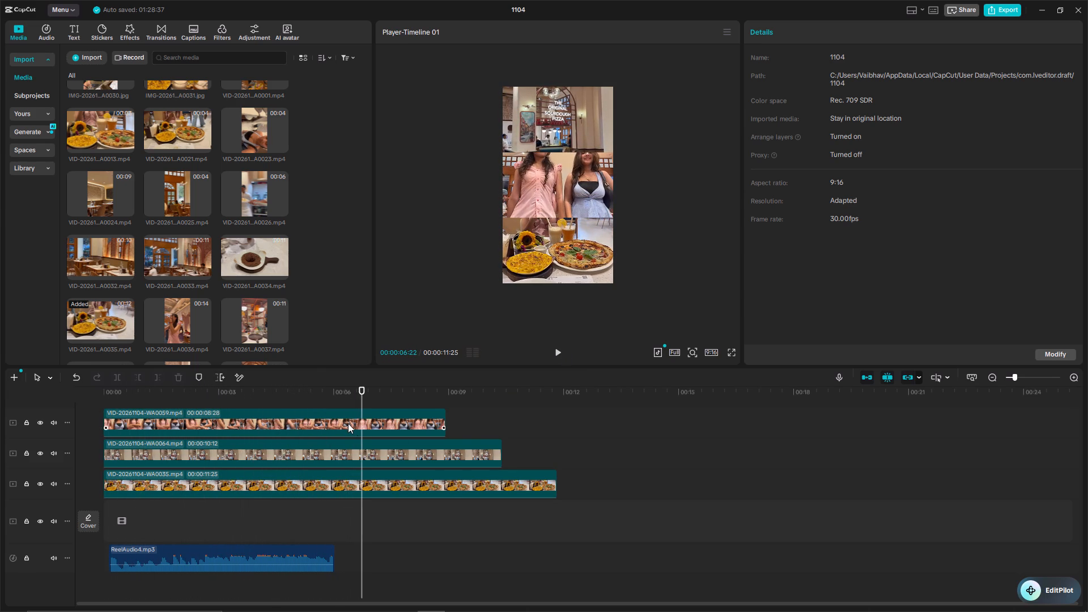
left_click_drag(360, 385, 37, 386)
left_click_drag(356, 389, 49, 402)
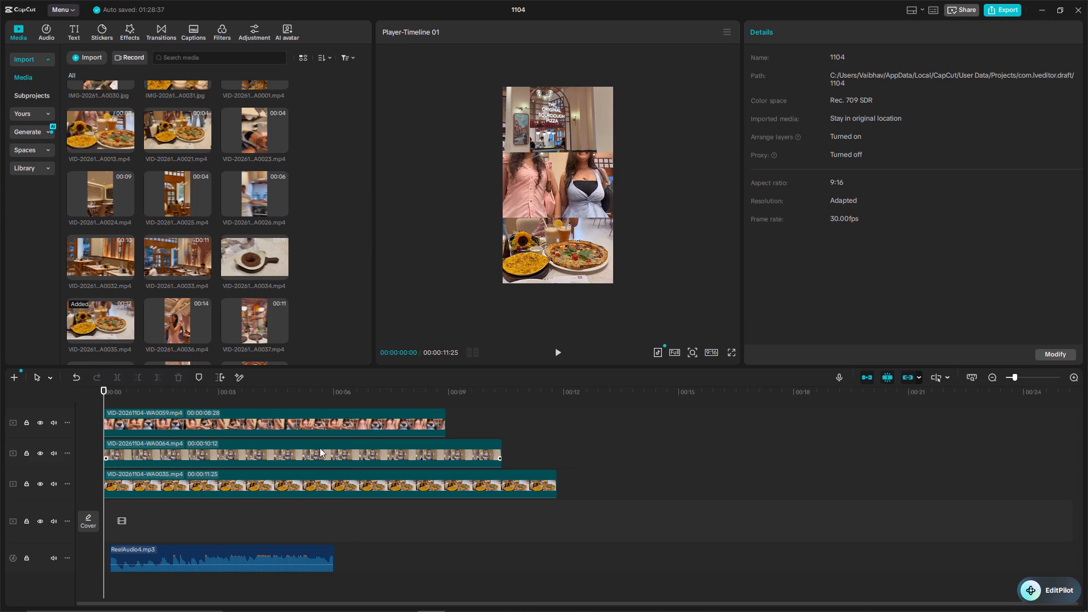
Browse the imported photos and preview the WA0015 restaurant storefront image.
scroll(189, 216, "up", 7)
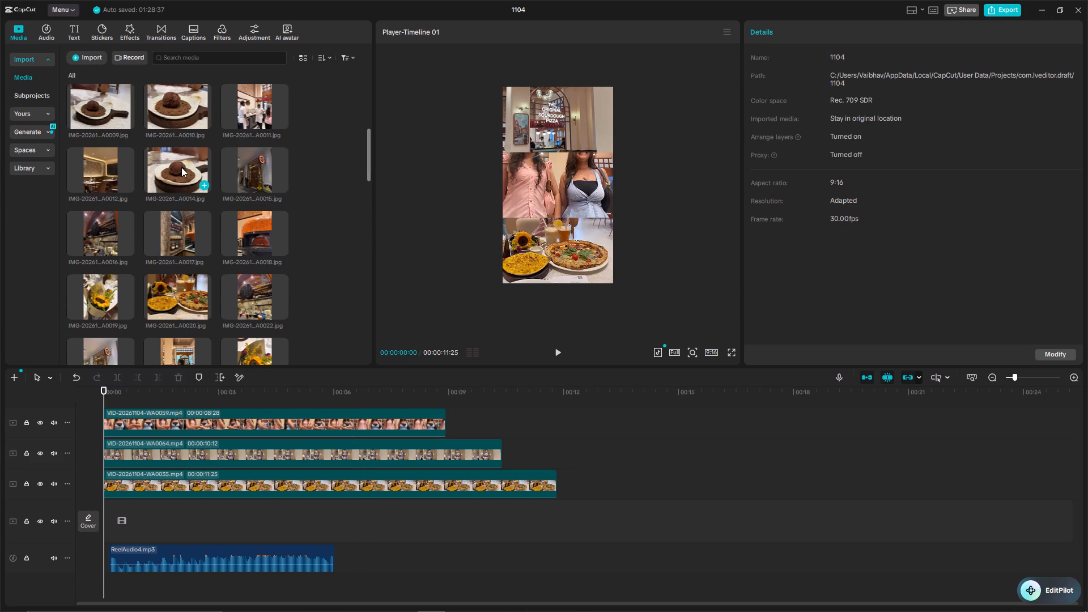
left_click(254, 166)
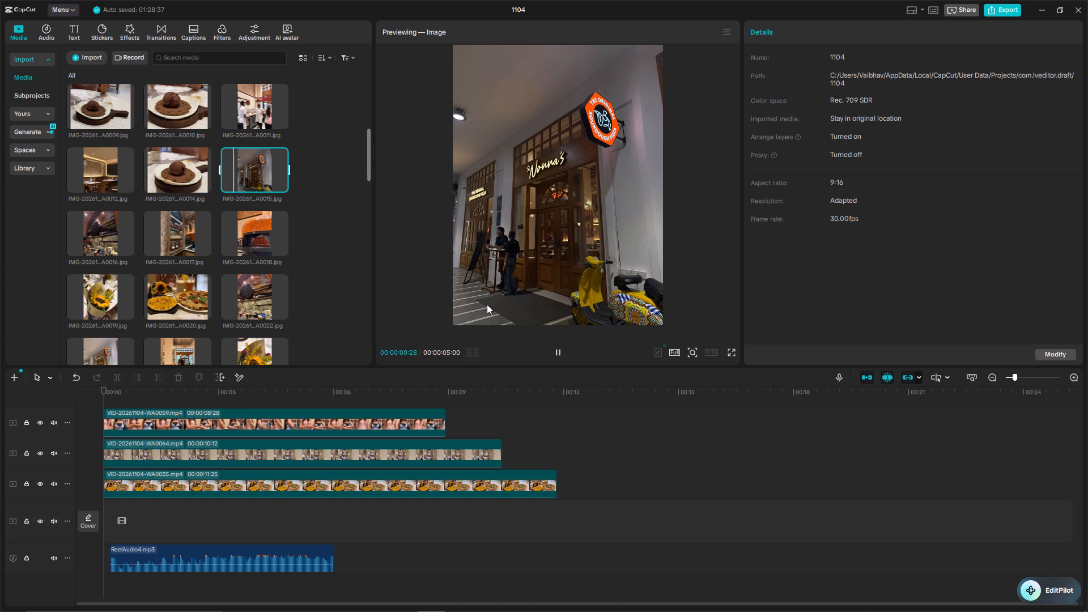
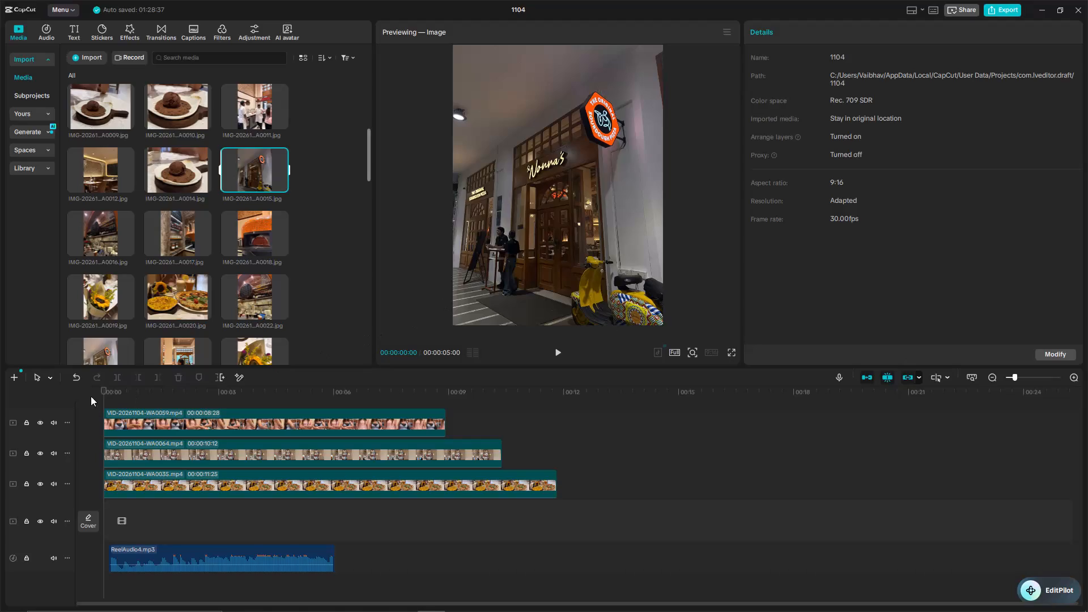
Trim the WA0059, WA0064 and WA0035 clips to the music's end by splitting each at 00:00:06:01 and deleting the remainders.
left_click(103, 386)
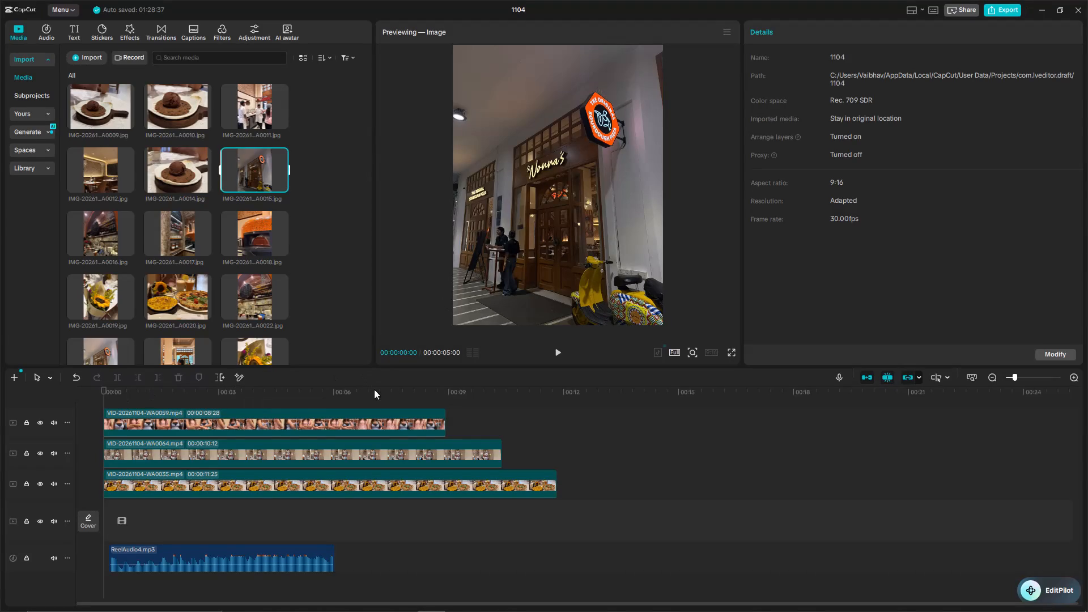
left_click(391, 408)
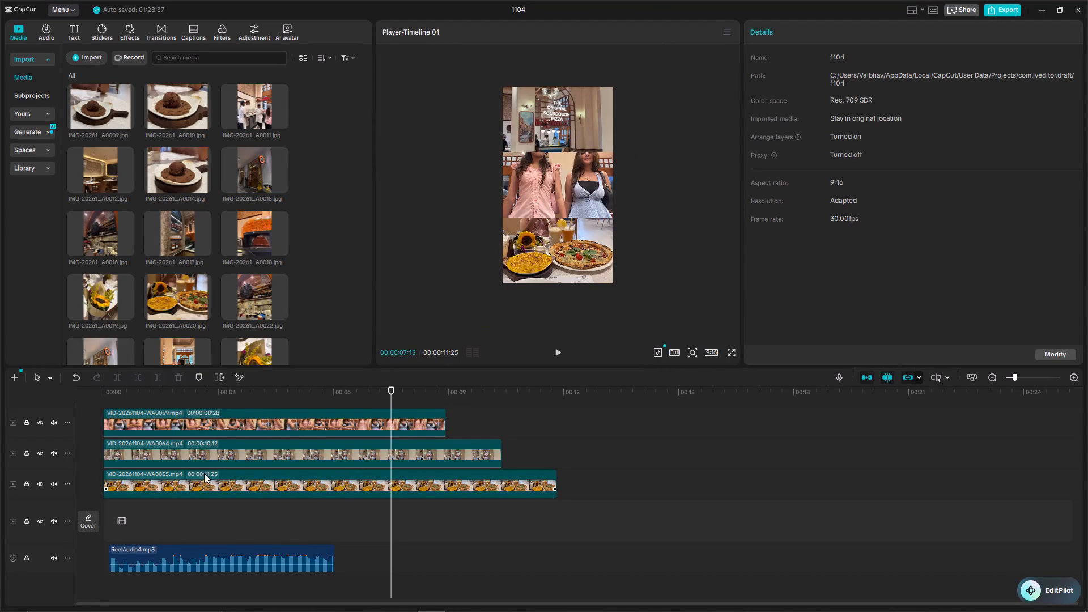
left_click_drag(391, 384, 351, 389)
left_click_drag(391, 388, 332, 390)
left_click(372, 415)
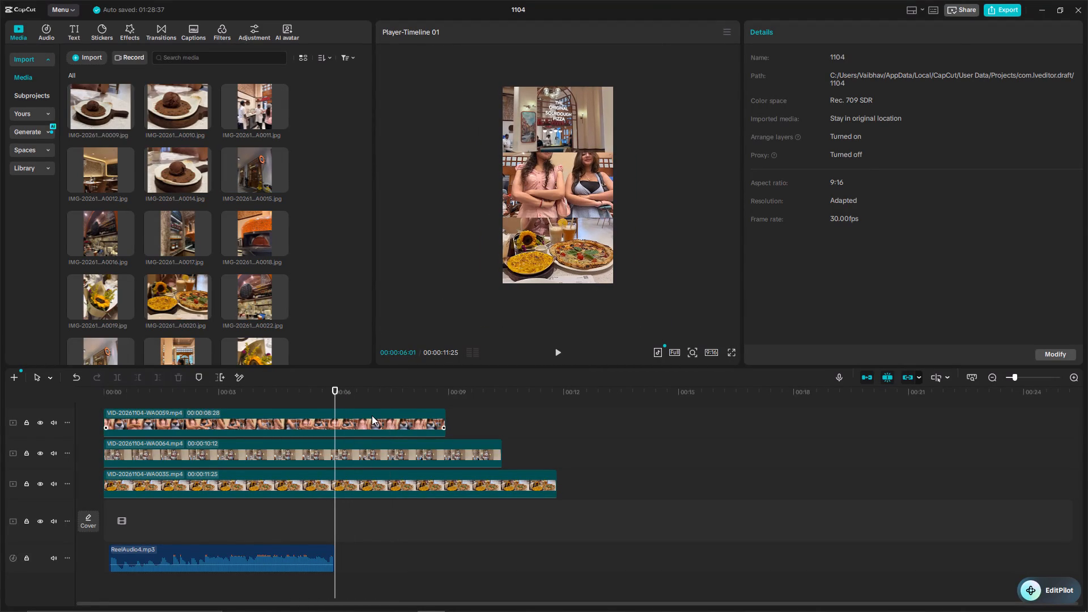
left_click(118, 375)
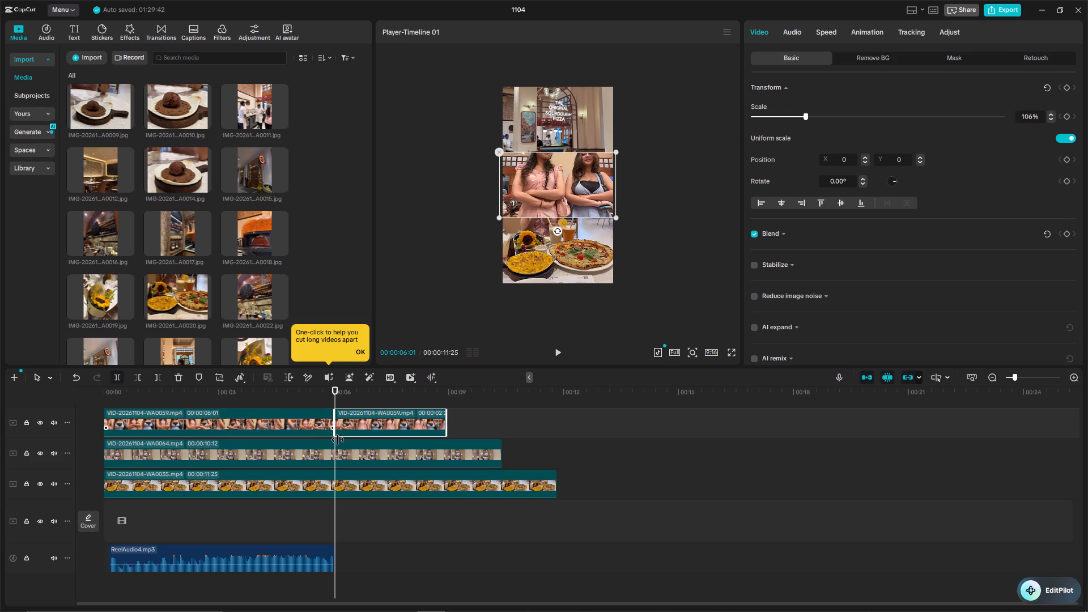
left_click(361, 456)
left_click(122, 373)
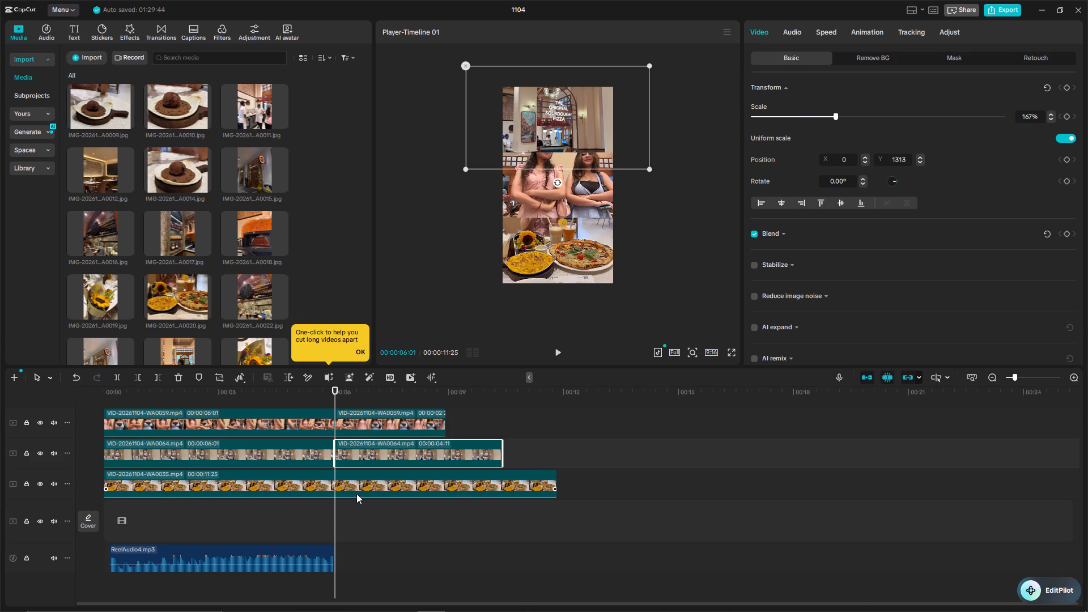
left_click(361, 482)
left_click(116, 375)
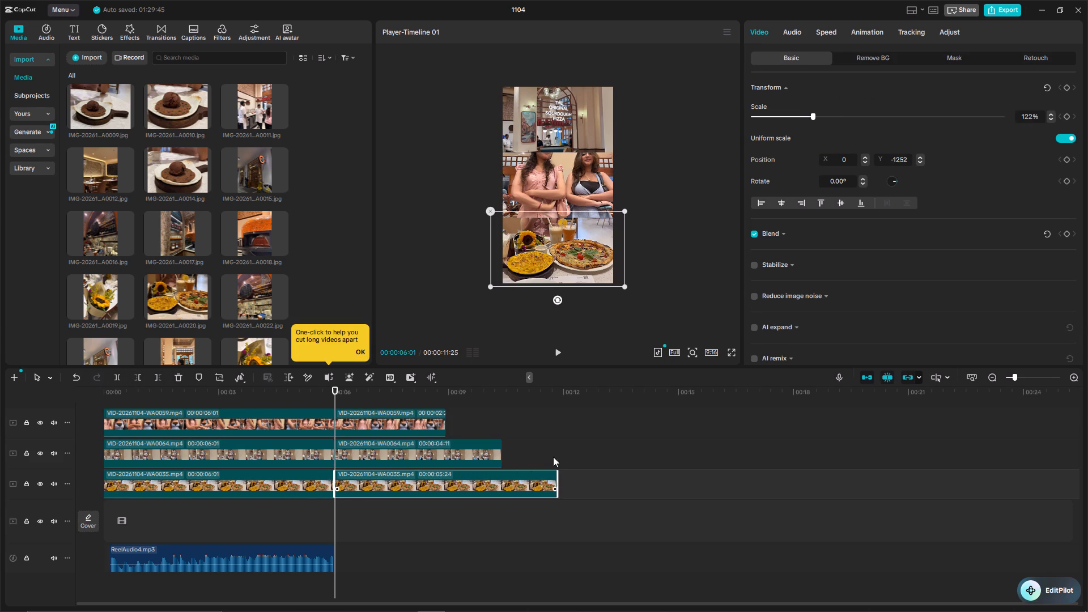
left_click_drag(449, 545, 381, 416)
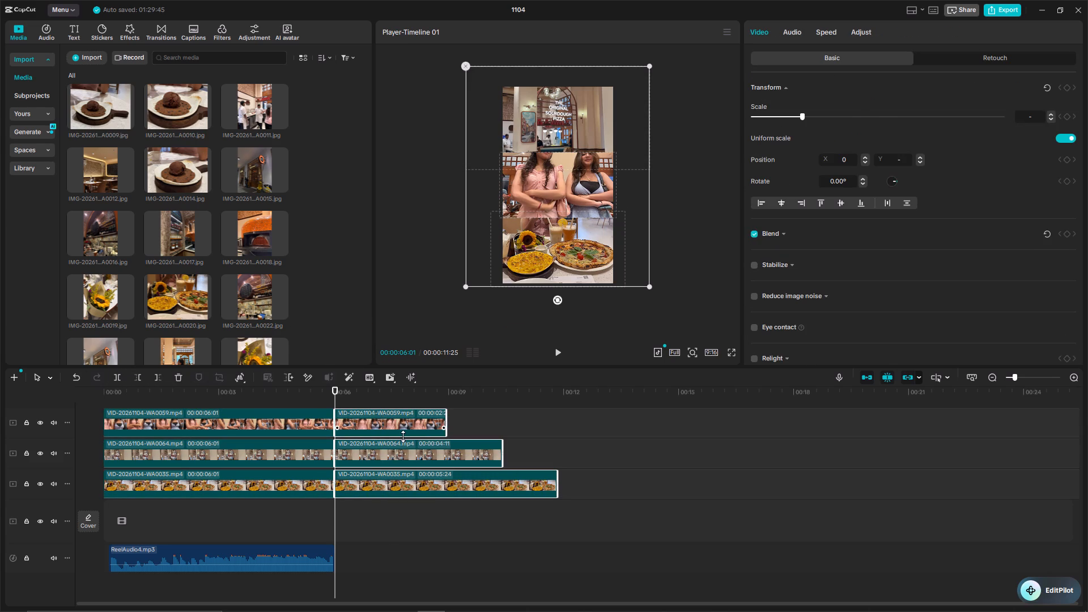
key("Delete")
Play the shortened split screen from the start to check it against the music.
left_click_drag(334, 388, 0, 403)
left_click(556, 356)
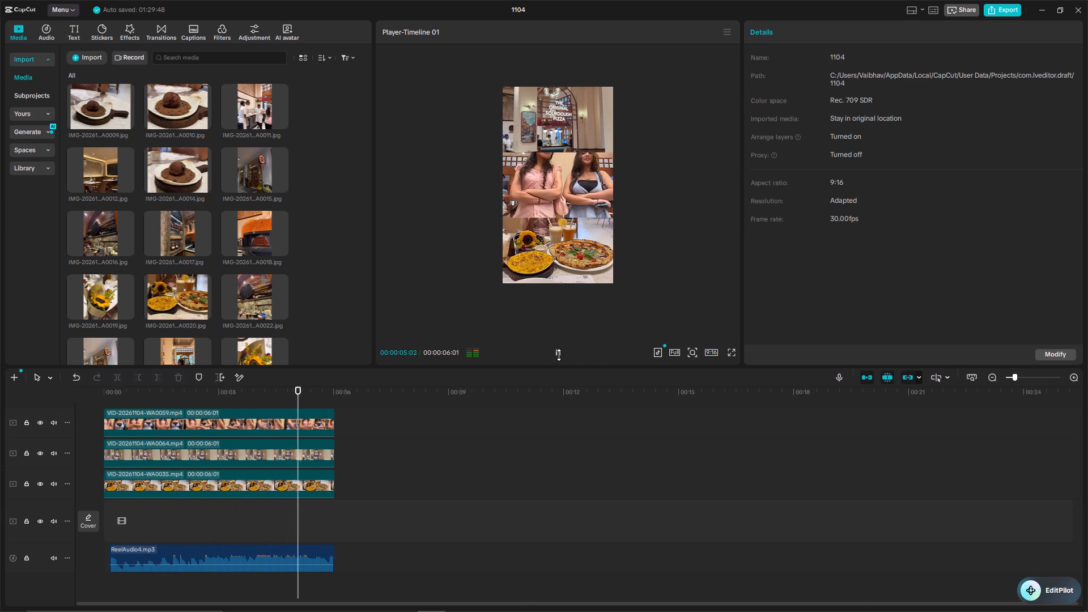
left_click(559, 355)
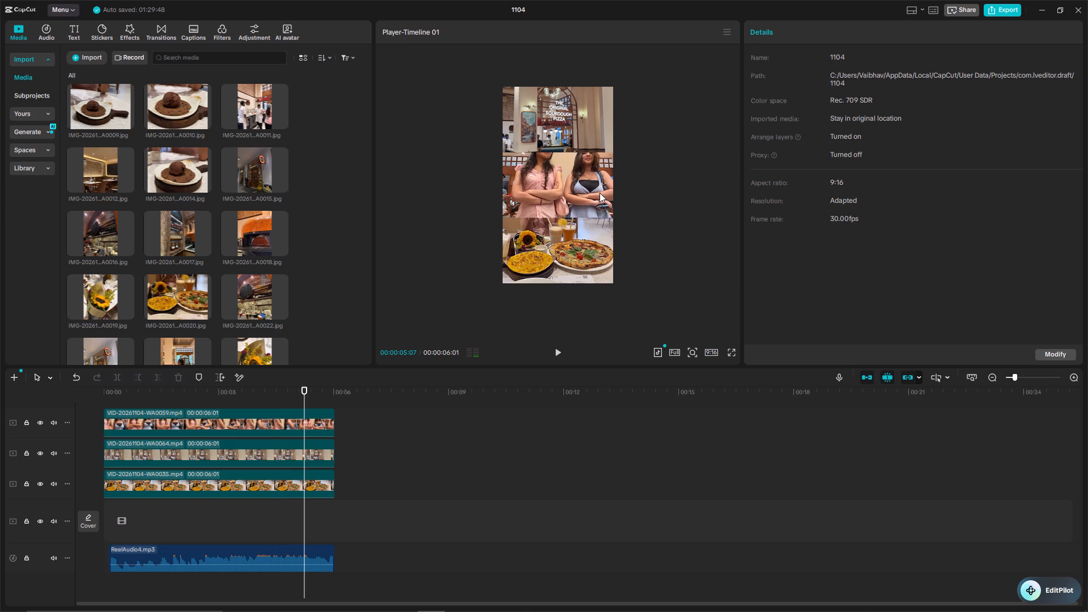
Enlarge the middle WA0059 people clip to a scale of about 128%.
left_click(600, 193)
left_click_drag(615, 150, 619, 150)
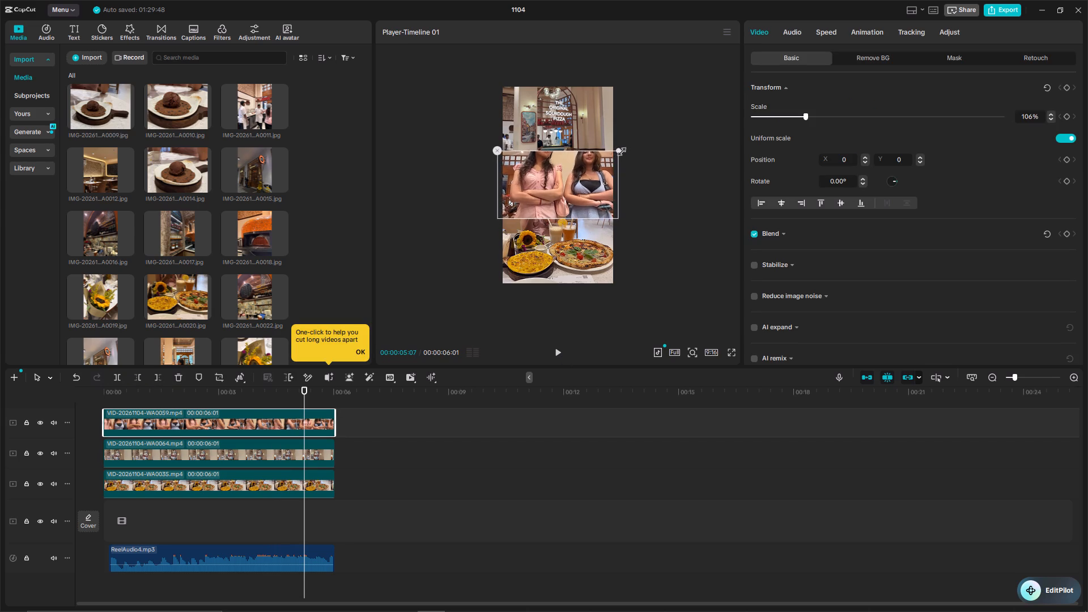
left_click_drag(619, 150, 632, 146)
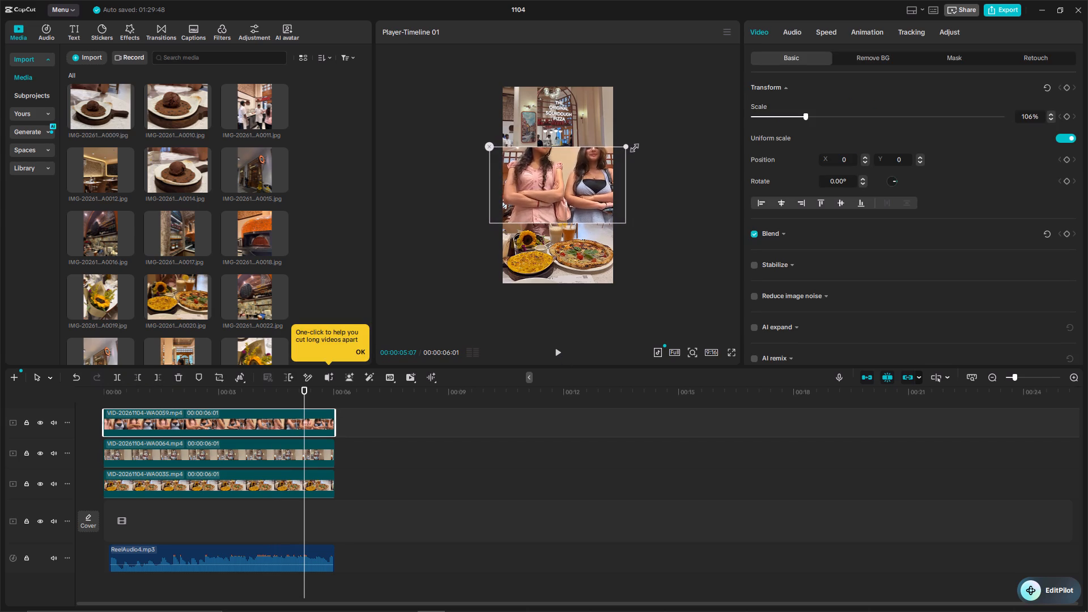
left_click_drag(632, 146, 636, 146)
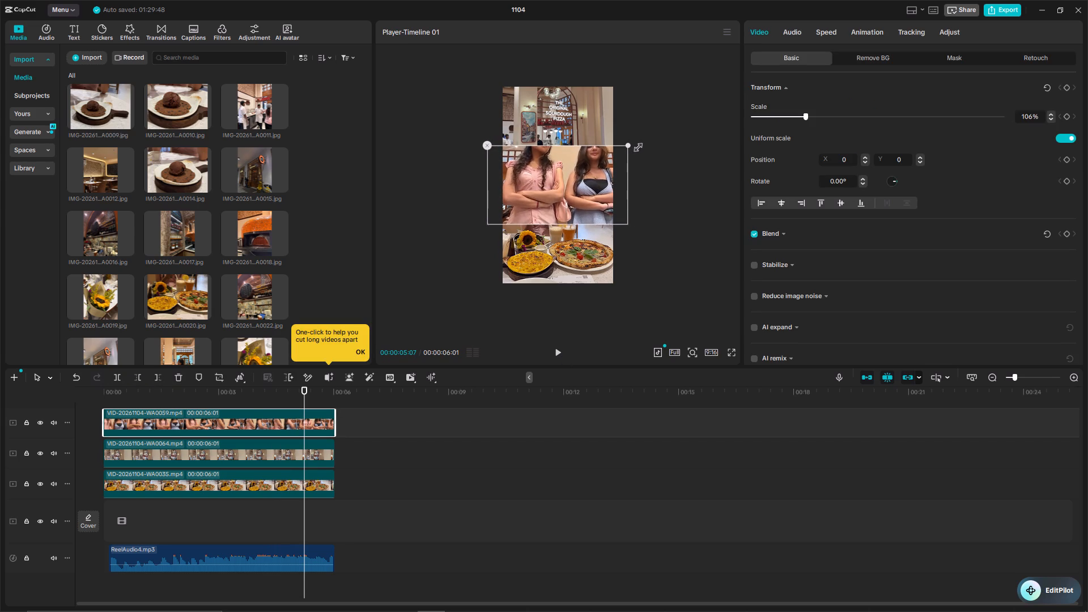
left_click_drag(636, 146, 636, 145)
left_click(656, 134)
Shift the WA0064 interior clip down slightly in the frame to a Y position of about 1274.
left_click(591, 129)
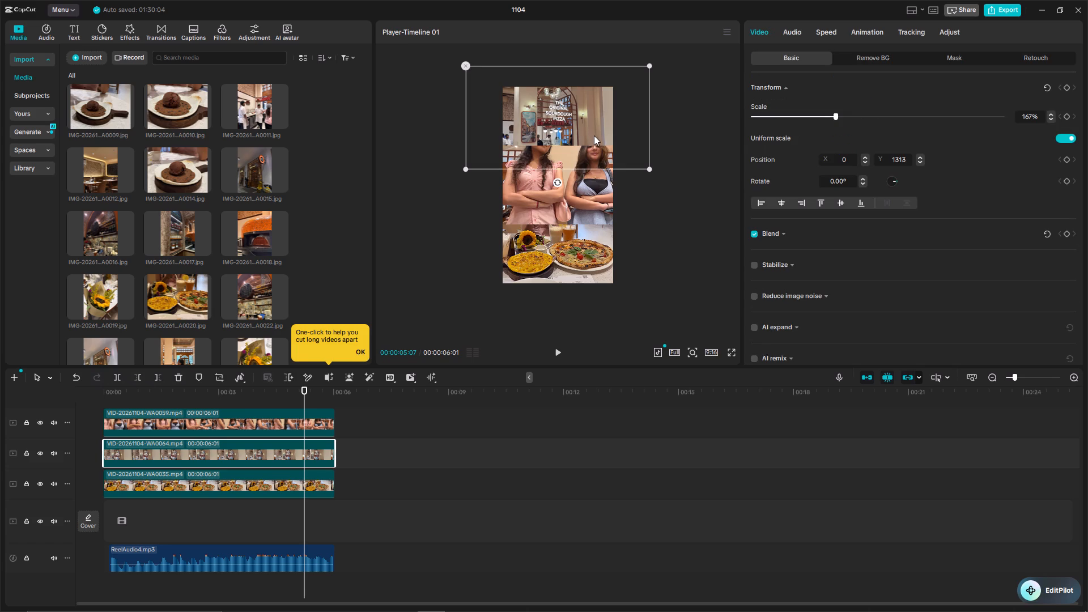
left_click(594, 126)
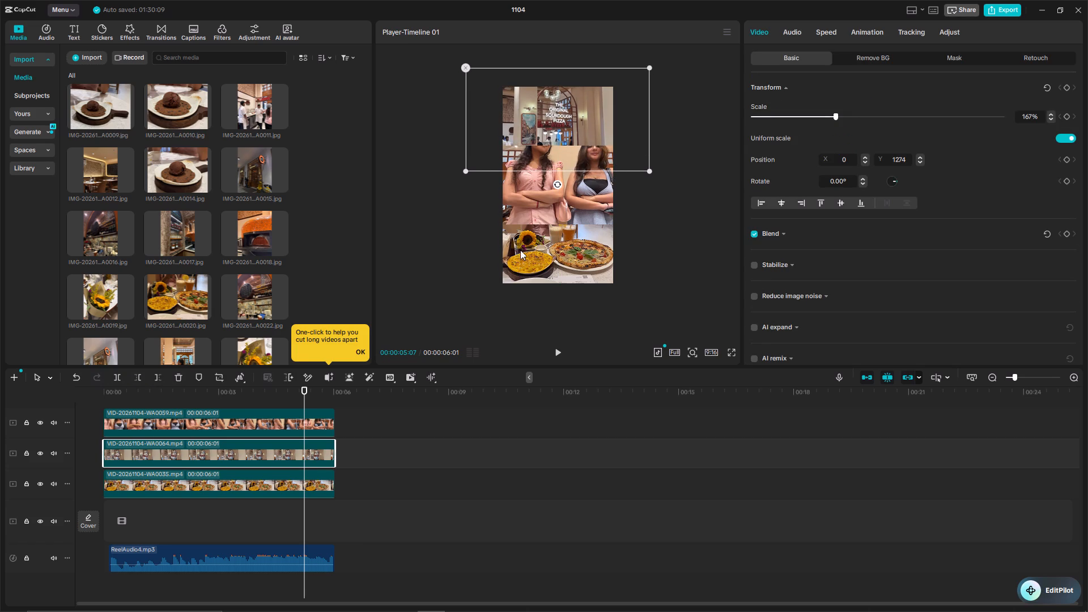
Move the WA0035 food clip to the topmost video track, starting at 00:00, and return the playhead to the beginning.
left_click(583, 191)
left_click(583, 258)
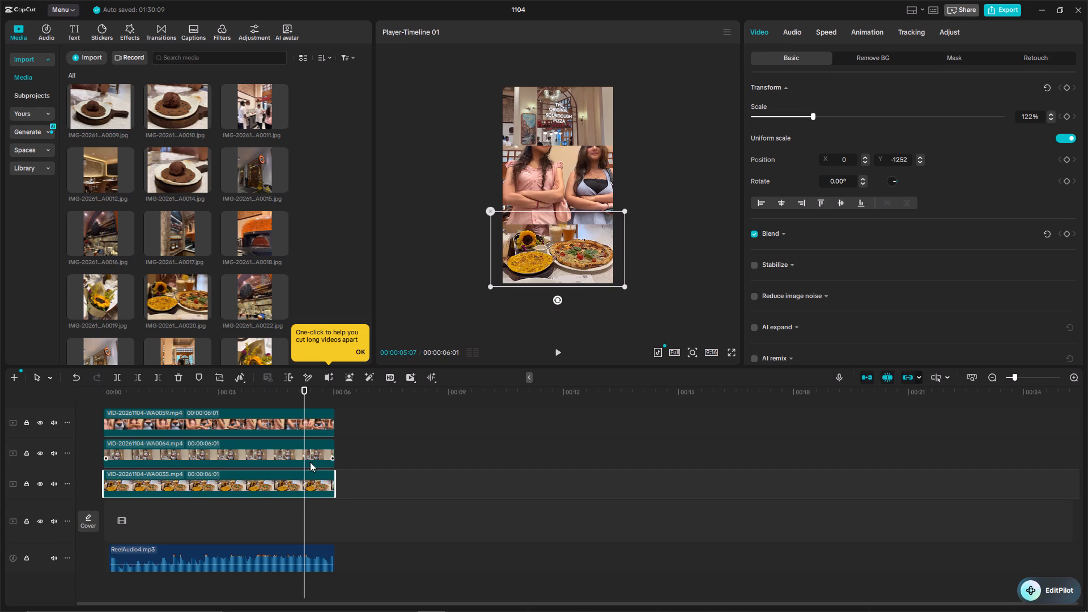
left_click_drag(266, 482, 276, 407)
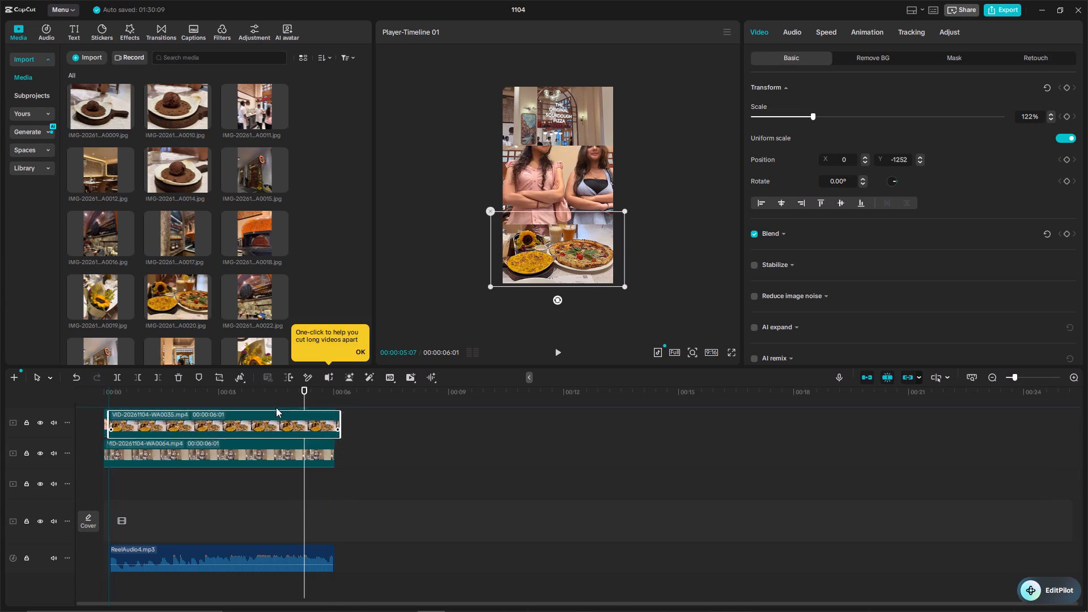
left_click_drag(276, 407, 277, 392)
left_click_drag(265, 417, 263, 417)
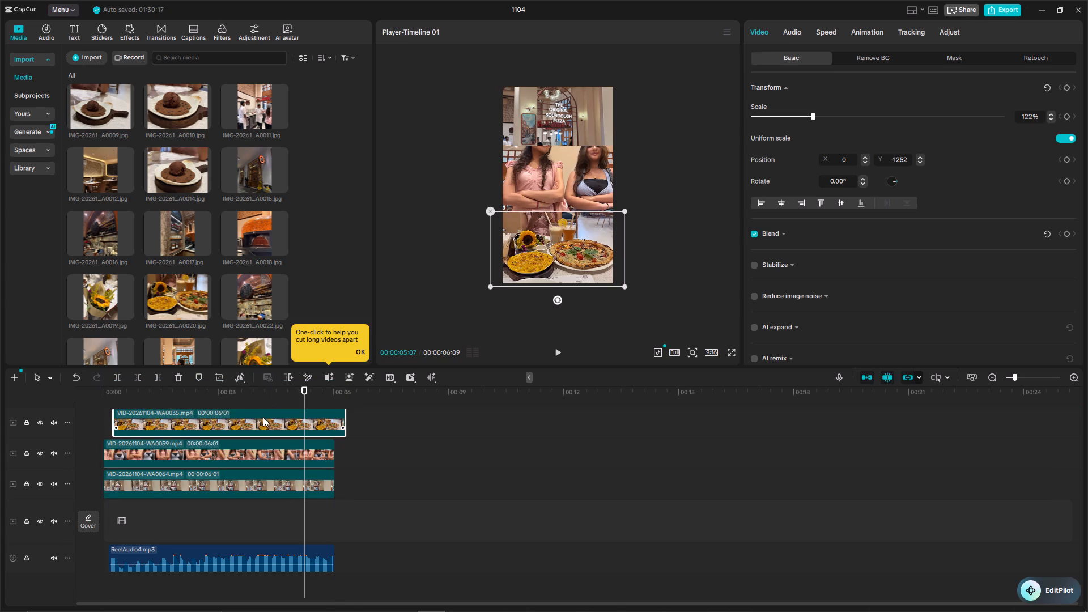
left_click_drag(263, 417, 254, 416)
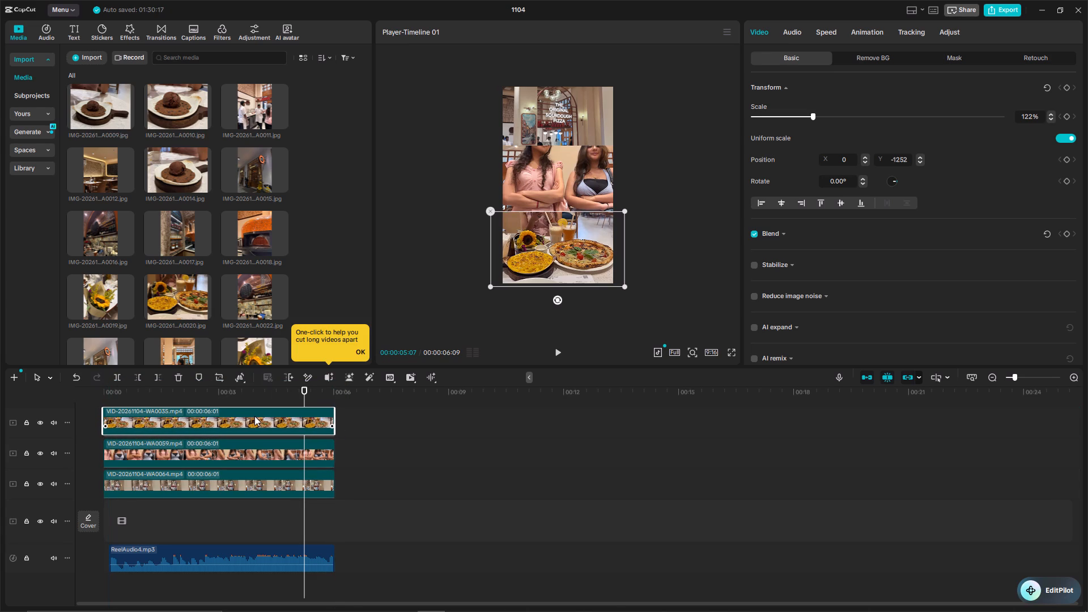
left_click_drag(254, 416, 255, 416)
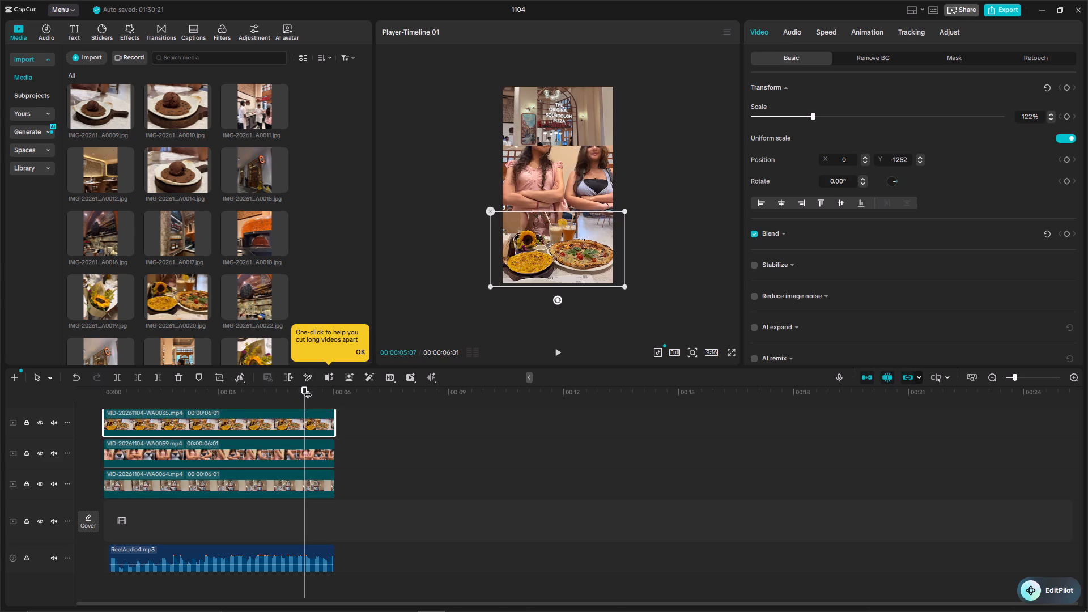
left_click_drag(303, 388, 8, 394)
left_click(193, 422)
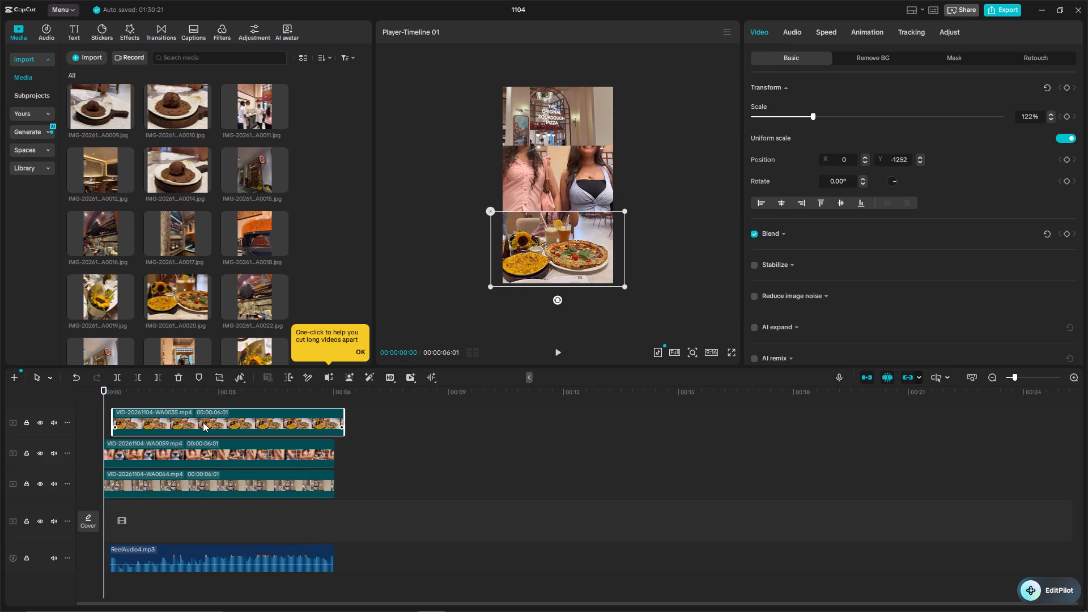
left_click(657, 229)
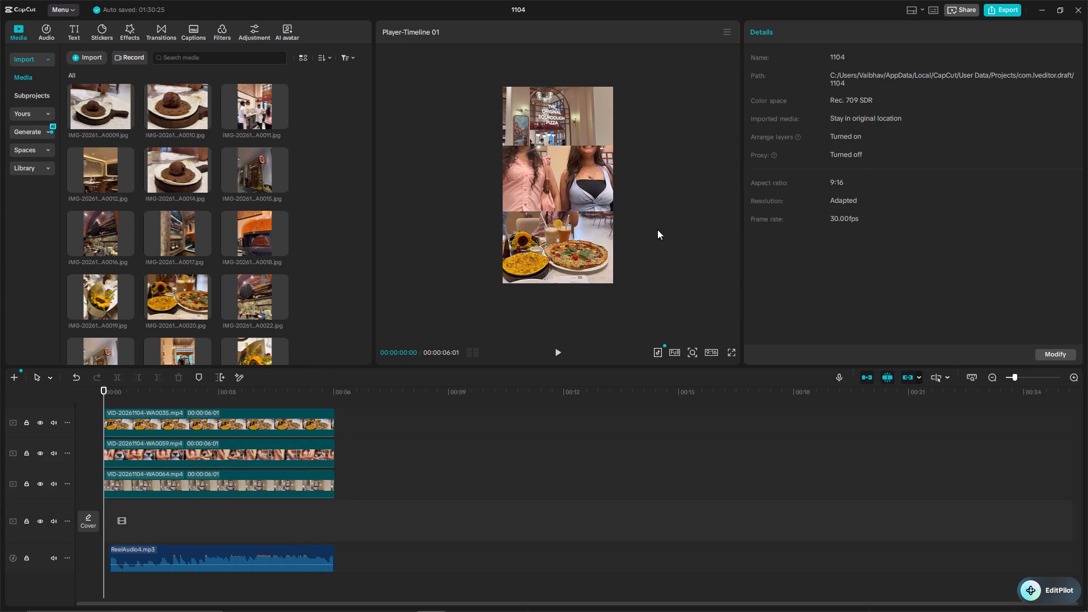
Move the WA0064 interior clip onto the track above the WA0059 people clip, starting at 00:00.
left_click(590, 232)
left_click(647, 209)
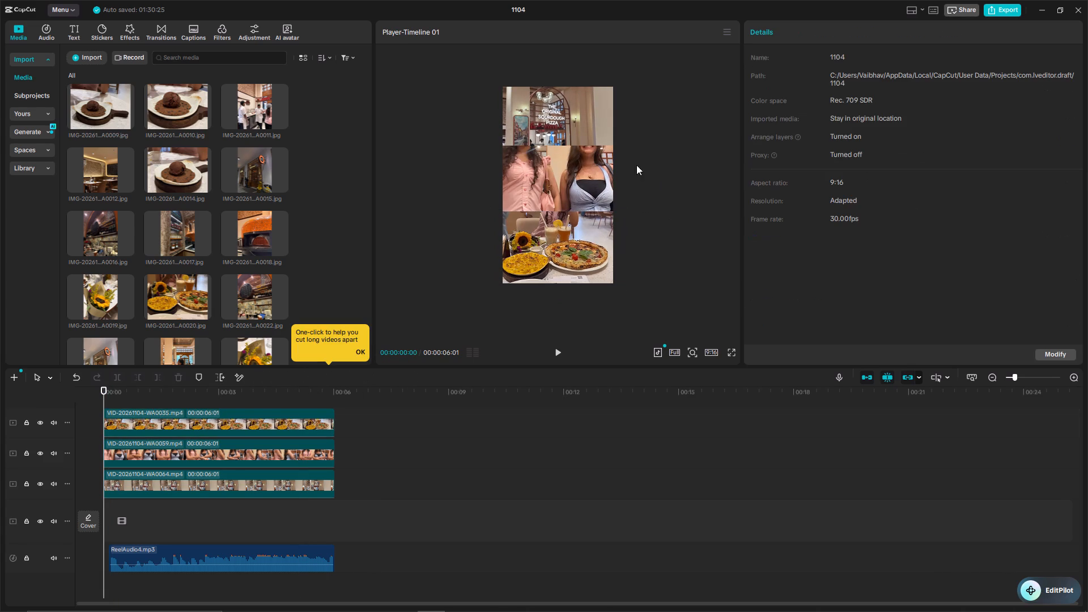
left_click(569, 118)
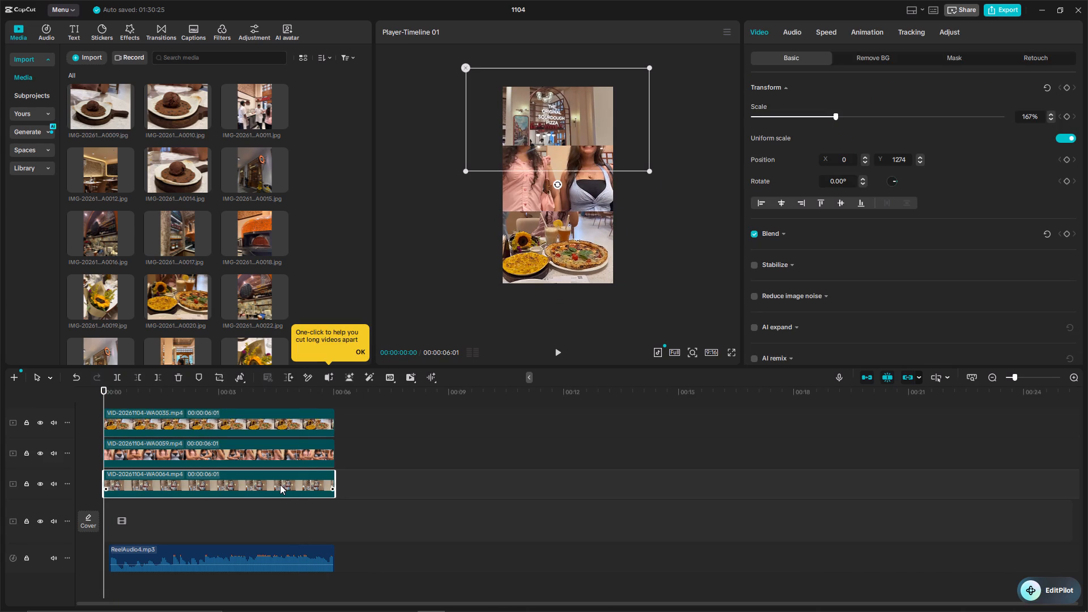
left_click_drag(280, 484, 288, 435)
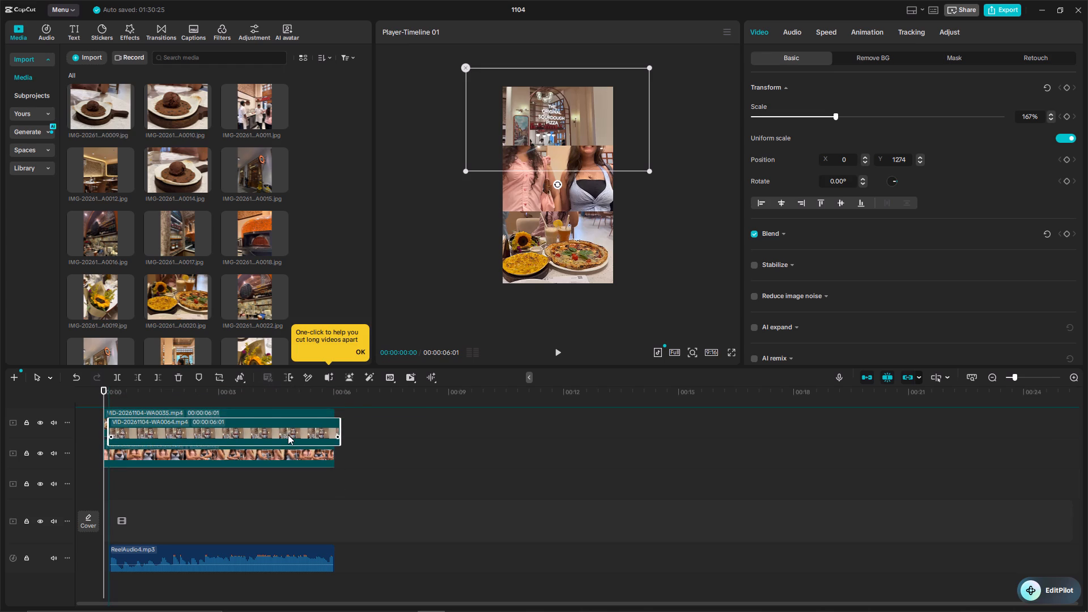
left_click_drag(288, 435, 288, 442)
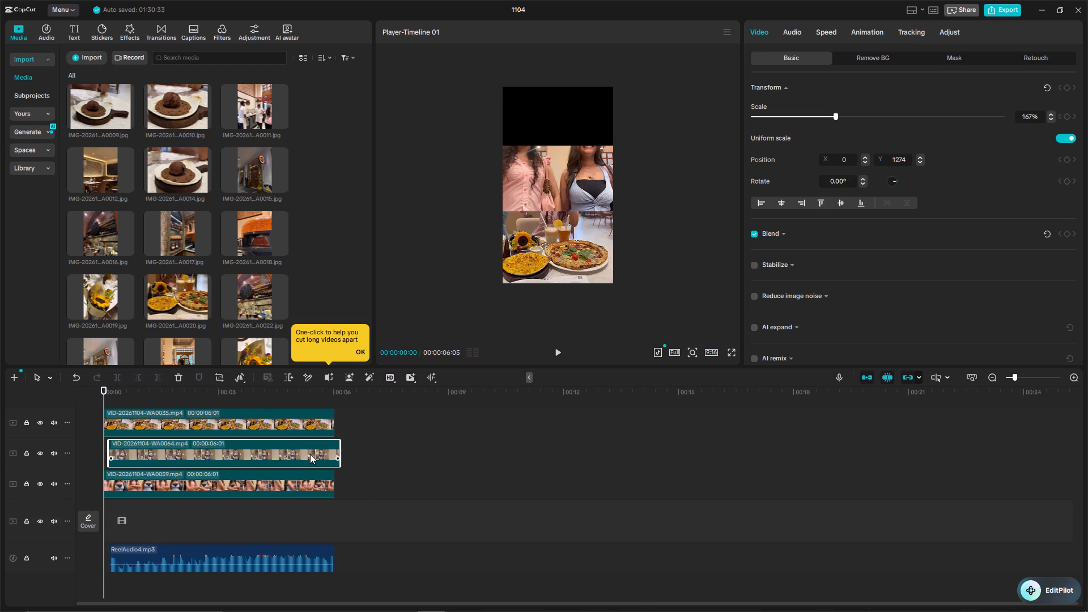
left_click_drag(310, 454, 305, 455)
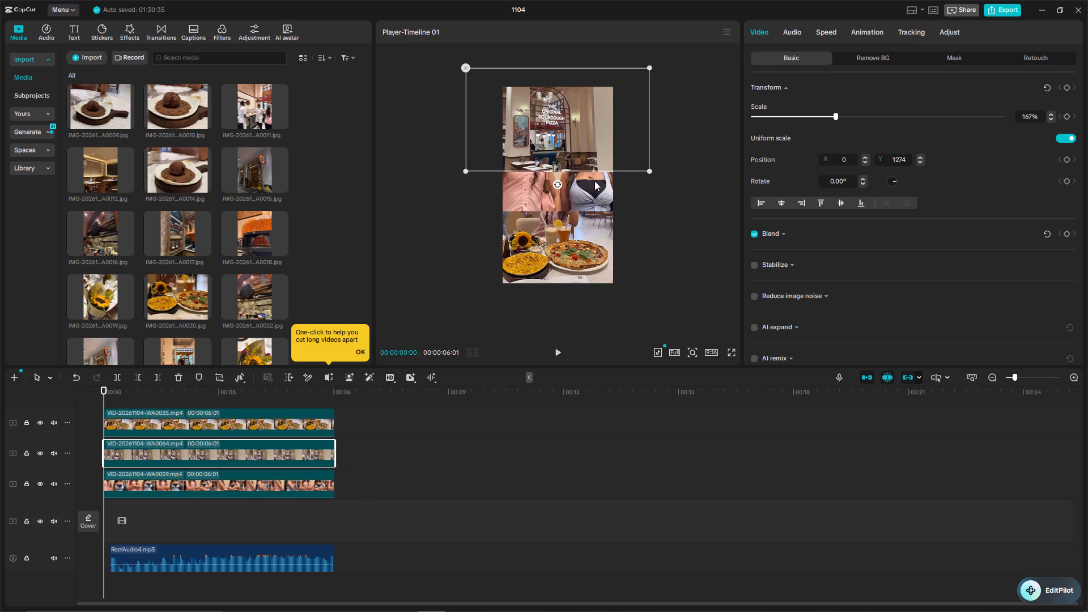
Enlarge the WA0064 interior clip slightly so it covers more of the upper part of the frame.
left_click(683, 156)
left_click(588, 148)
left_click_drag(649, 170, 647, 167)
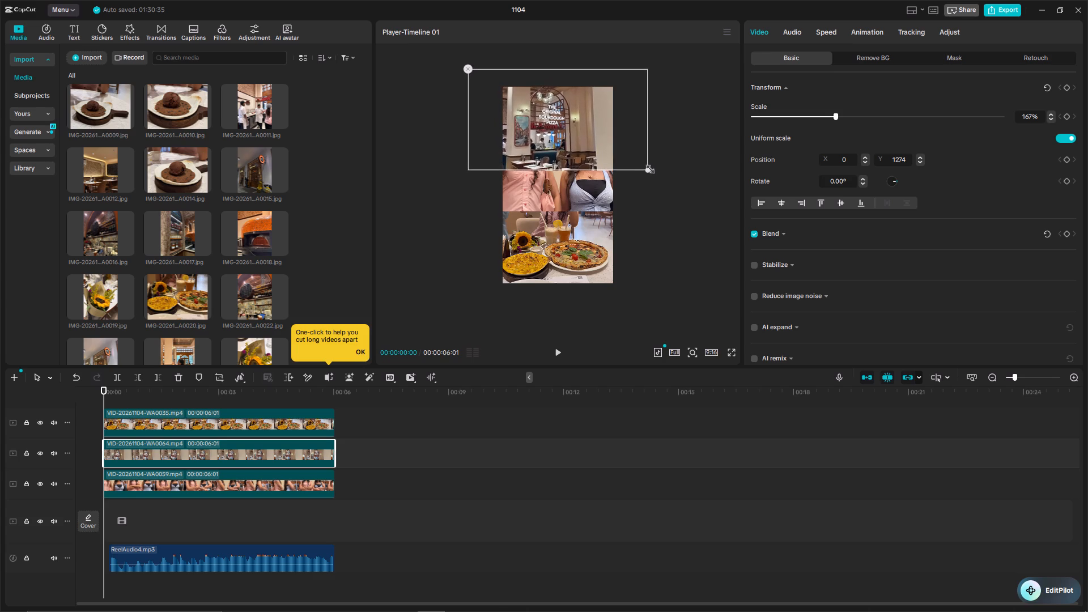
left_click_drag(647, 167, 664, 177)
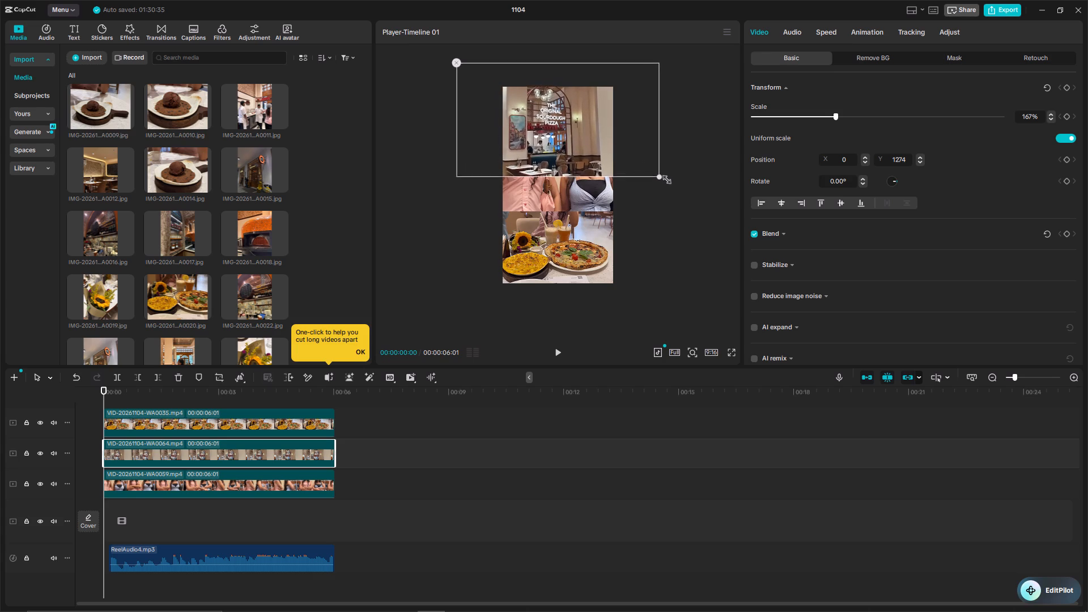
left_click_drag(664, 177, 665, 177)
Move the WA0059 people clip onto the track between the WA0035 and WA0064 clips, starting at 00:00.
left_click_drag(253, 488, 263, 454)
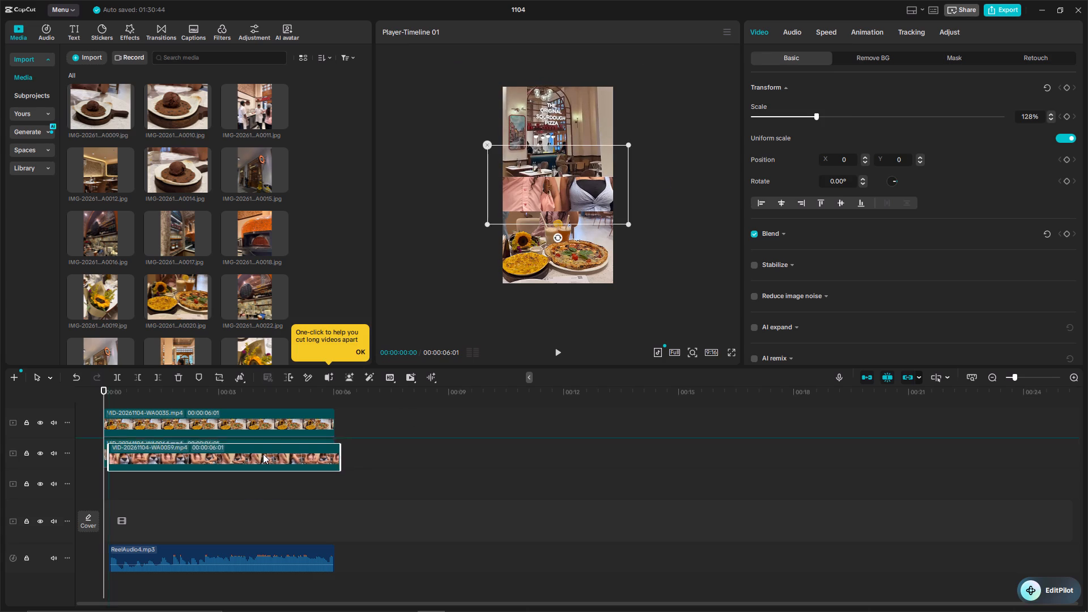
left_click_drag(263, 454, 260, 447)
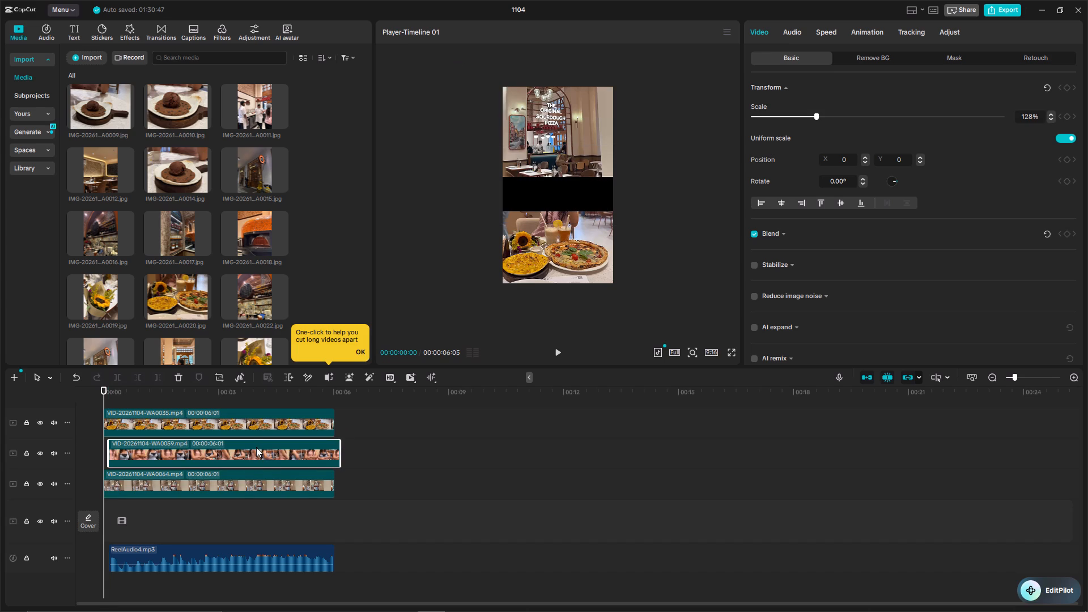
left_click_drag(256, 447, 251, 445)
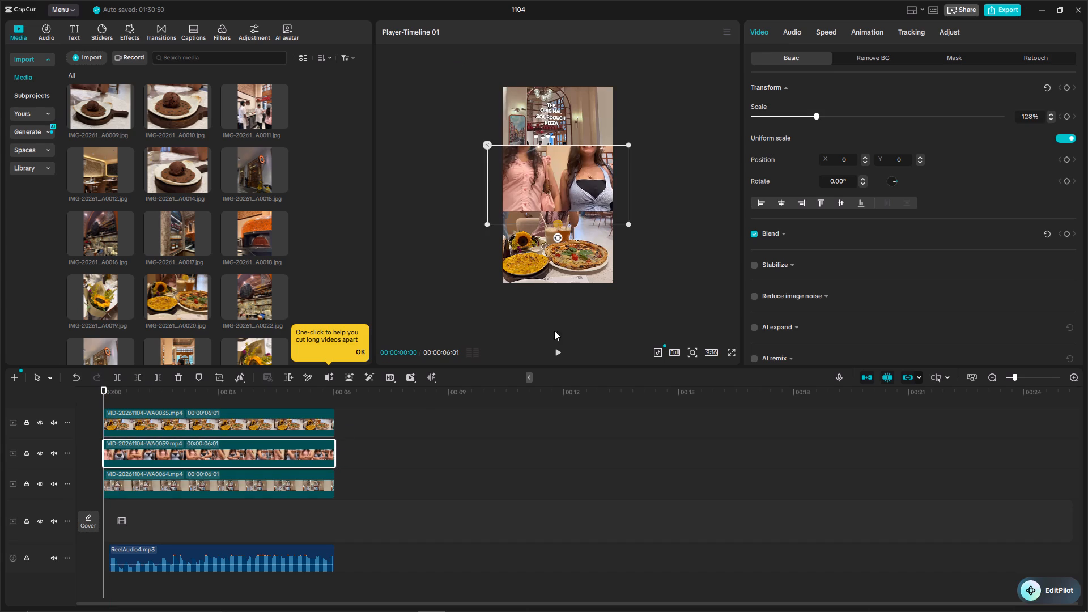
left_click(696, 207)
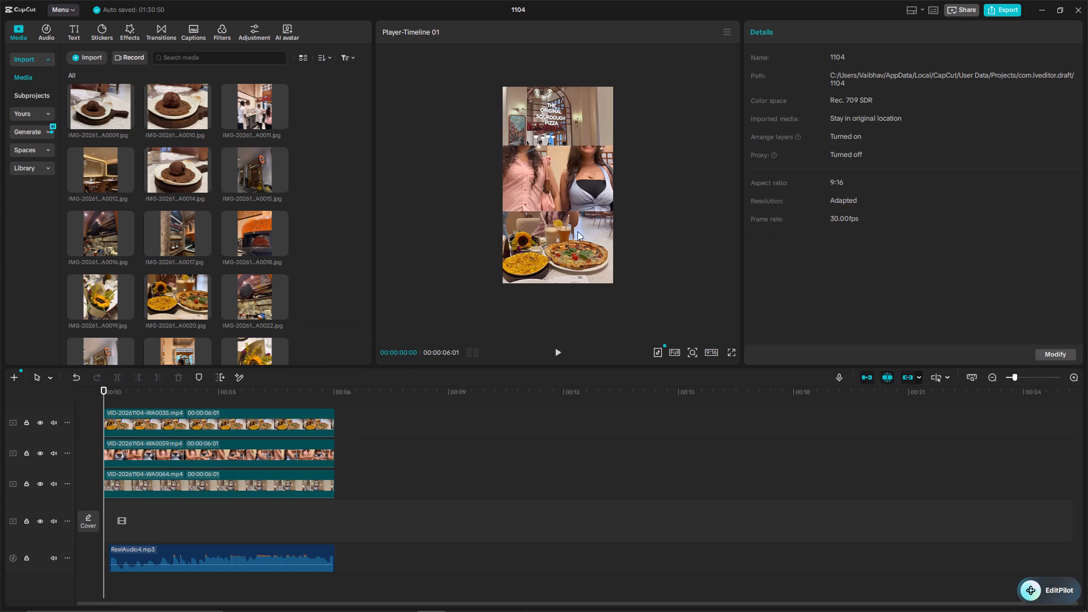
left_click(105, 385)
Play back the three-part split screen from the start to check the stacked clips against the music.
left_click_drag(102, 389, 78, 387)
left_click(554, 357)
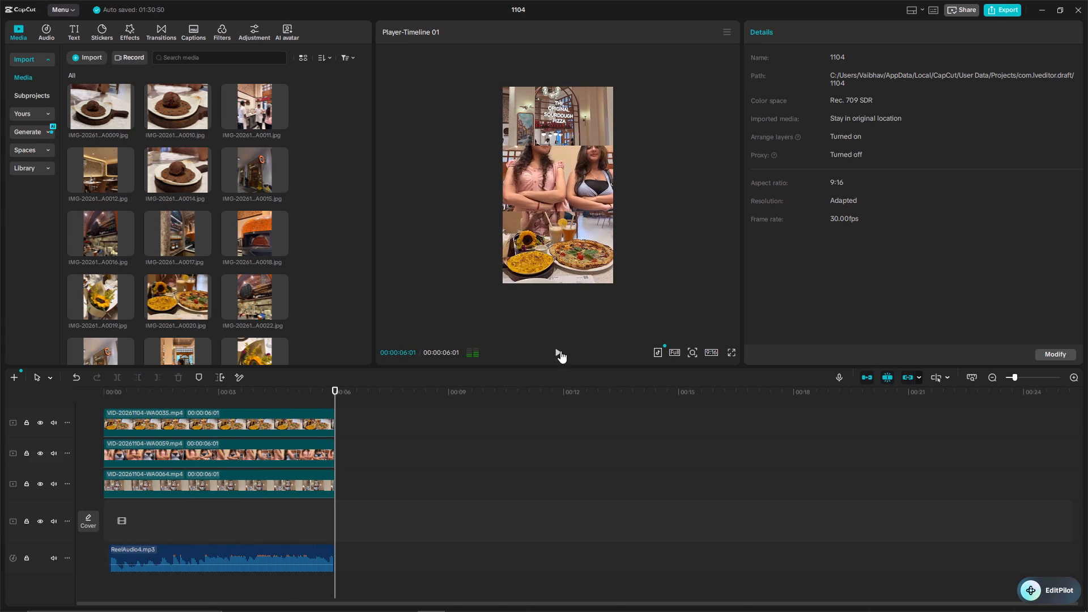
left_click(560, 351)
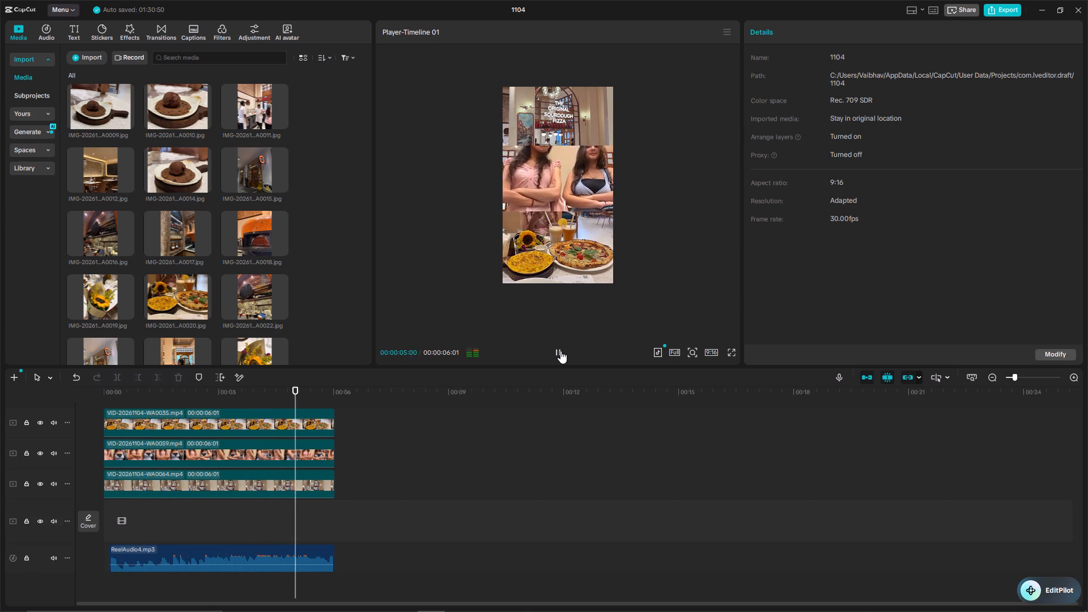
left_click(560, 351)
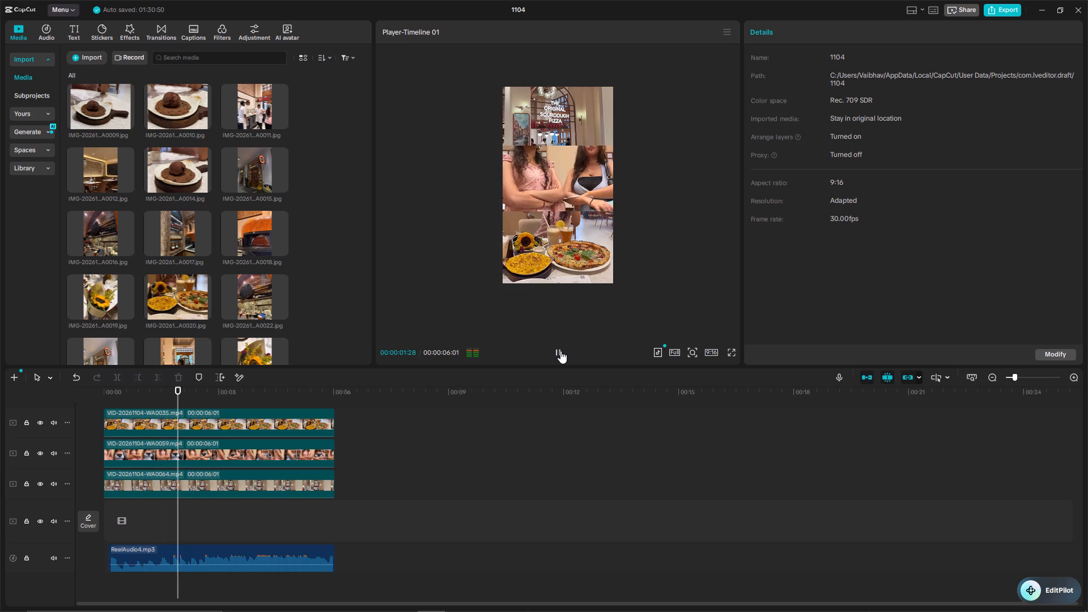
left_click(560, 351)
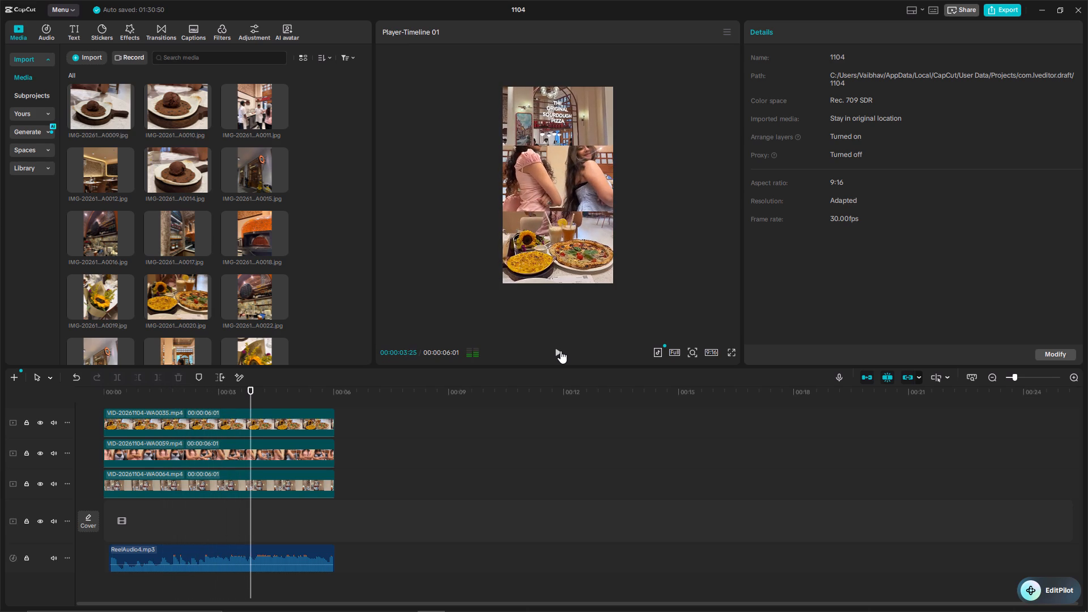
Set the scale of the WA0035 food clip in the lower part of the frame to 124%.
left_click(588, 238)
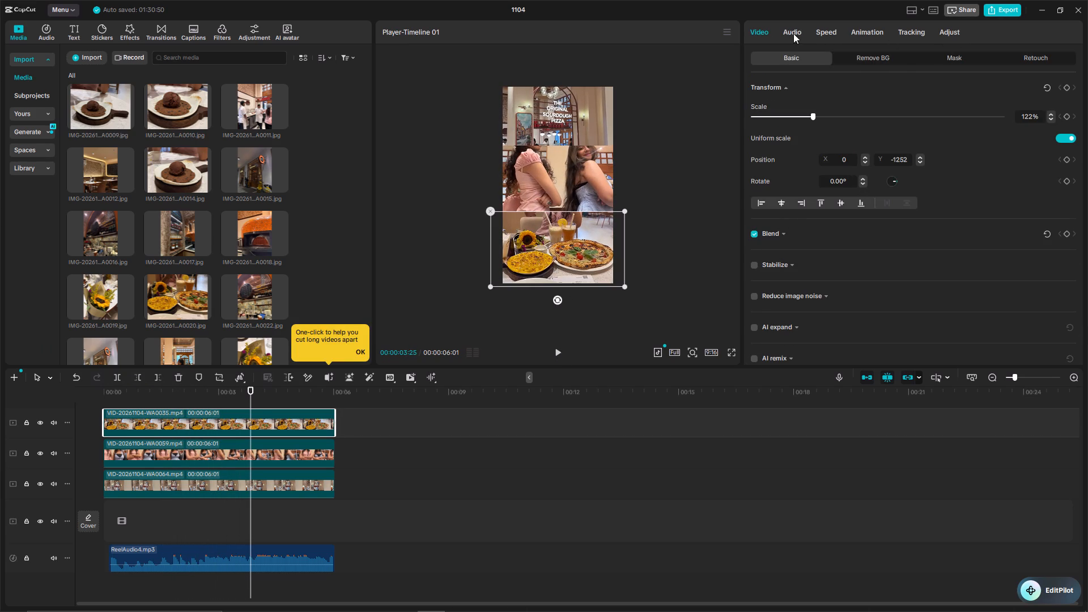
right_click(269, 423)
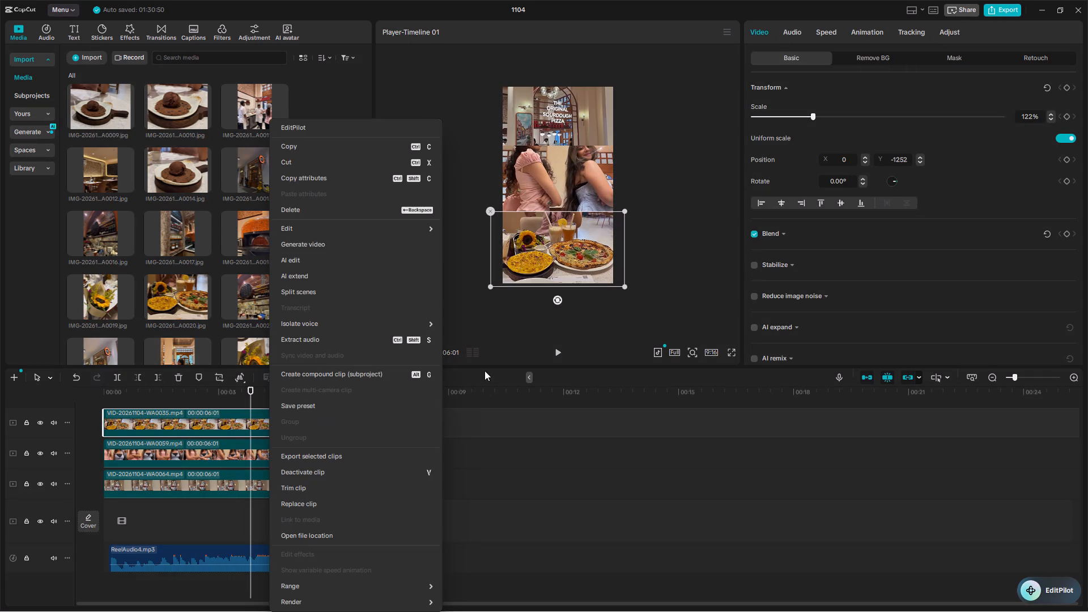
left_click(590, 402)
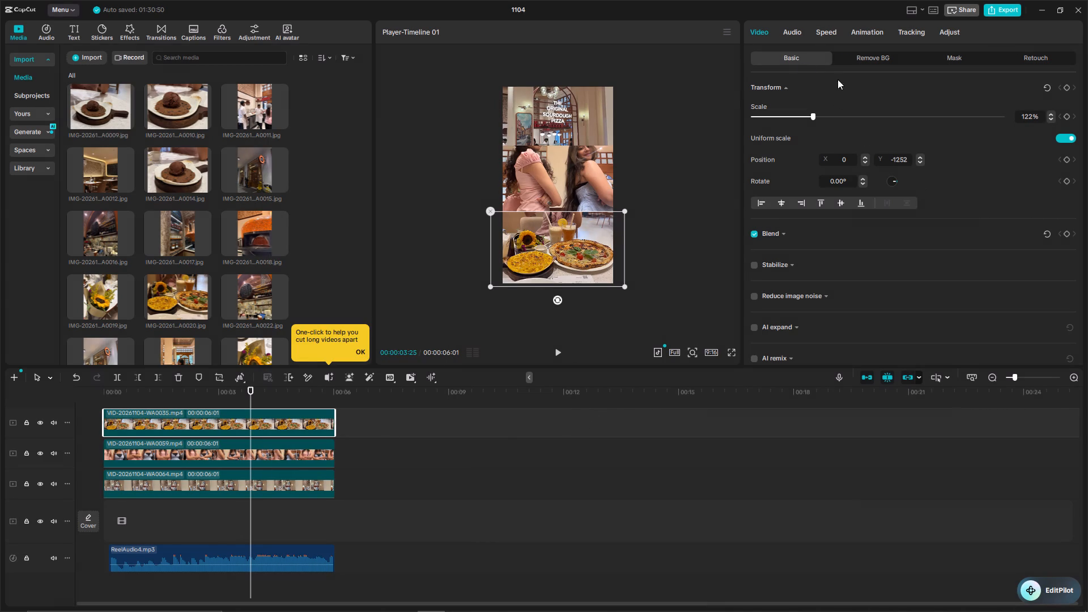
left_click(815, 115)
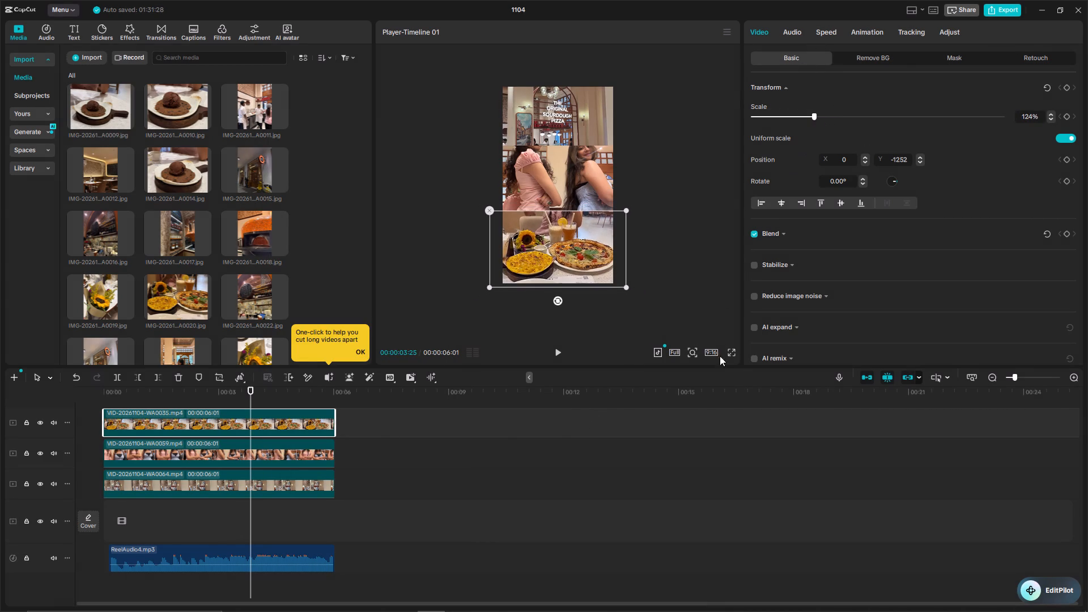
Preview the split screen at full-screen size through to its end, and return to the editor.
left_click(734, 353)
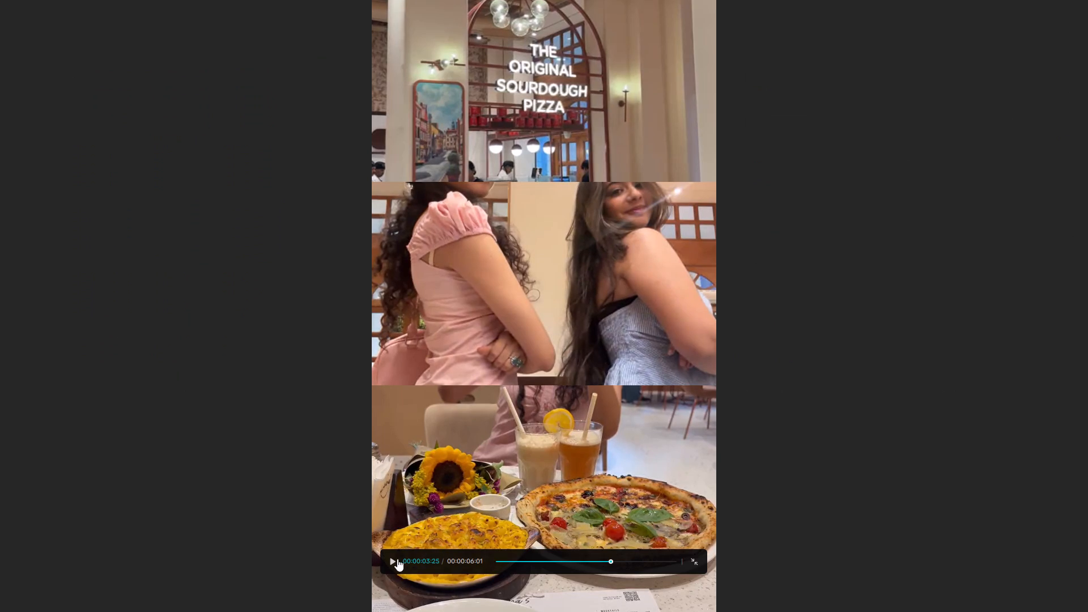
left_click(397, 559)
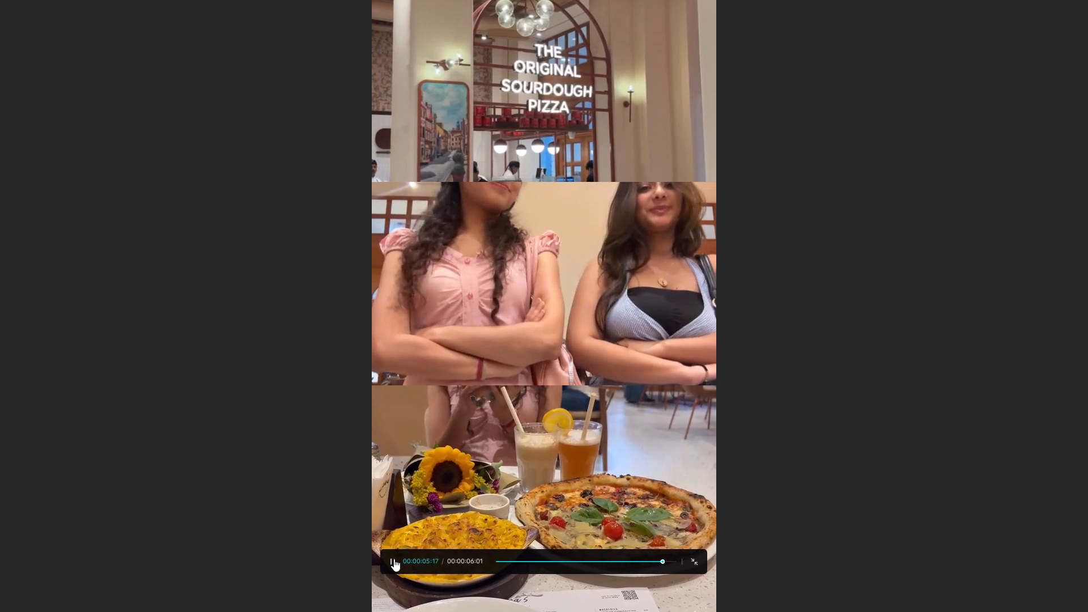
left_click(390, 560)
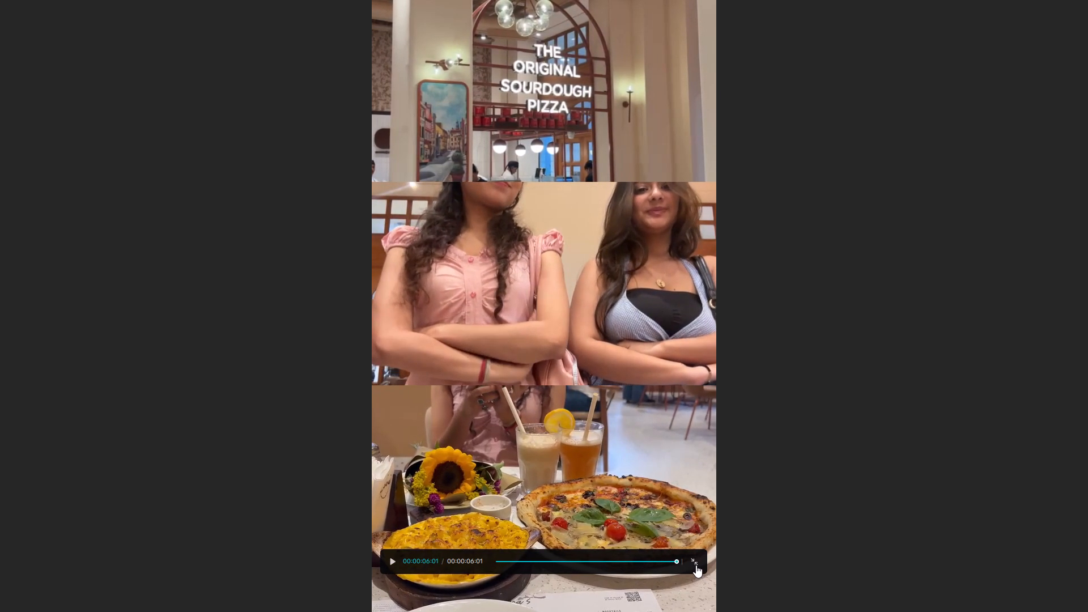
left_click(694, 562)
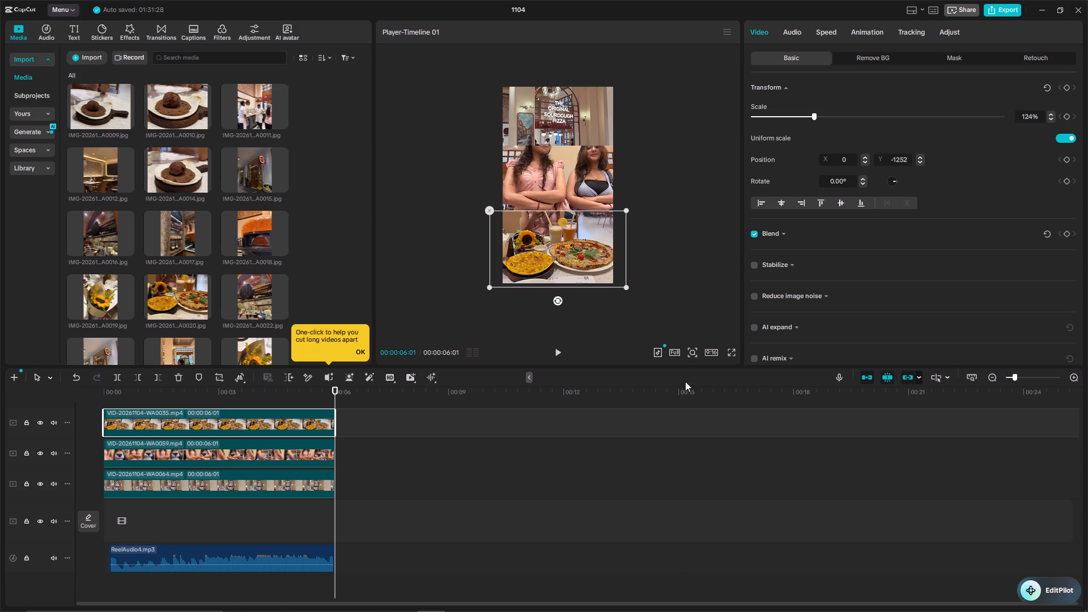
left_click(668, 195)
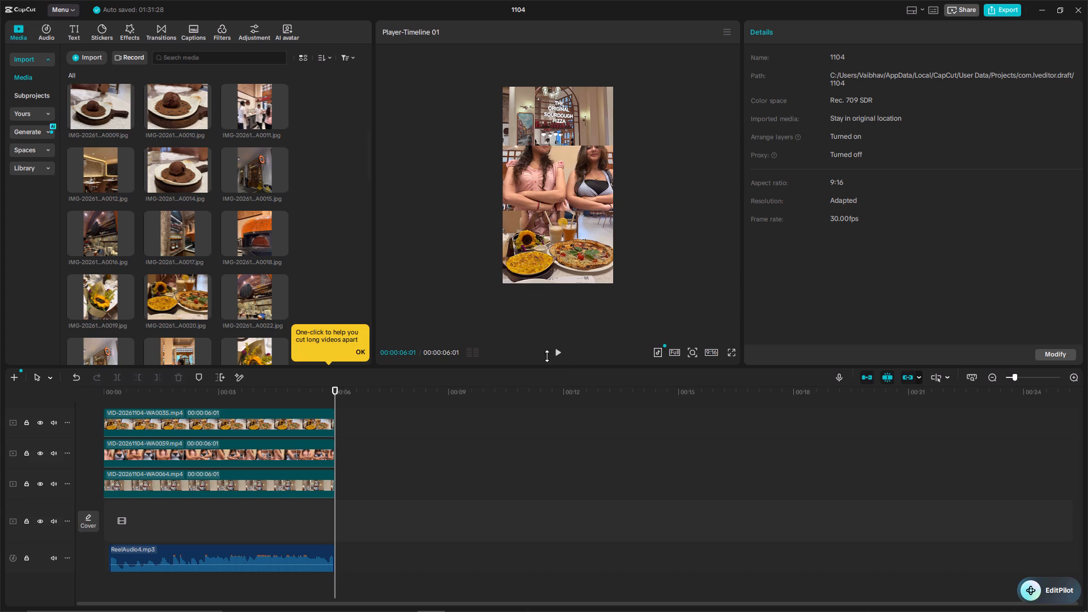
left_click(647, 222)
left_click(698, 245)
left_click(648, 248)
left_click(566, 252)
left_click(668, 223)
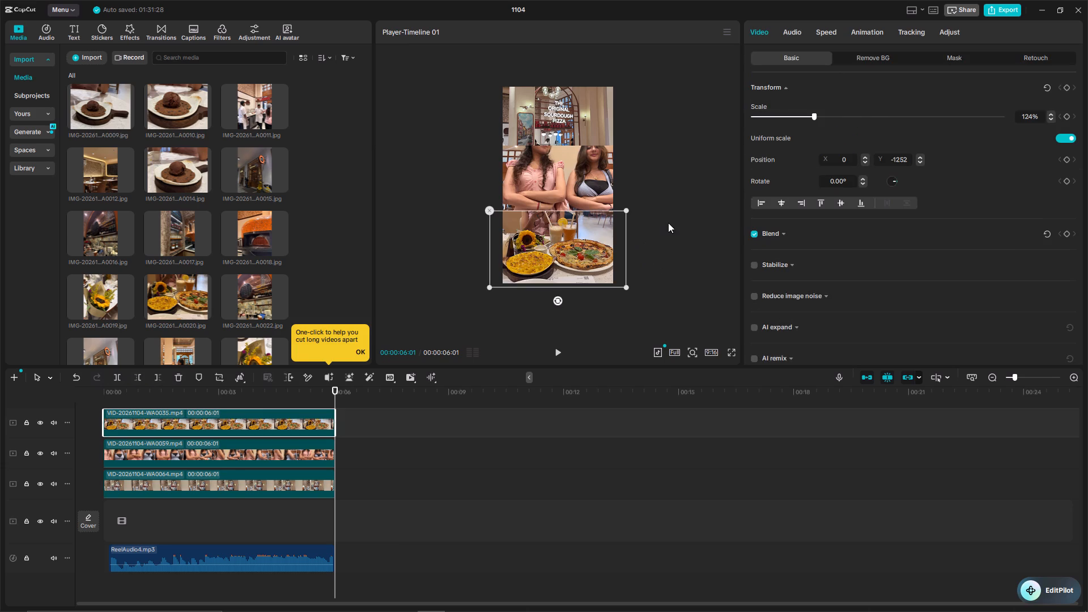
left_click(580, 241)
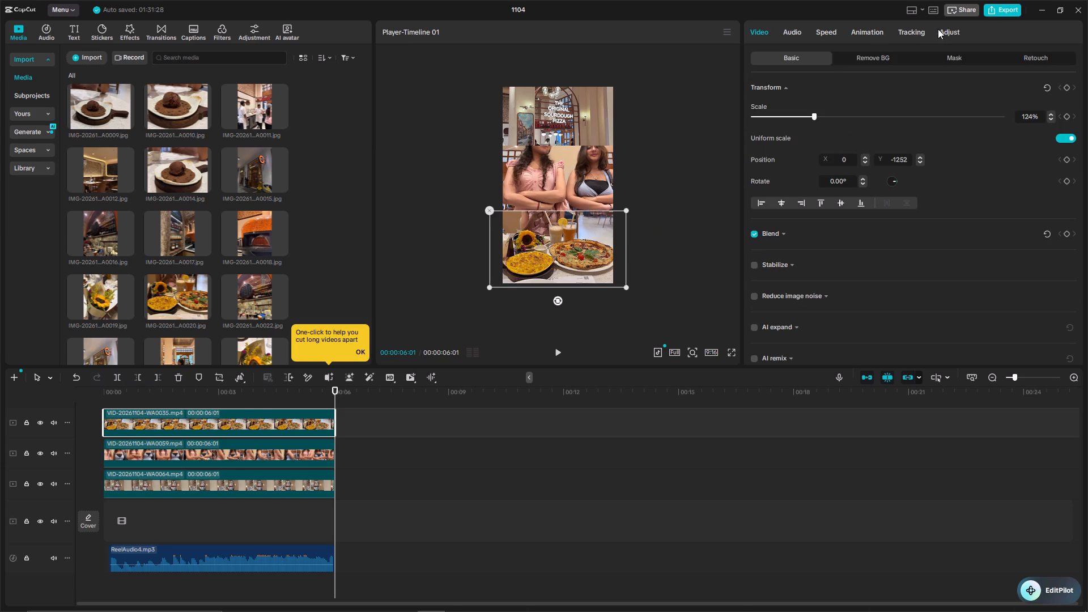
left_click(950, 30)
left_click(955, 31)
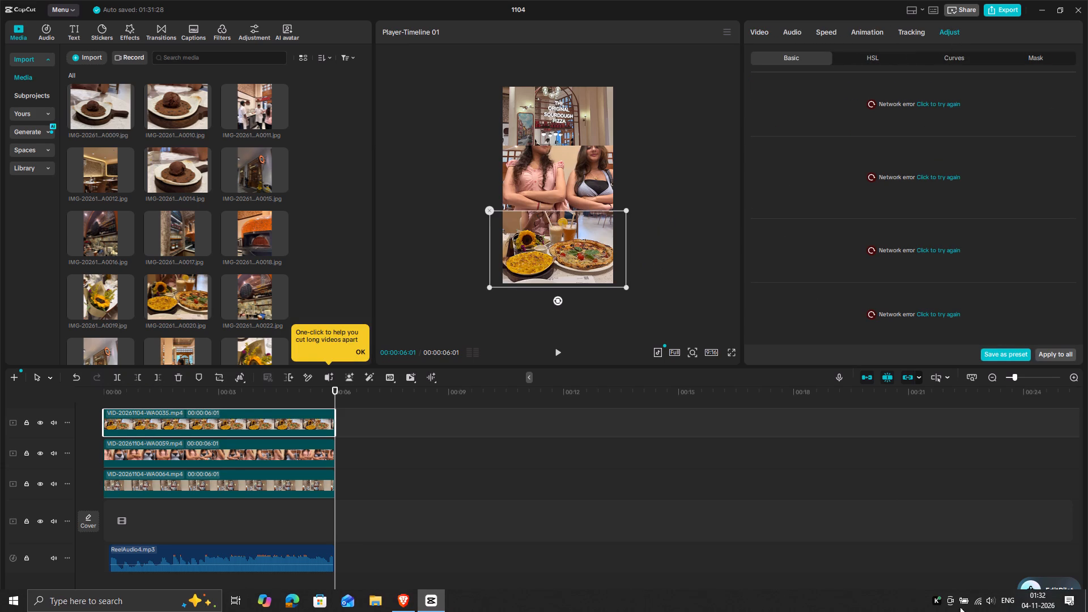
Connect the computer to the capcut VPN while staying on the Nord4 Wi-Fi network.
left_click(979, 603)
left_click(957, 280)
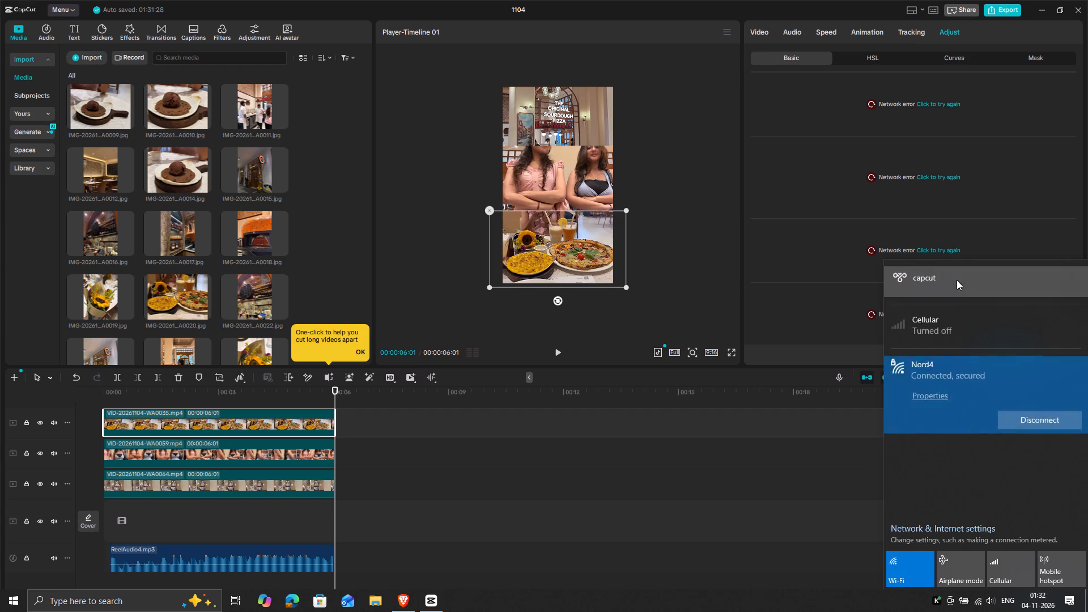
left_click(1027, 313)
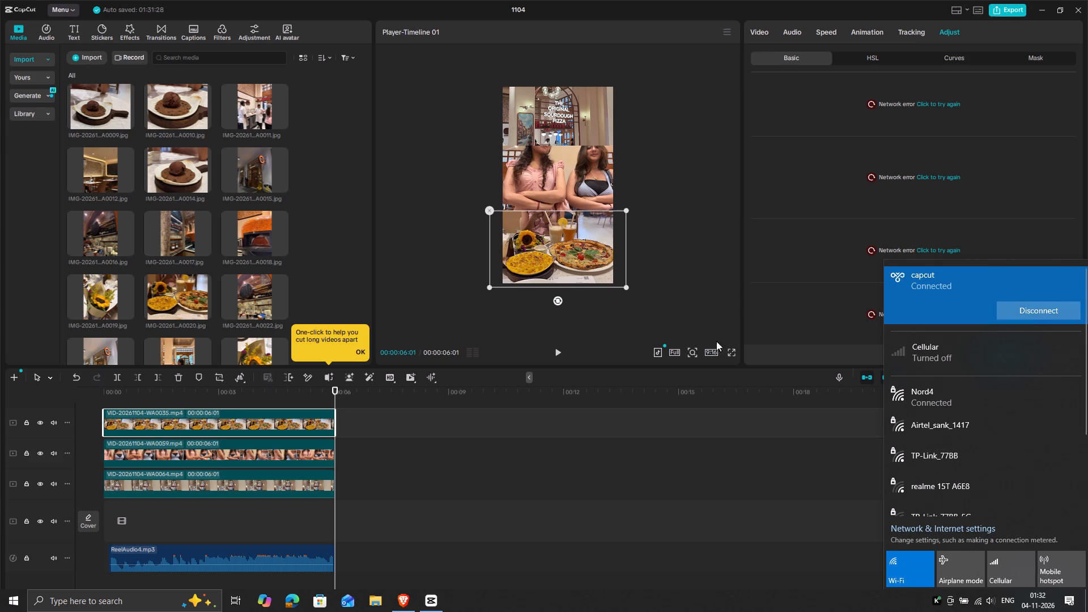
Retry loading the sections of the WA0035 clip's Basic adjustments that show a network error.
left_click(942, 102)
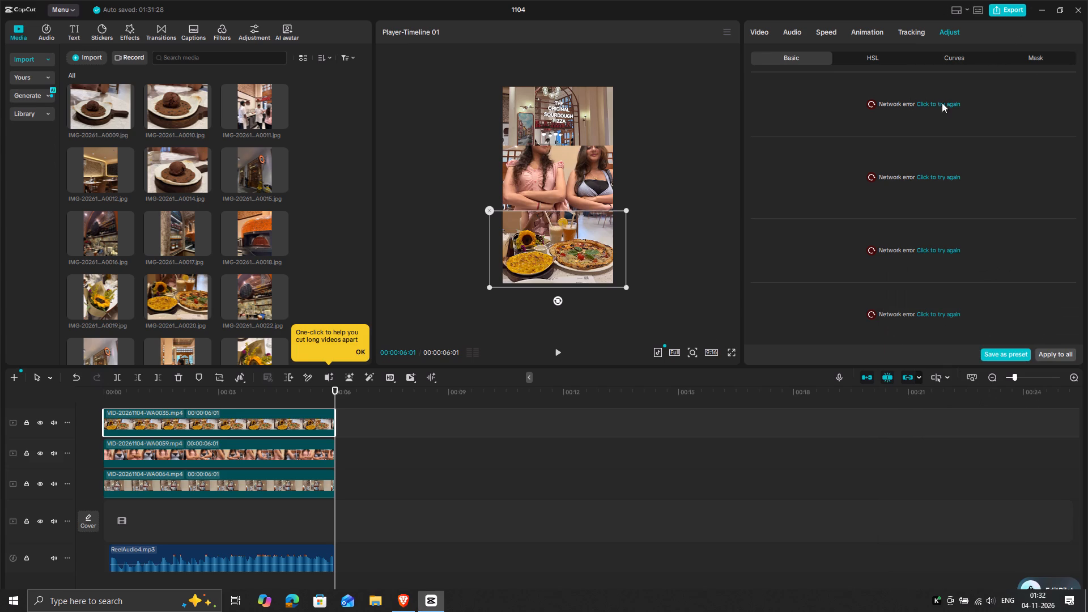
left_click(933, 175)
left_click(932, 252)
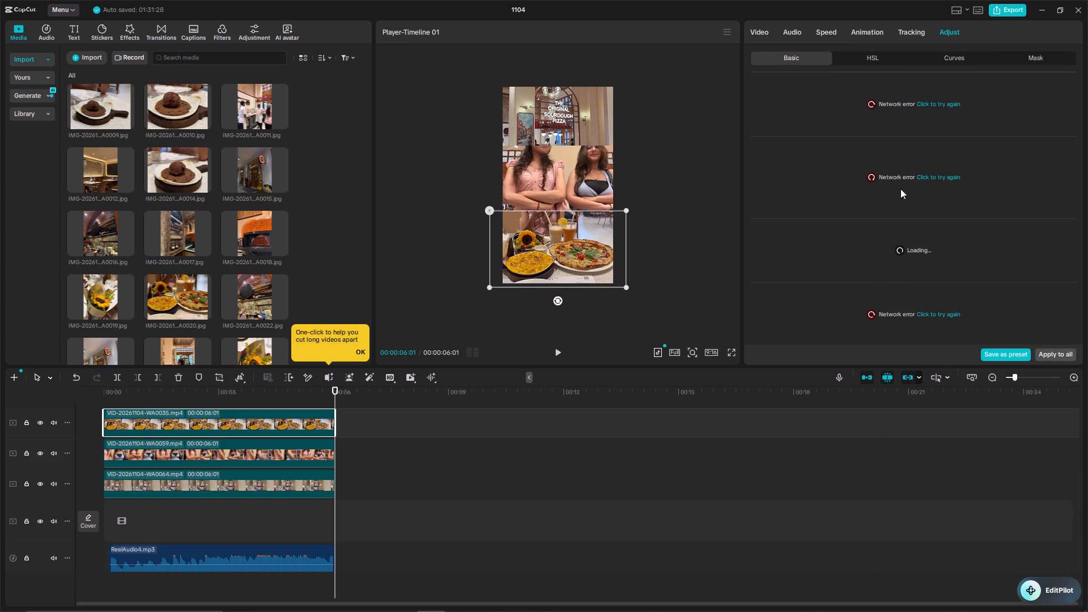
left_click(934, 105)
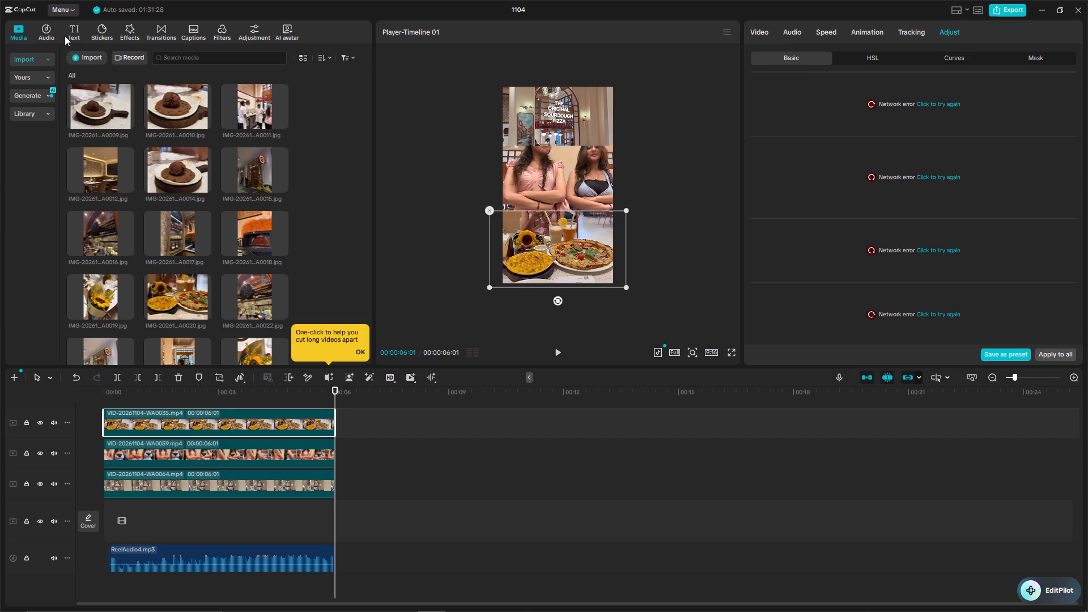
Open the text library and retry loading its text templates.
left_click(76, 29)
left_click(246, 139)
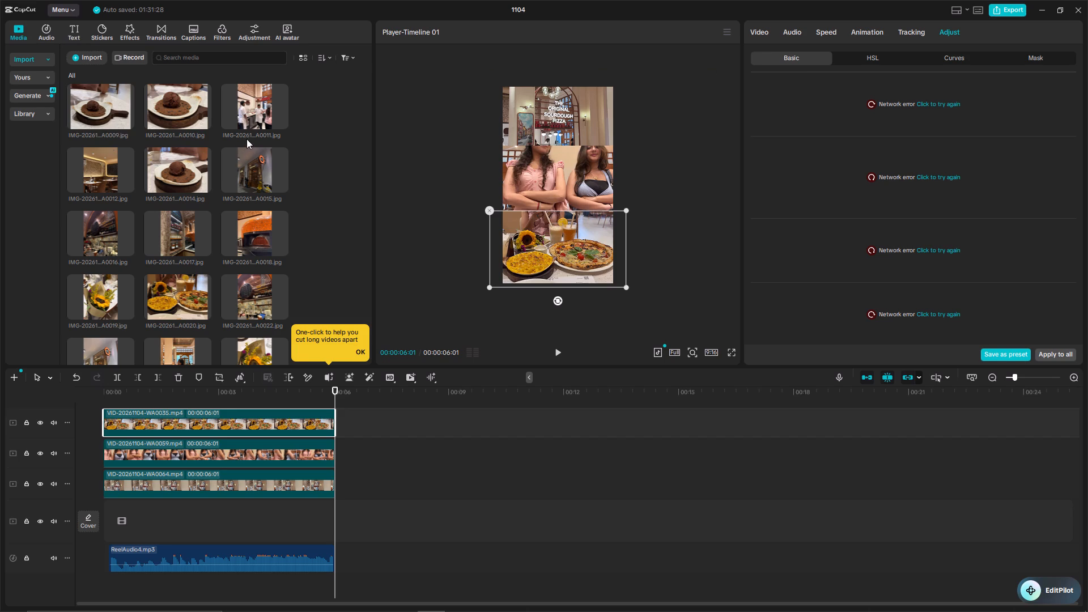
left_click(246, 143)
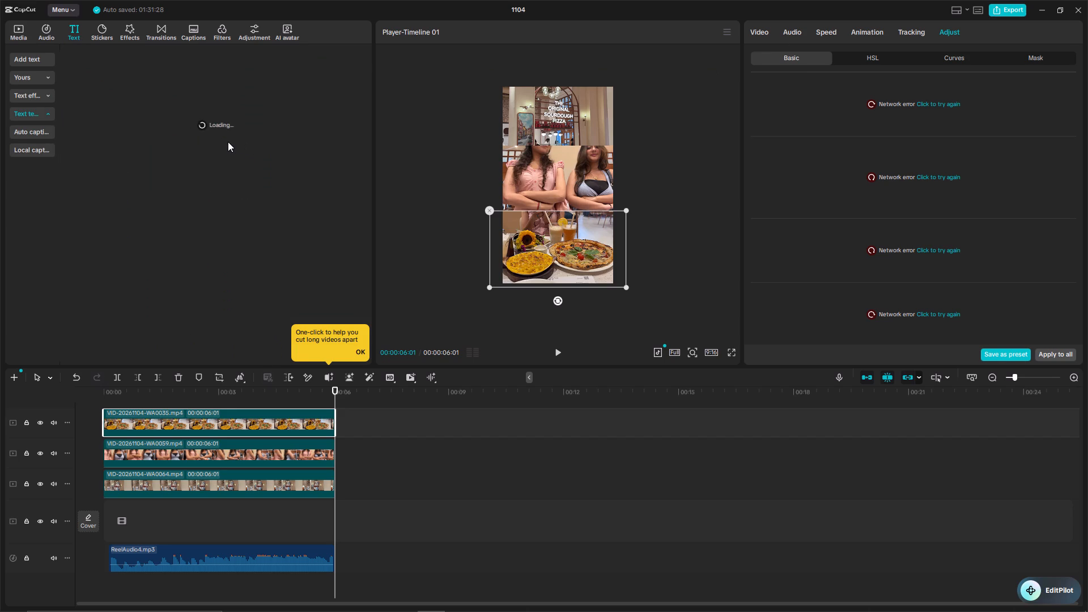
left_click(245, 141)
Add a default text layer above the video tracks, starting at 00:00 and extended to the end of the clips at 06:01.
left_click(40, 59)
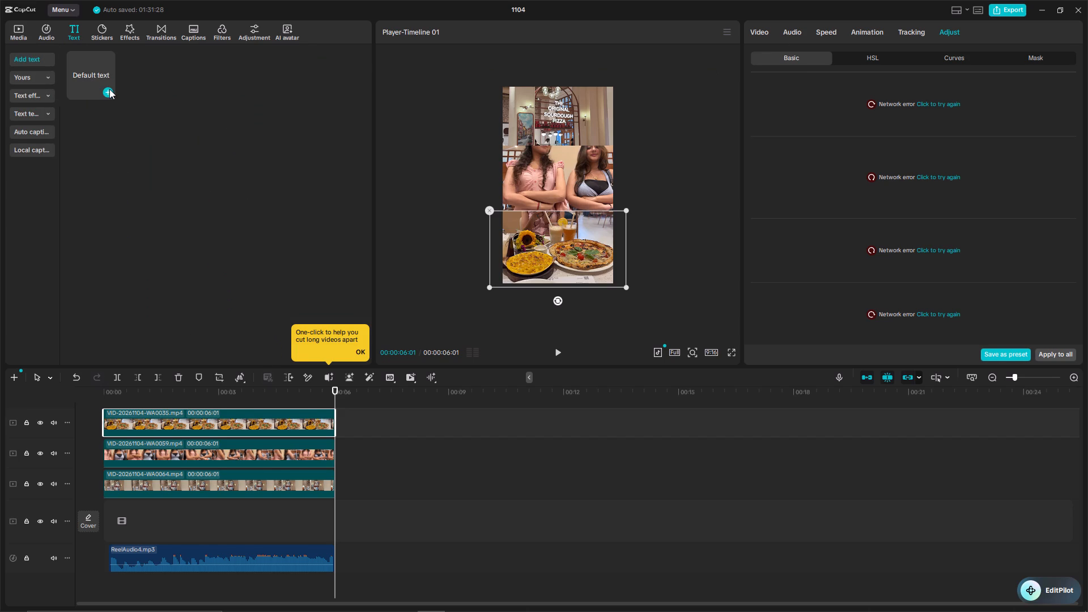
left_click(109, 89)
left_click_drag(375, 411, 142, 425)
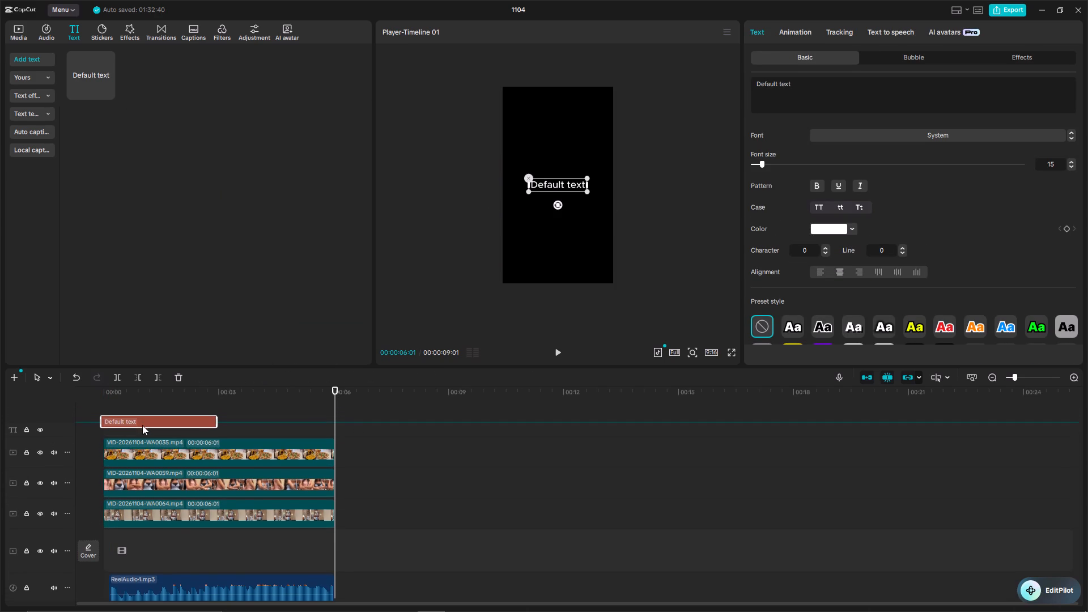
left_click_drag(142, 425, 143, 428)
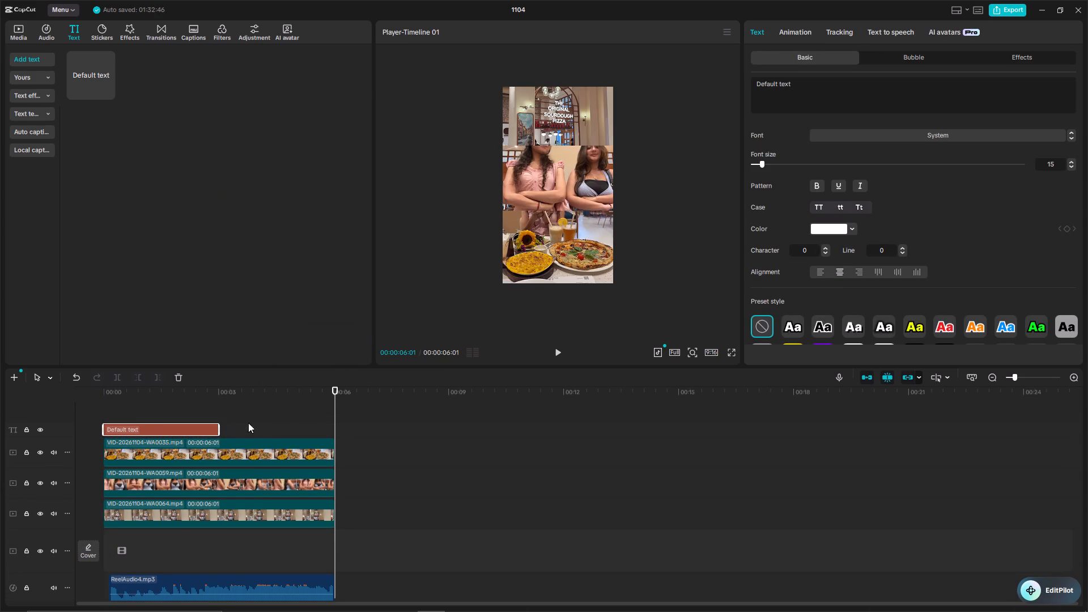
left_click_drag(334, 389, 98, 385)
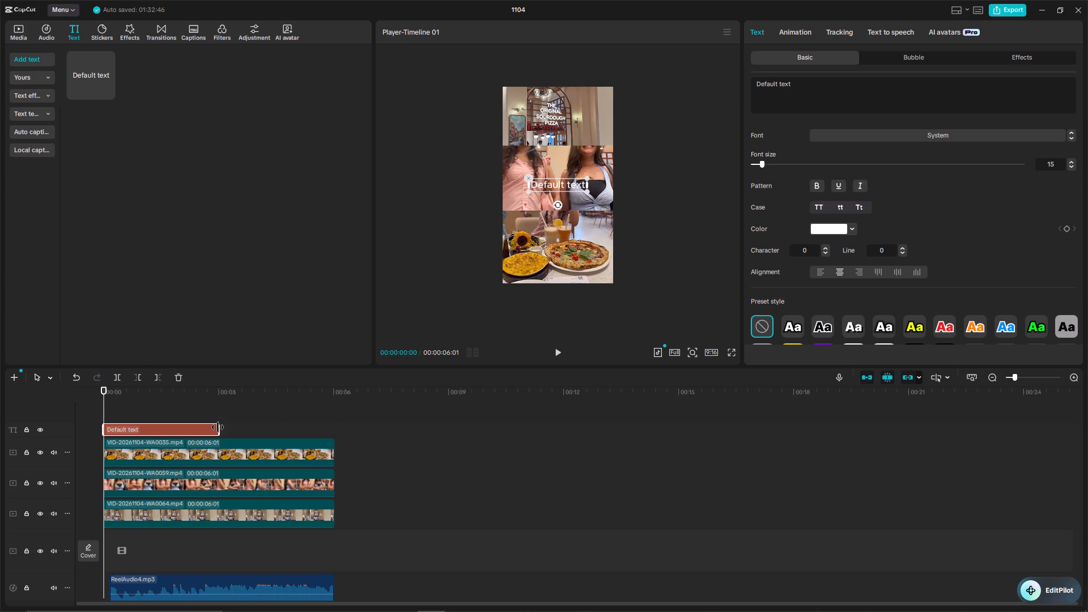
left_click_drag(218, 428, 333, 435)
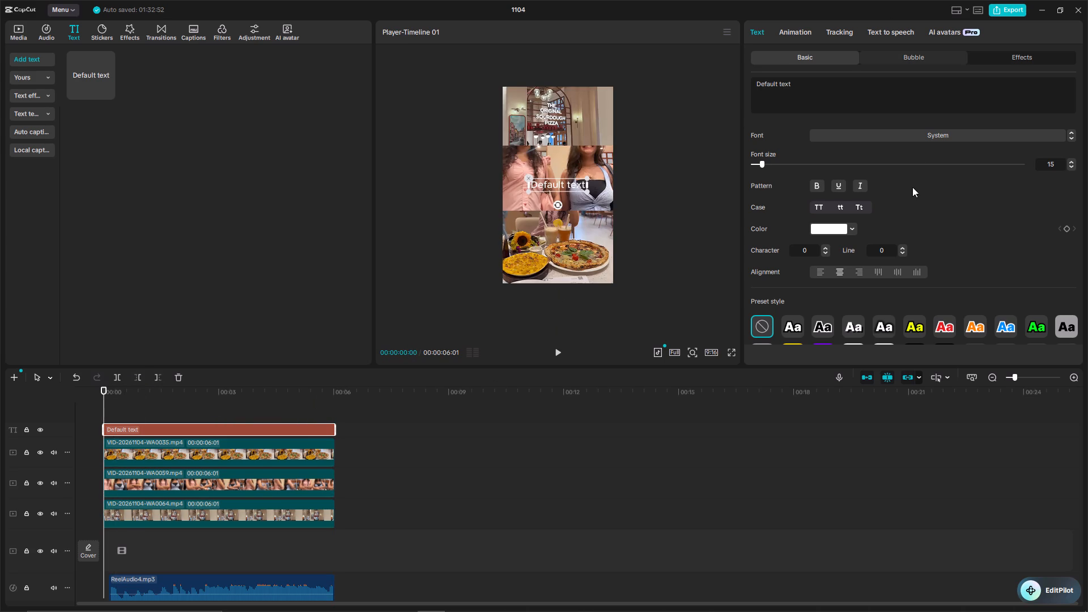
Set the font of the default text layer to Agency FB.
scroll(964, 156, "down", 3)
scroll(967, 212, "down", 2)
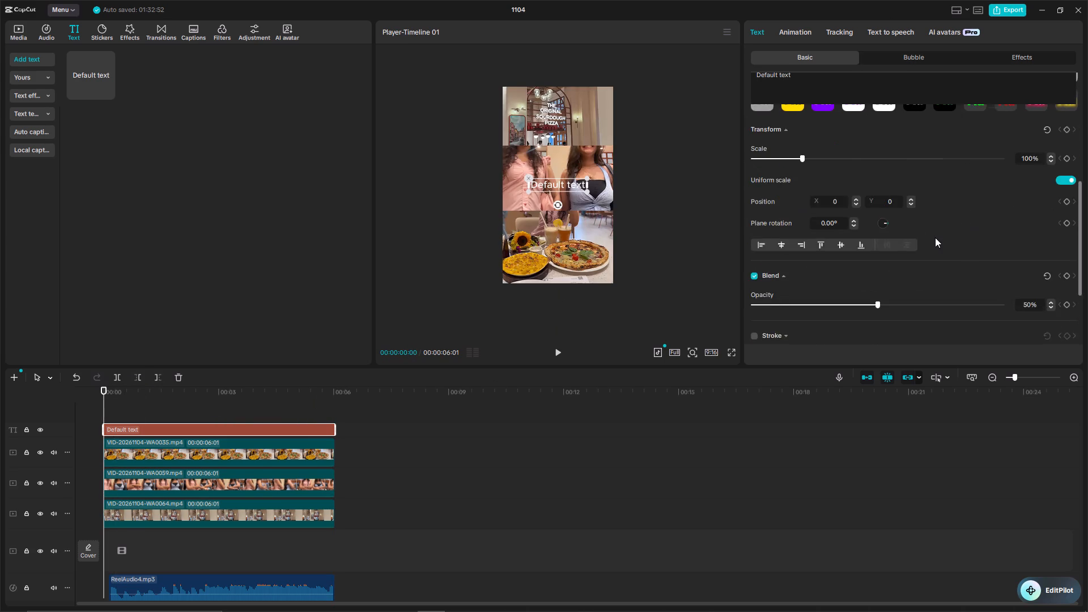
scroll(935, 237, "down", 5)
scroll(935, 237, "up", 8)
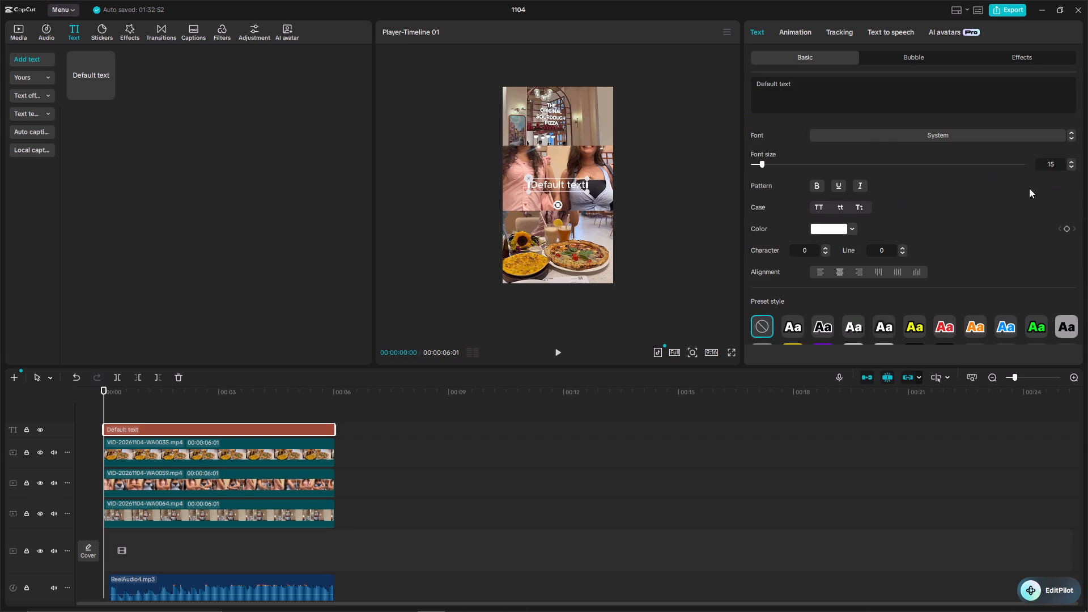
left_click(1072, 135)
left_click(1015, 138)
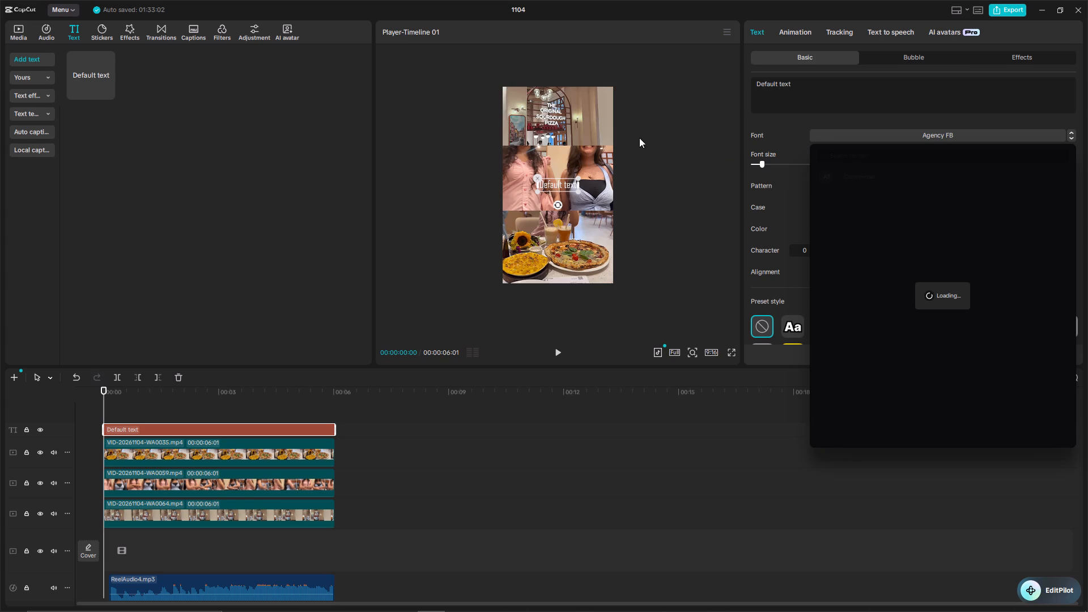
left_click(672, 163)
Nudge the WA0064 interior clip slightly down and to the right within the upper part of the frame.
left_click(576, 123)
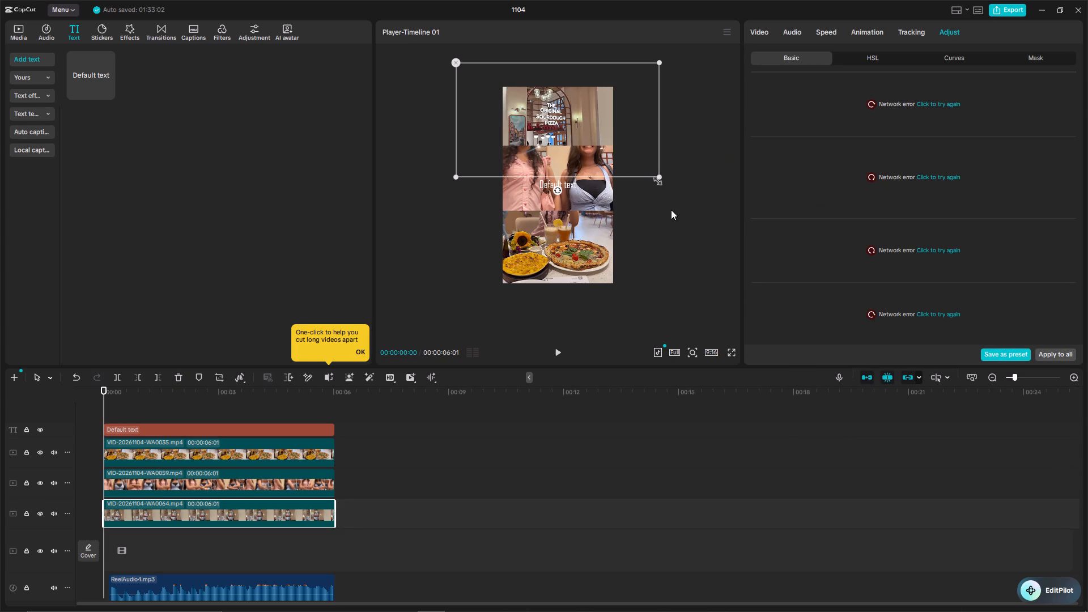
left_click(581, 116)
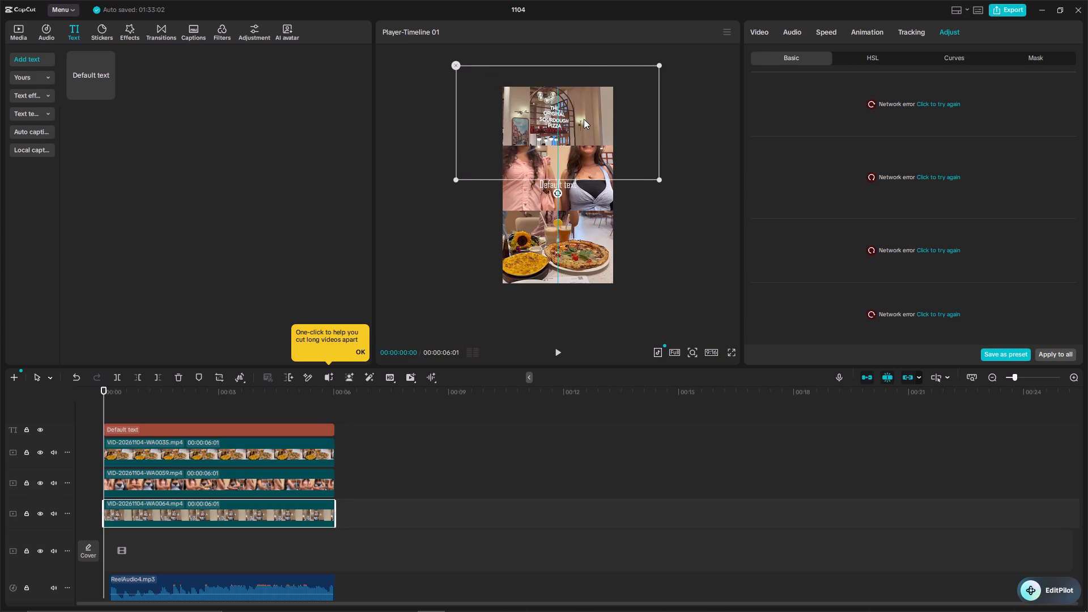
left_click(682, 129)
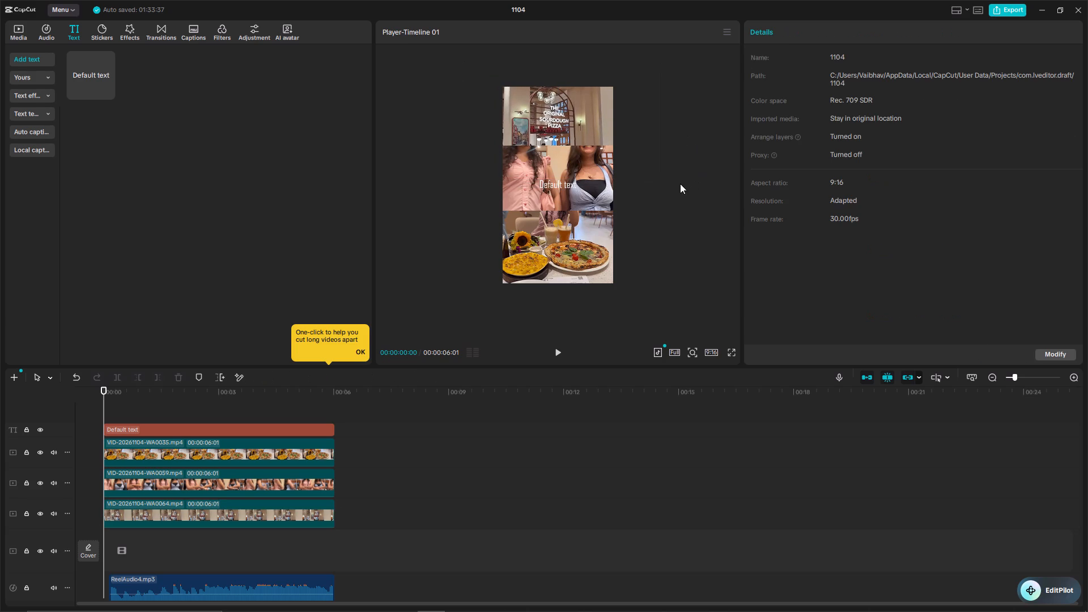
left_click(606, 244)
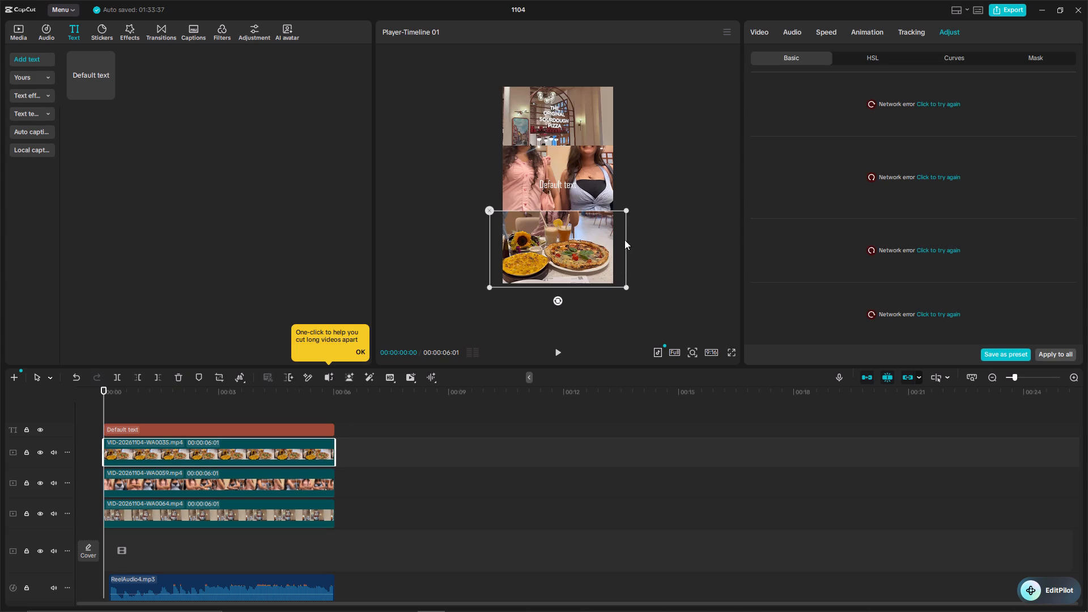
left_click(598, 178)
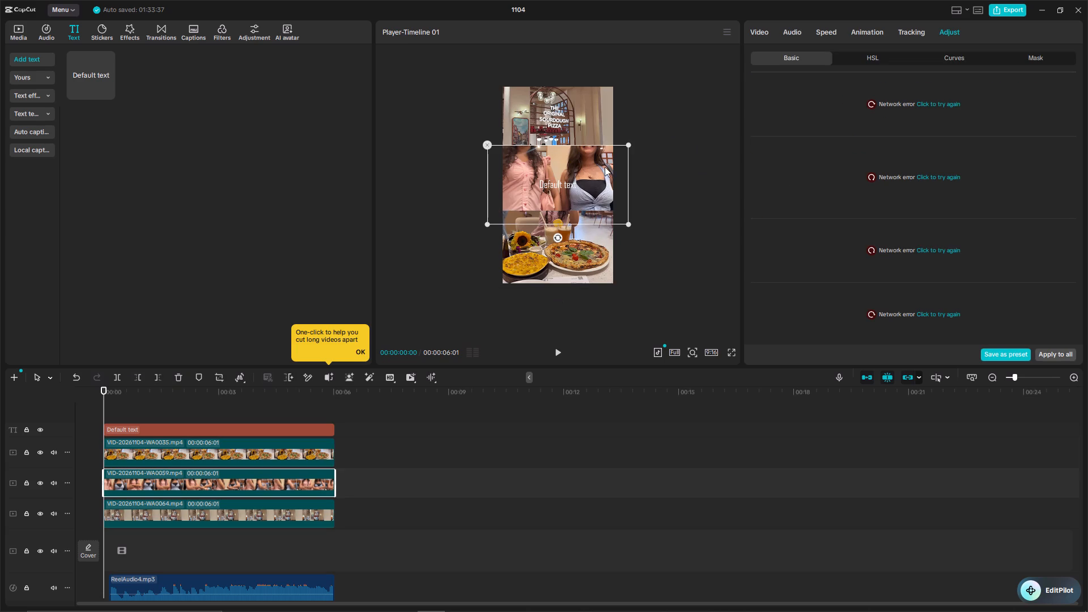
left_click(576, 104)
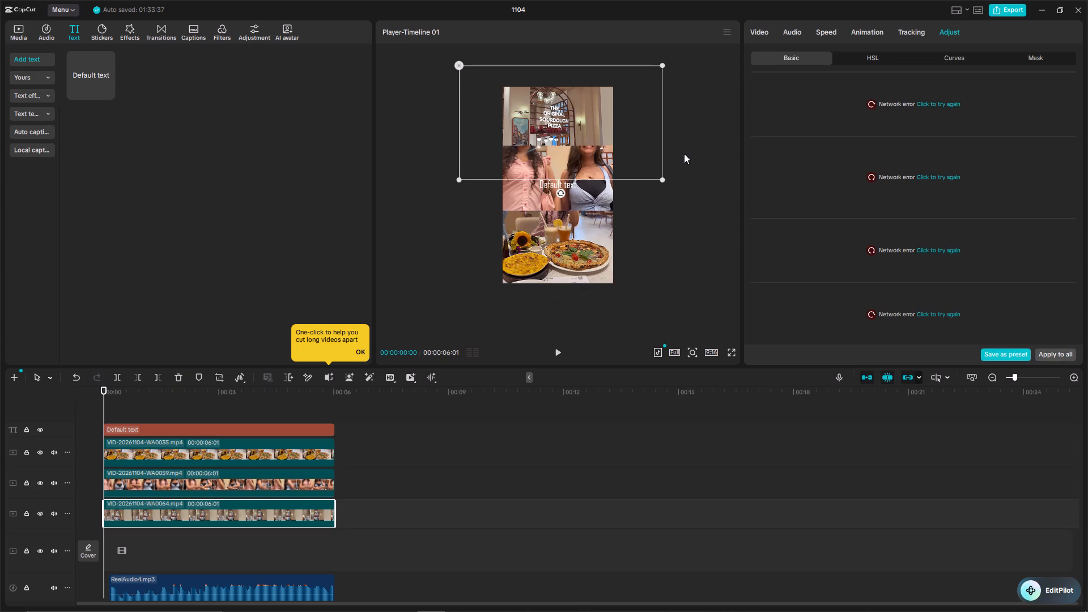
left_click(684, 154)
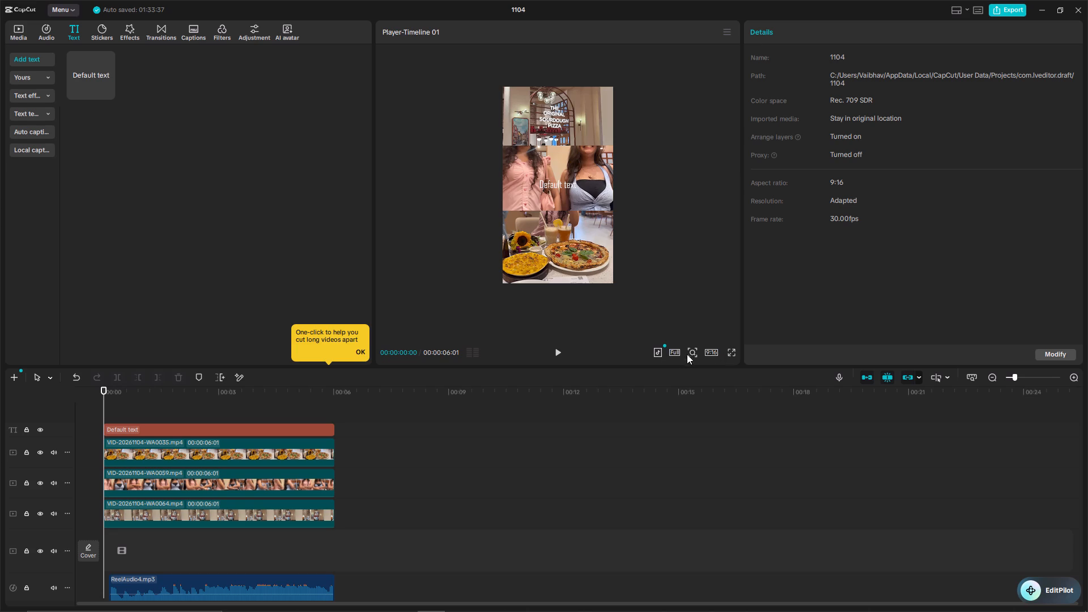
left_click(670, 147)
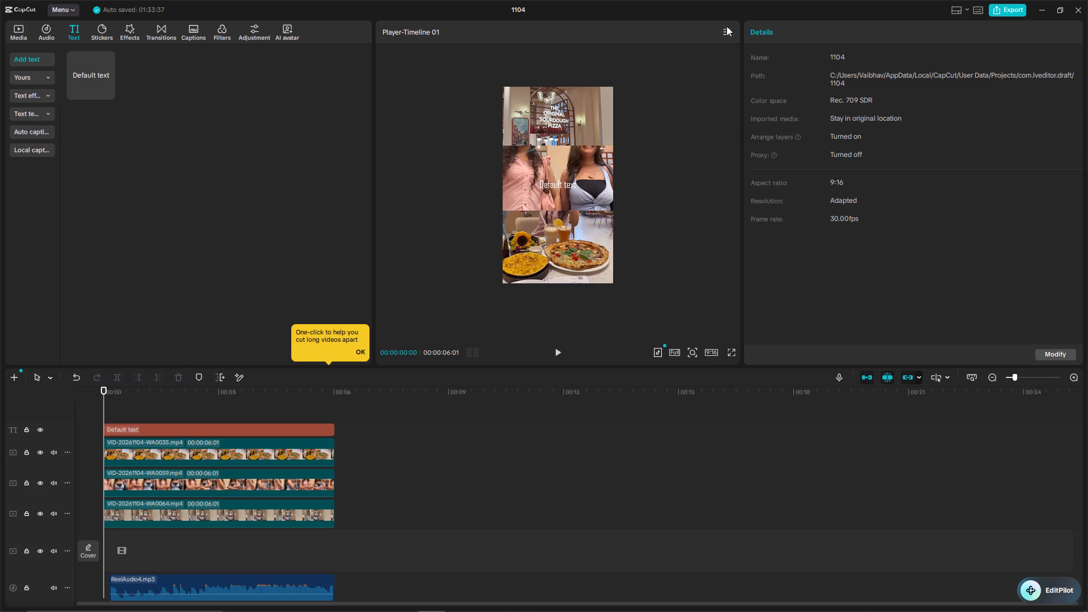
Add a vertical and a horizontal guide line through the centre of the preview frame.
left_click(729, 25)
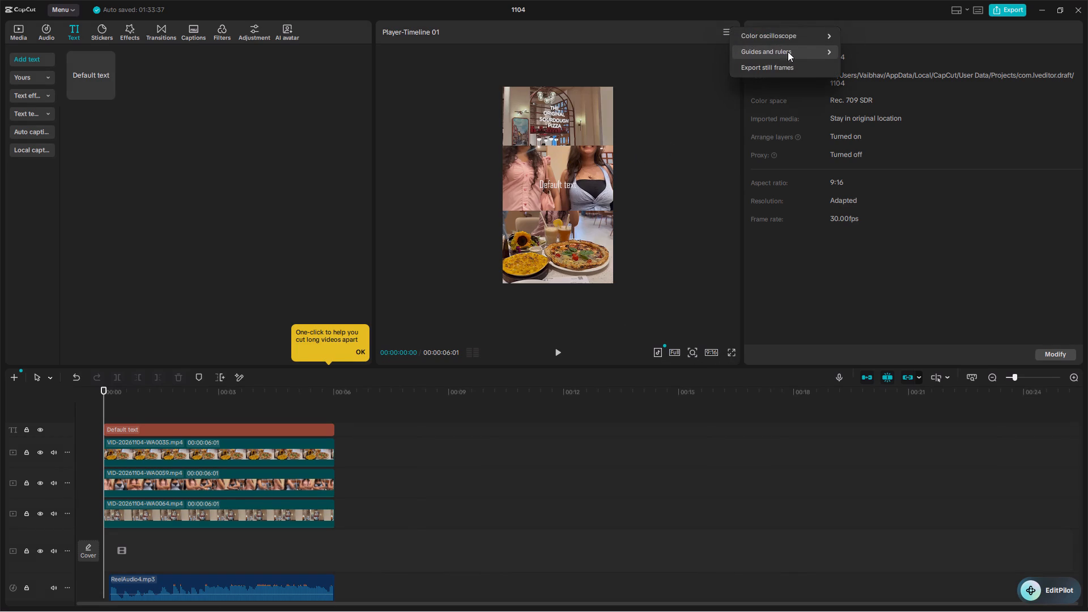
left_click(886, 65)
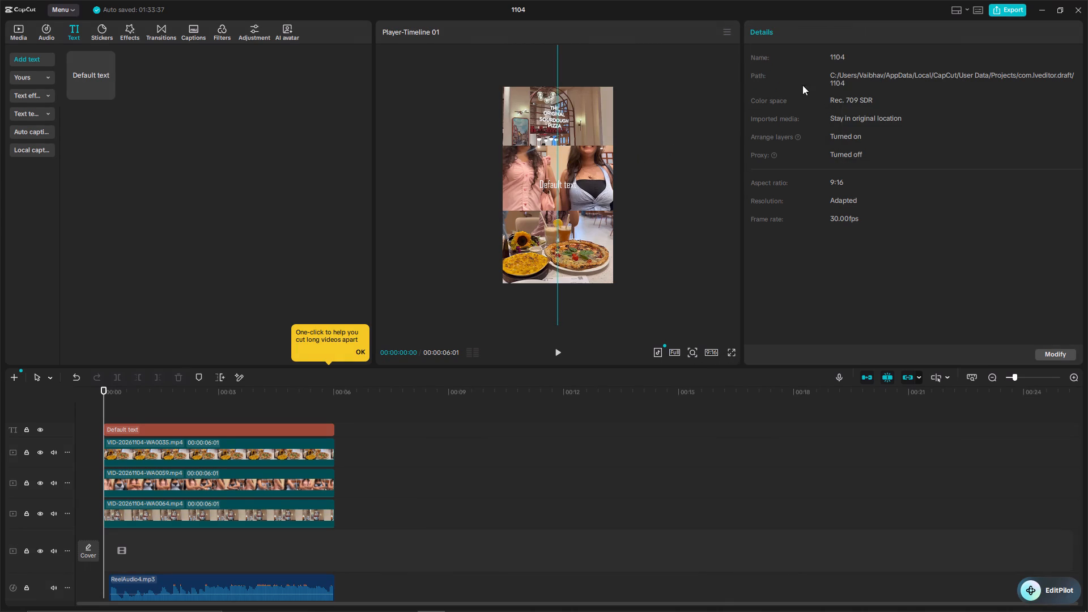
left_click(720, 37)
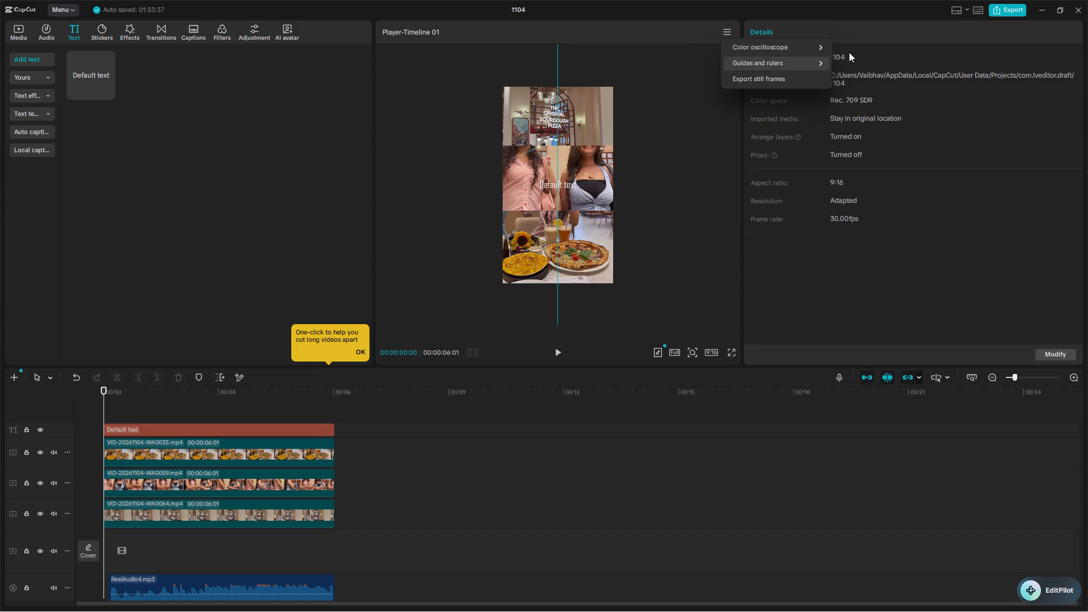
left_click(859, 69)
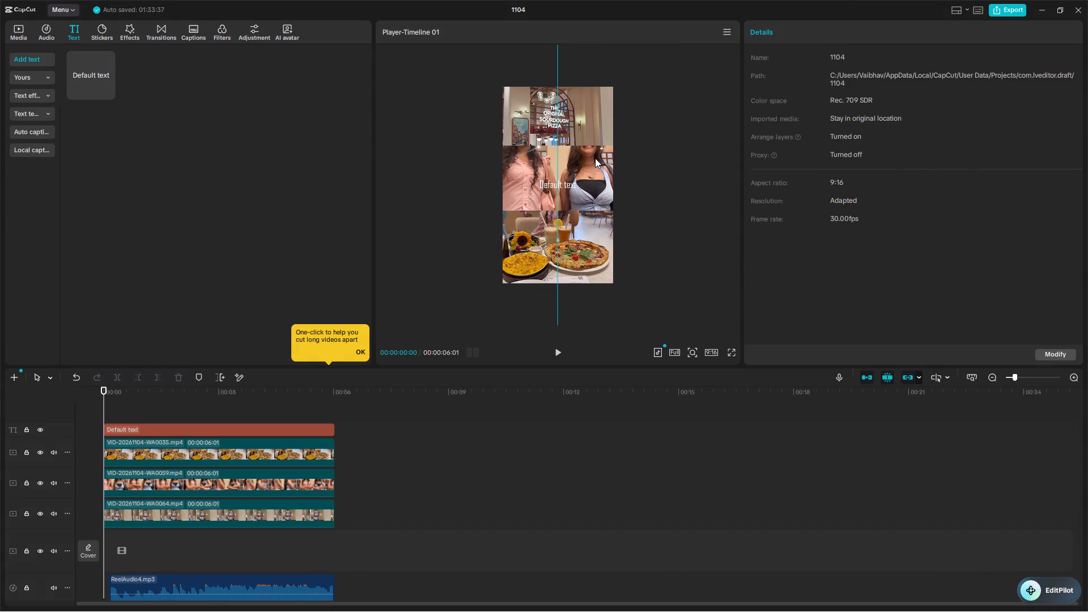
Shift the WA0035 food clip slightly down in the lower part of the frame, keeping it centred on the vertical guide.
left_click(578, 238)
left_click_drag(576, 228, 579, 233)
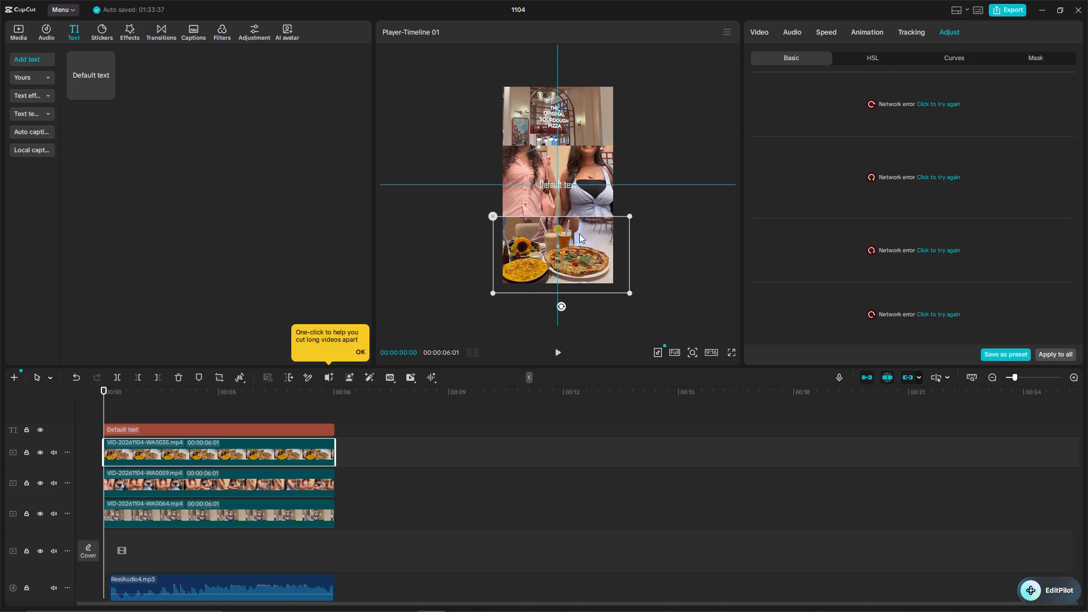
left_click_drag(579, 233, 577, 233)
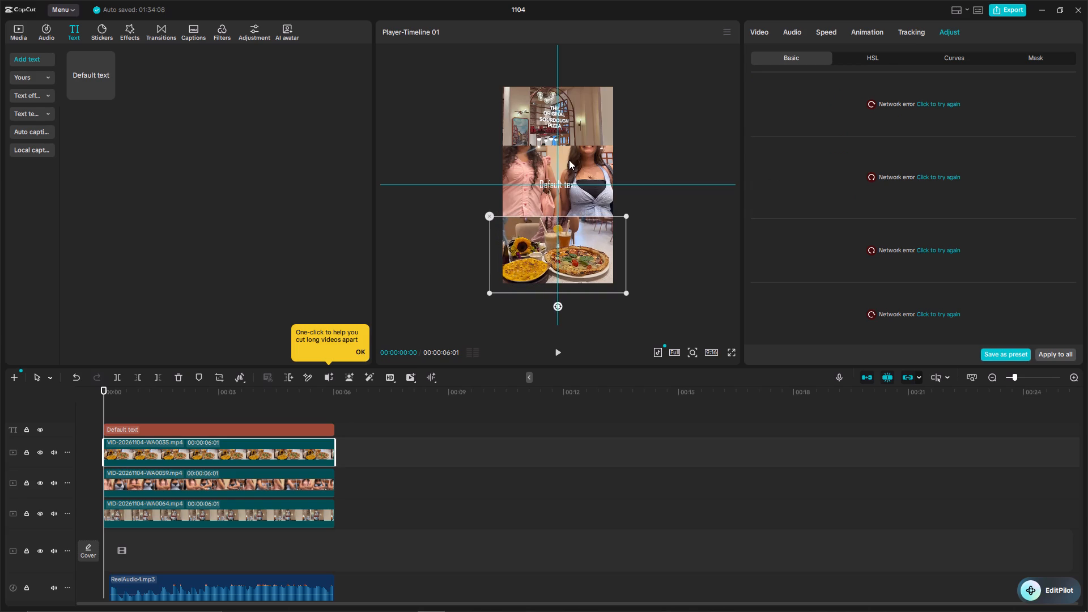
Shift the WA0059 clip slightly down in the middle of the split screen, aligned with the vertical centre guide.
left_click_drag(569, 158, 570, 161)
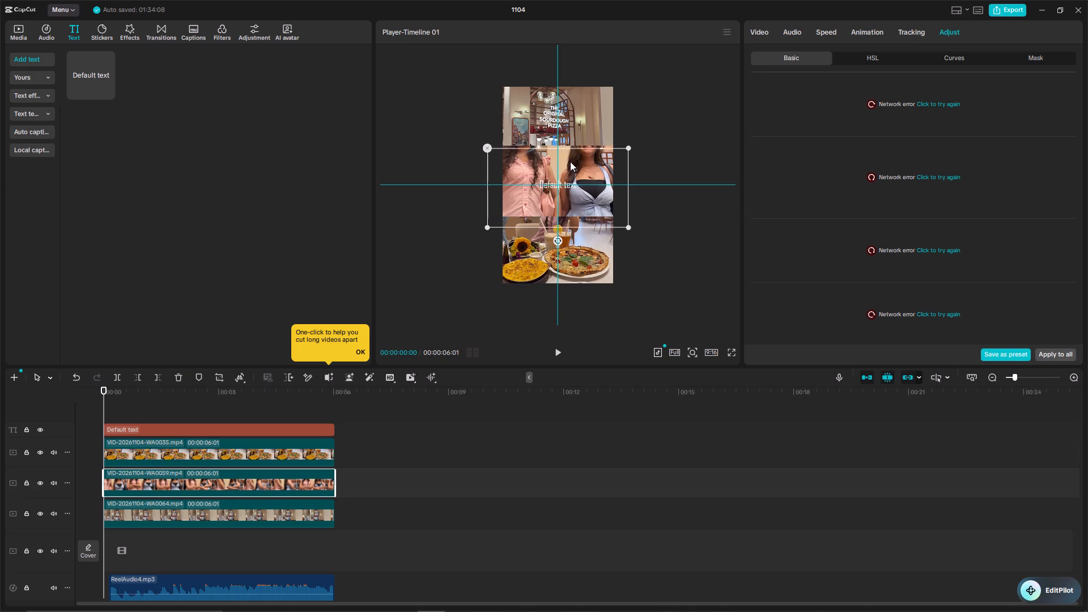
left_click_drag(570, 161, 570, 164)
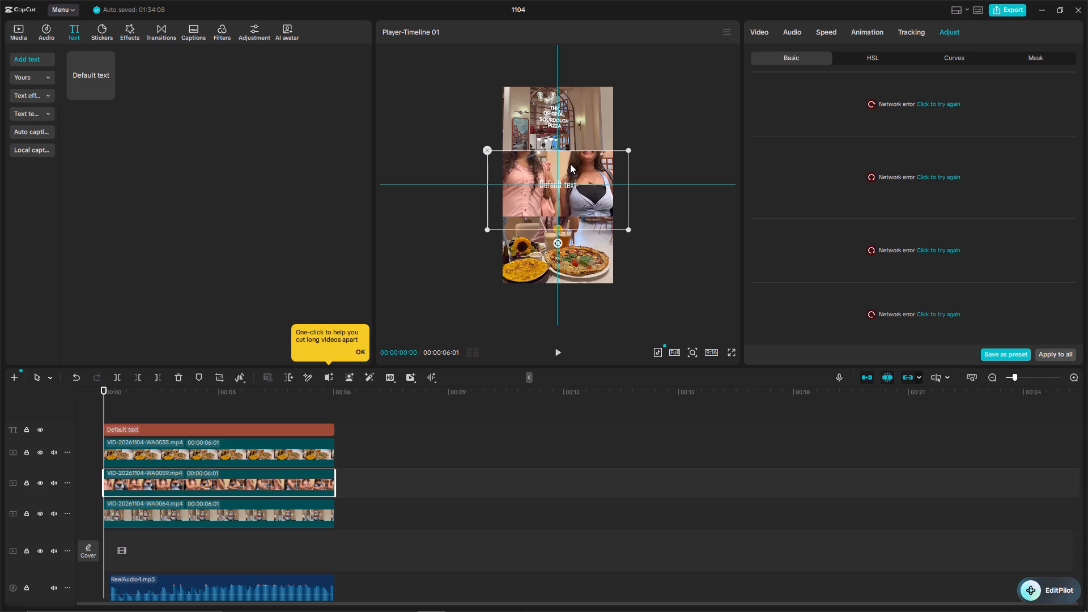
left_click_drag(570, 164, 570, 165)
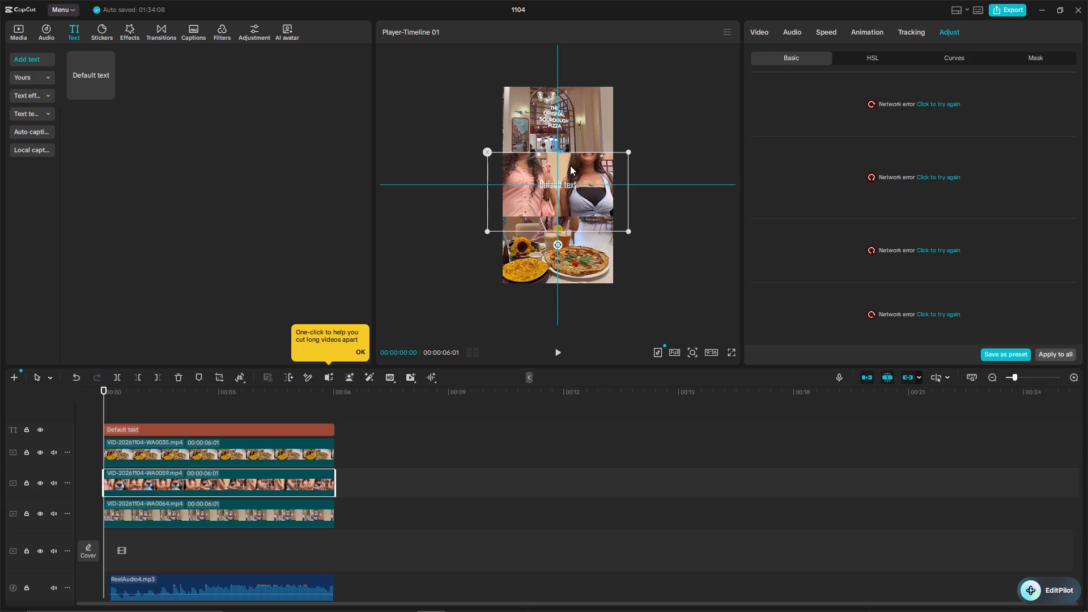
left_click_drag(570, 165, 570, 163)
left_click(670, 127)
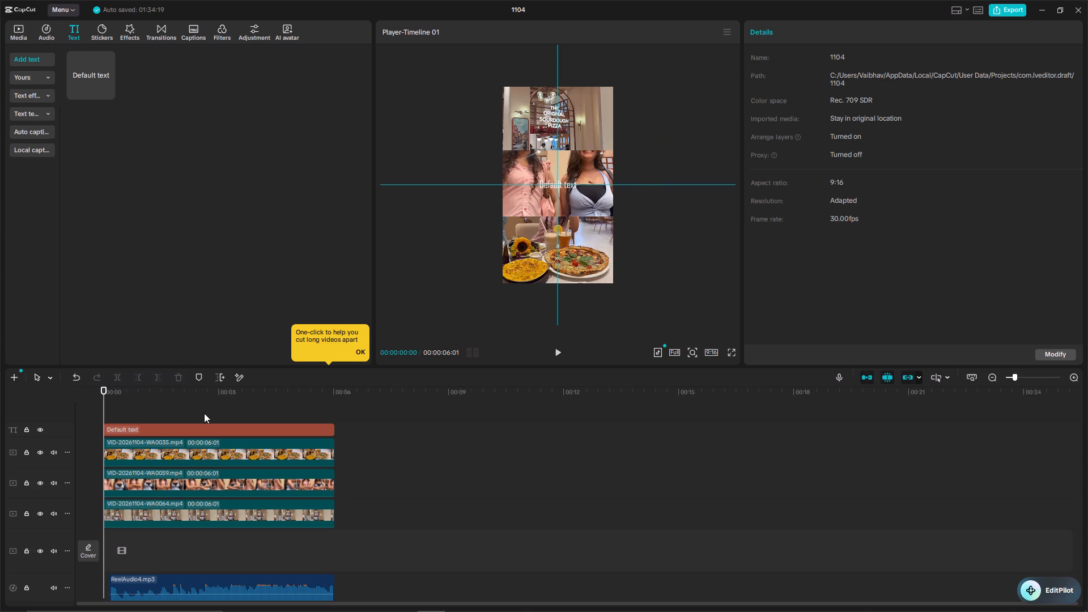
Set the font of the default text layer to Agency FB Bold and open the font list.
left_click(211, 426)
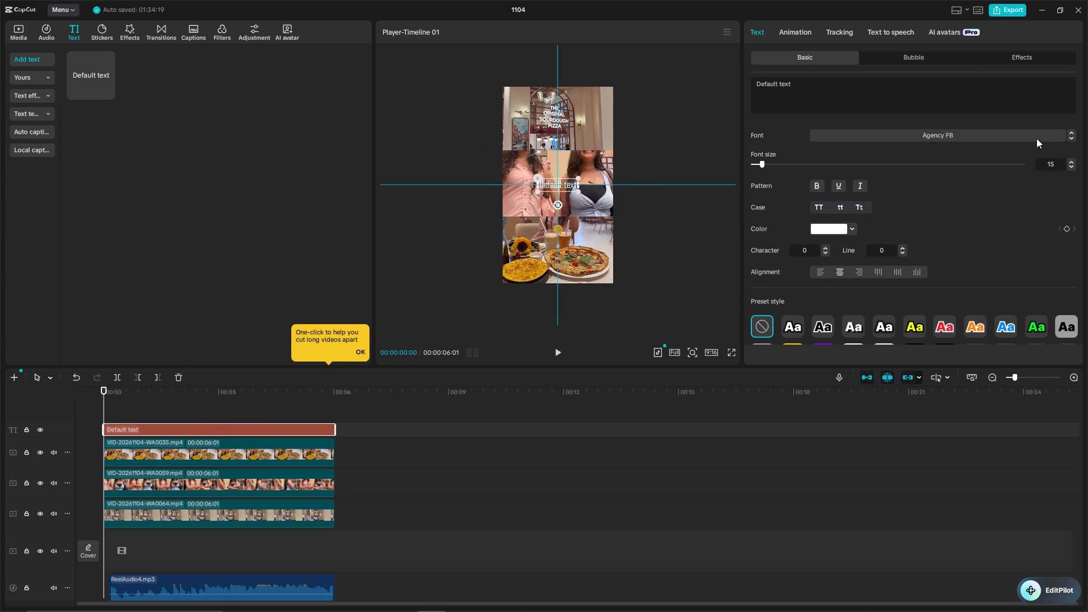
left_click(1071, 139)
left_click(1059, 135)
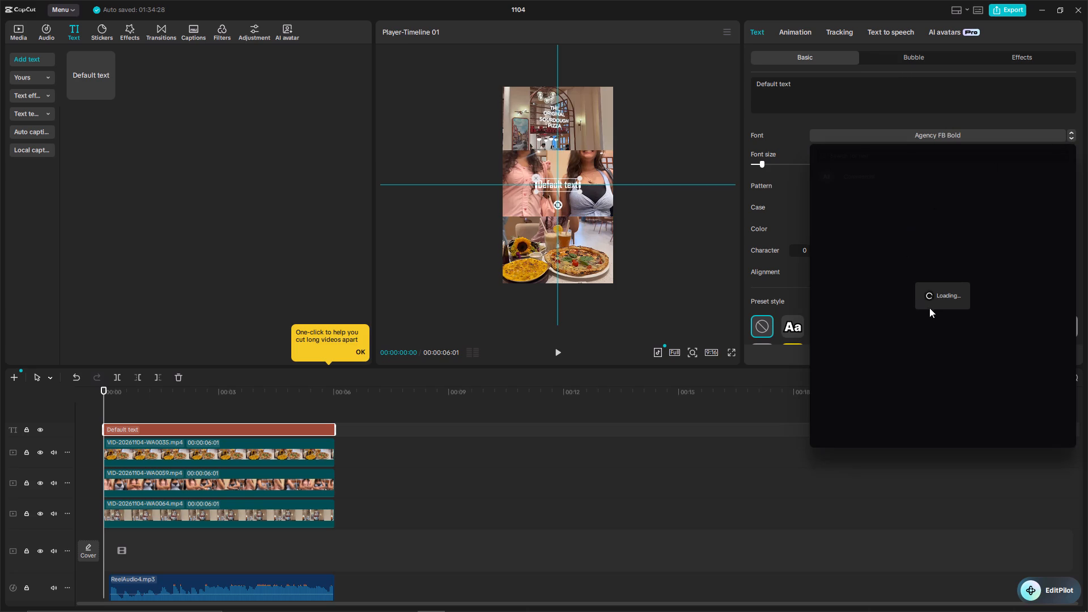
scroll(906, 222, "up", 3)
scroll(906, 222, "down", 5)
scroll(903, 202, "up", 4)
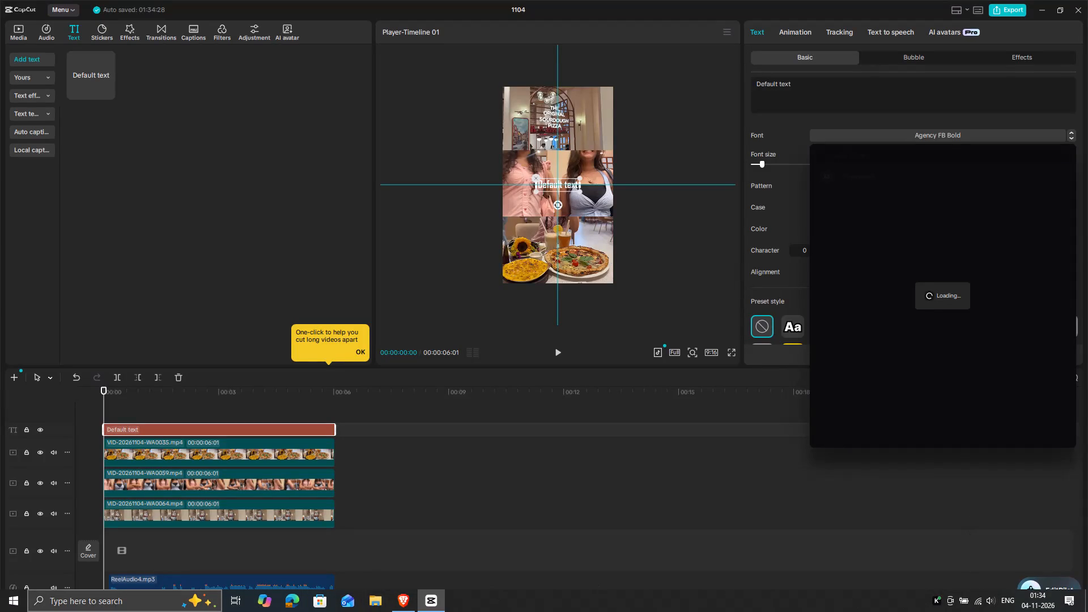
Launch TurboVPN.
left_click(84, 609)
left_click(10, 598)
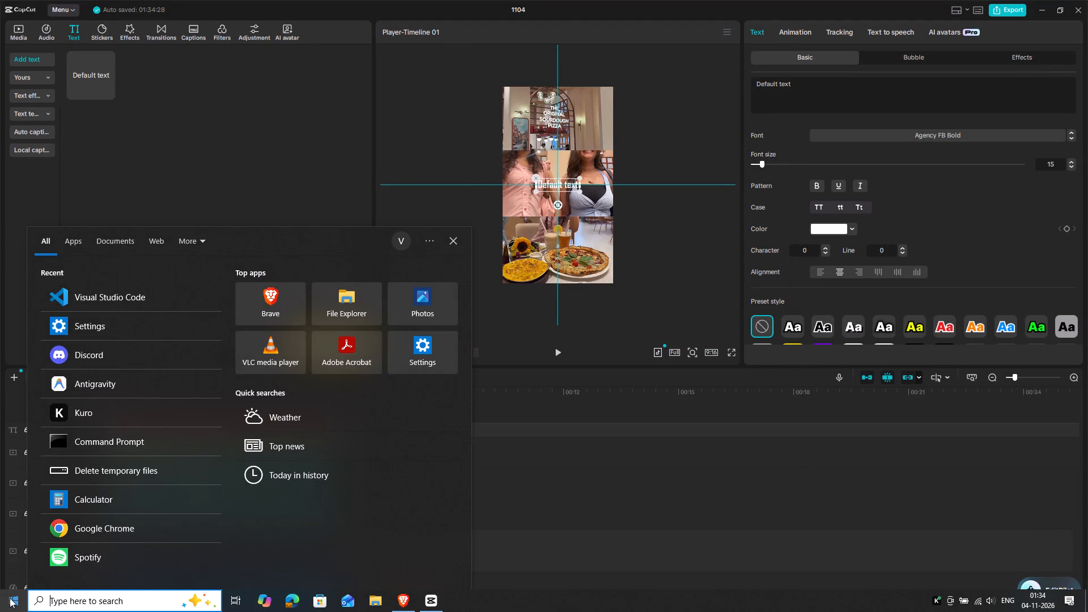
left_click(3, 611)
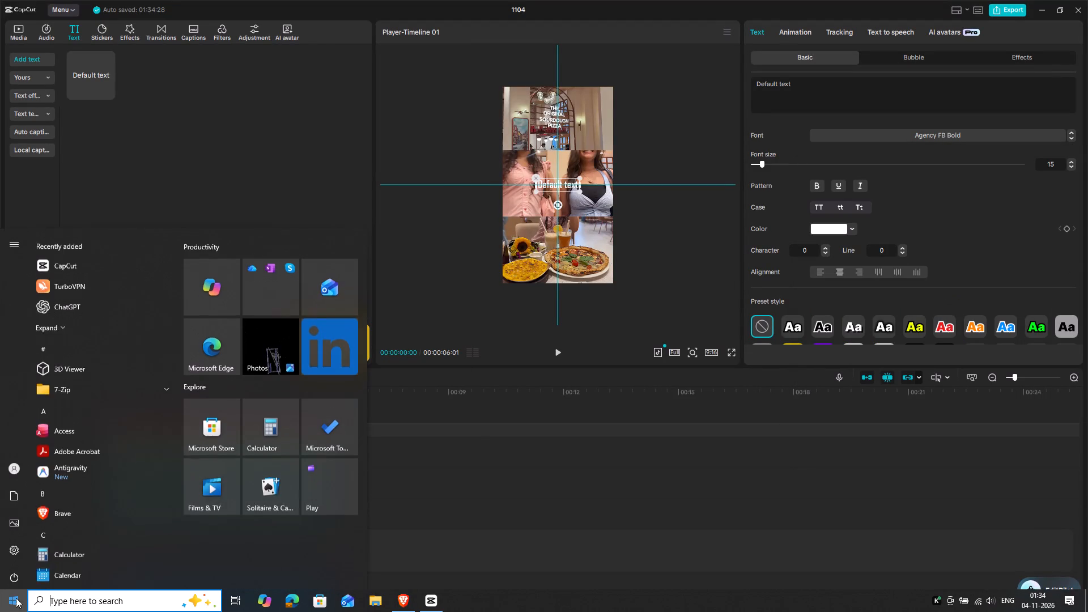
left_click(105, 280)
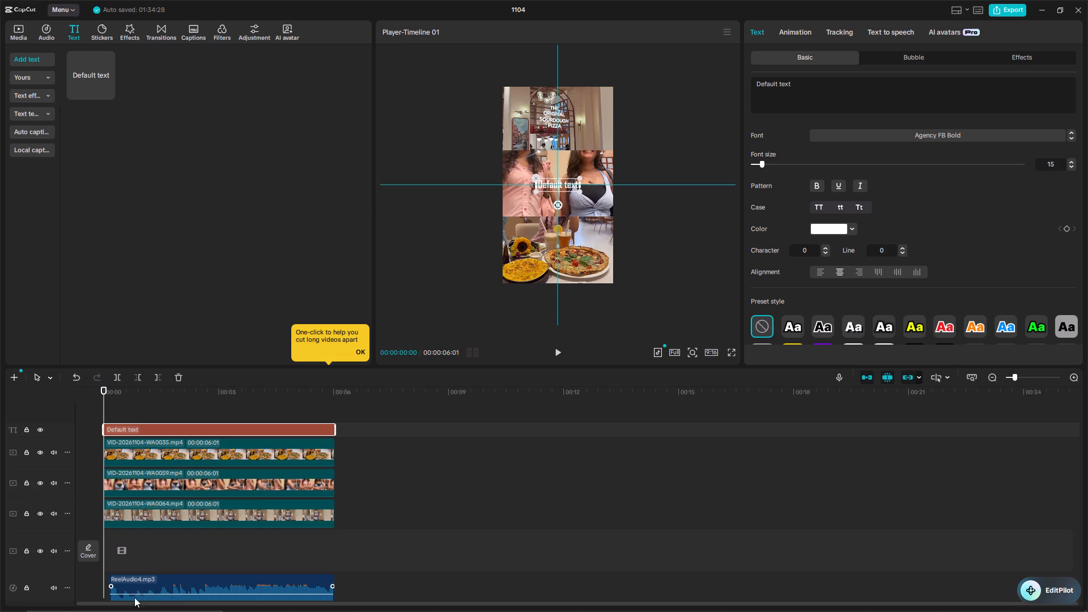
Switch to Turbo VPN and check the computer's network connections while it starts, returning to CapCut.
left_click(454, 601)
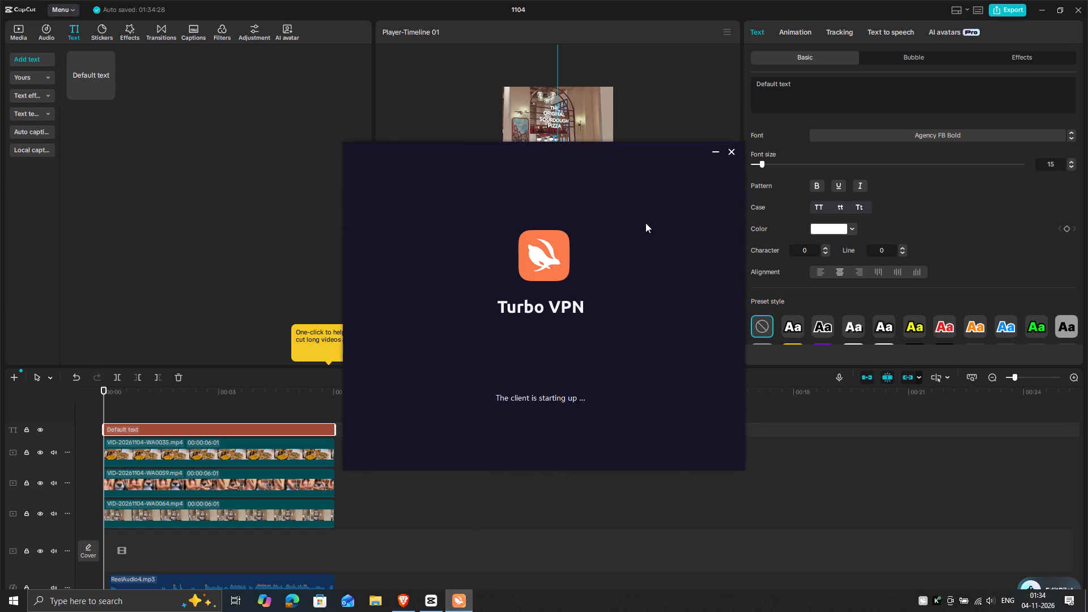
left_click(971, 602)
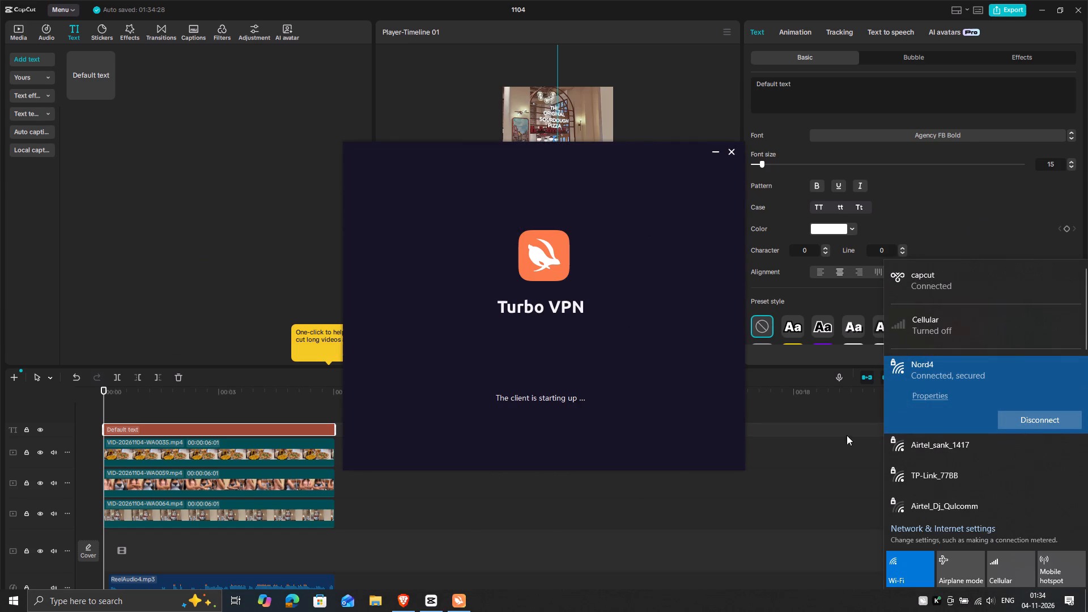
left_click(799, 354)
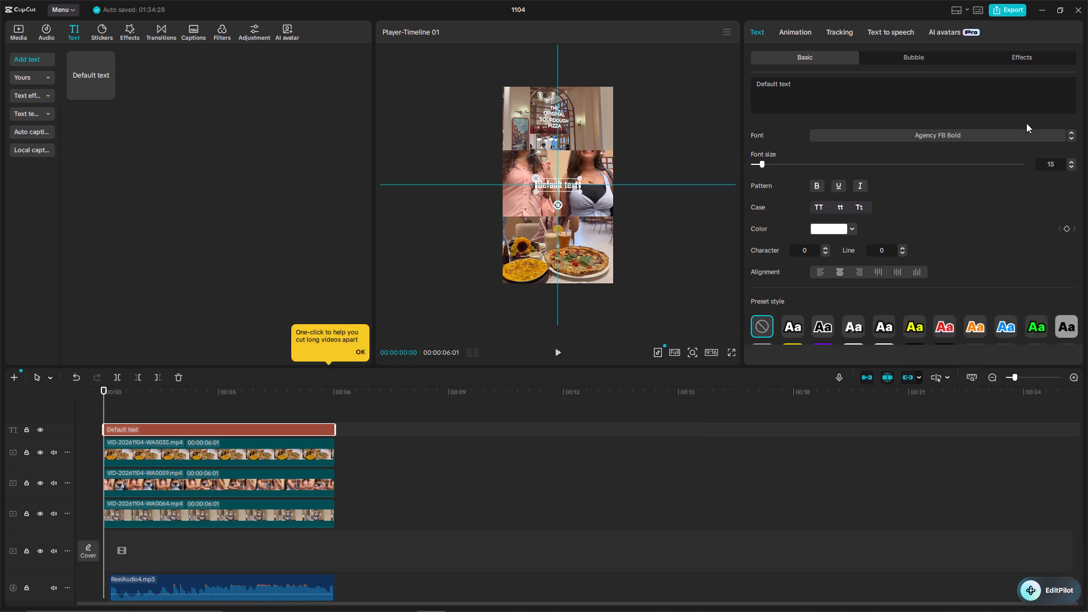
Check the font list of the default text layer and dismiss the tip about cutting long videos.
left_click(1025, 134)
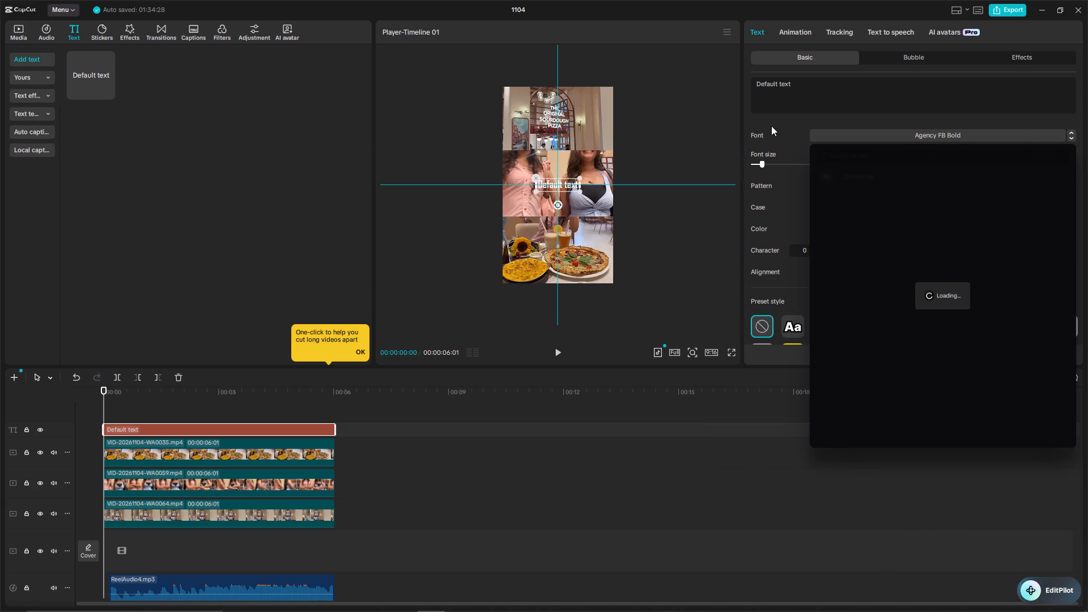
left_click(360, 353)
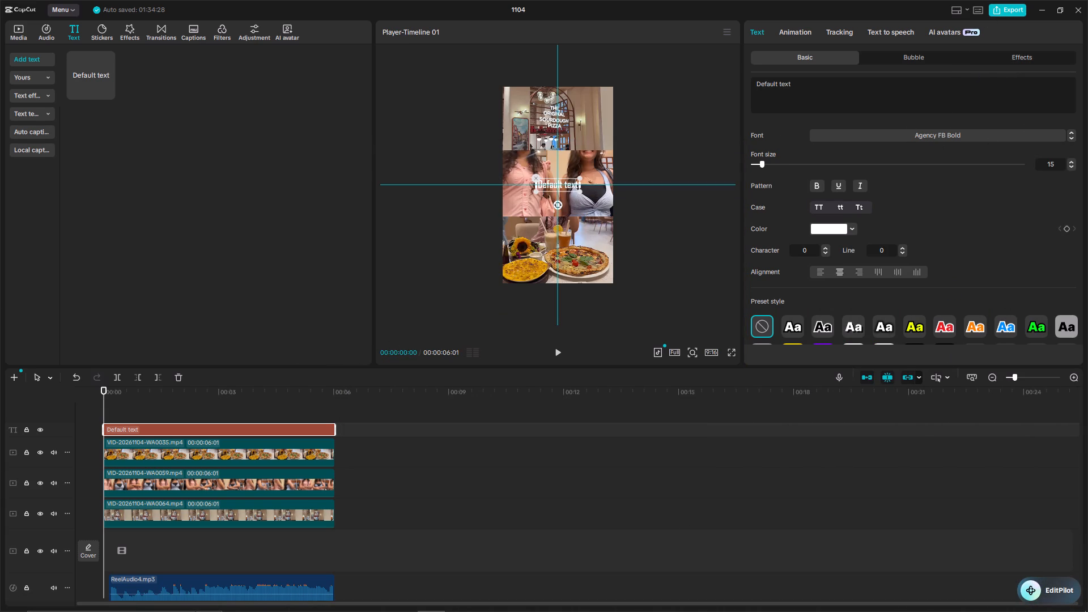
Switch to Turbo VPN and disconnect the capcut VPN connection in the Windows network list.
left_click(467, 606)
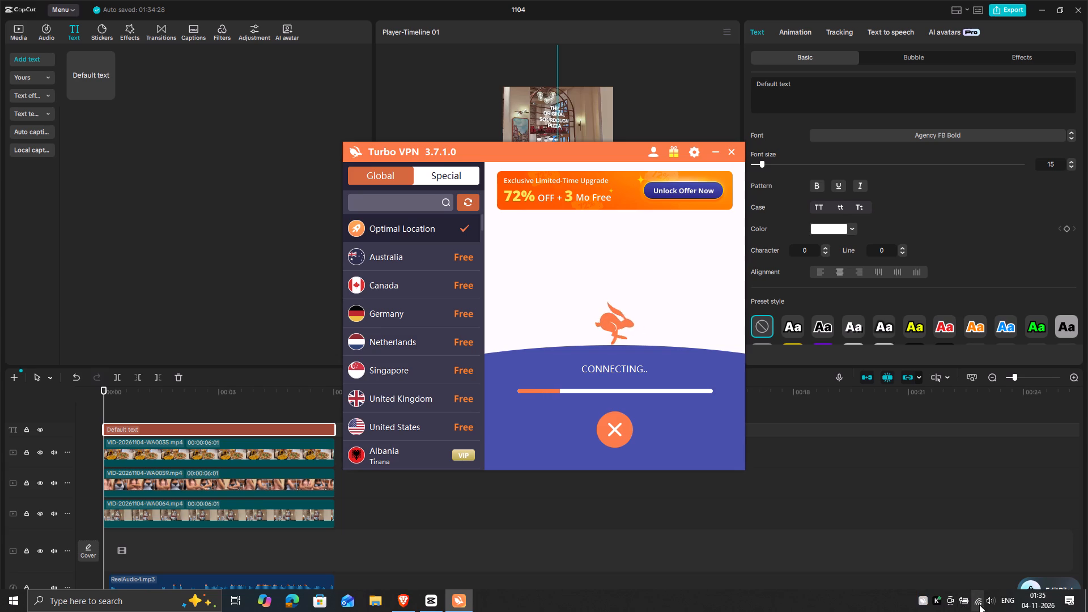
left_click(979, 605)
left_click(1015, 286)
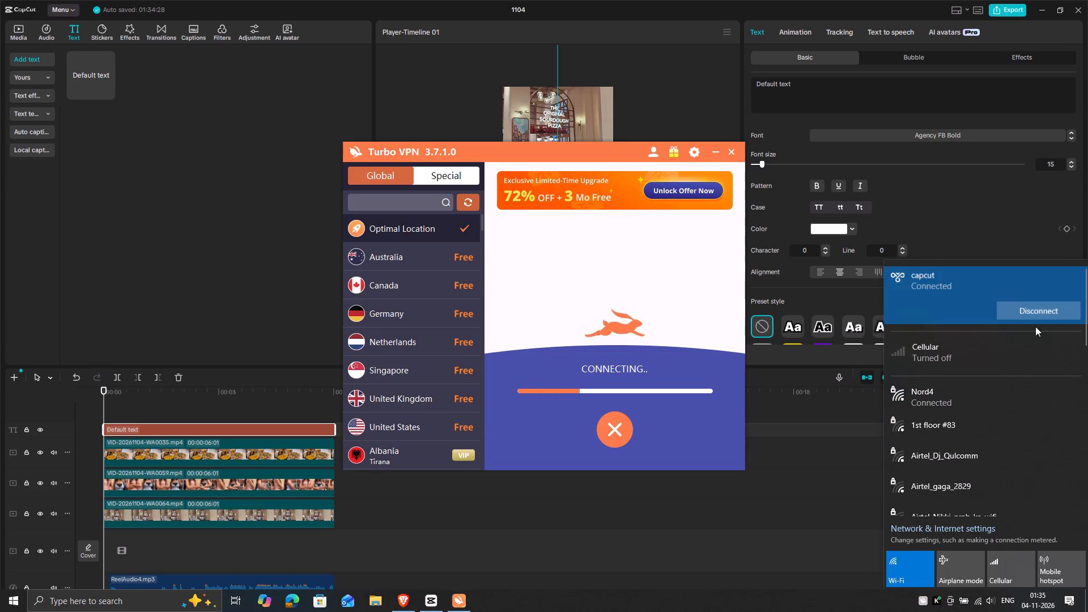
left_click(1040, 312)
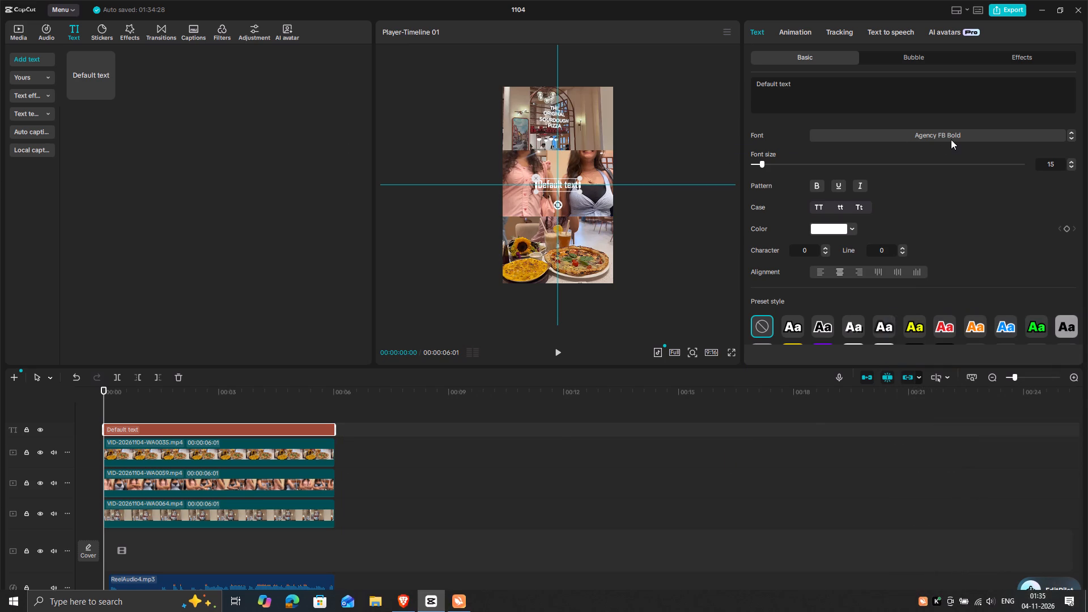
Check whether the font list, bubble styles and text effects load for the default text layer.
left_click(952, 137)
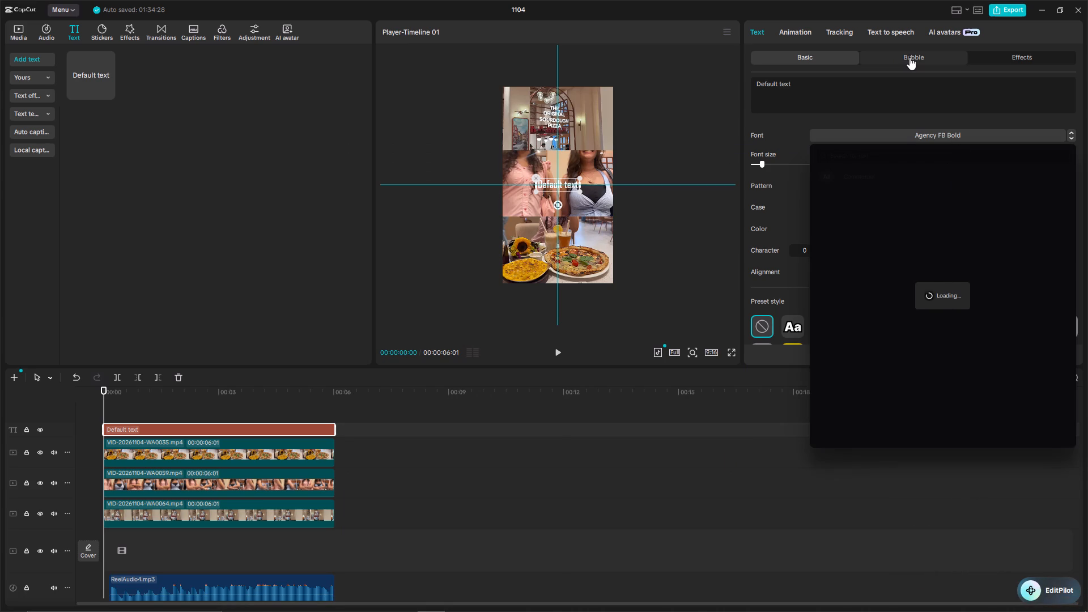
left_click(909, 57)
left_click(1001, 54)
left_click(949, 207)
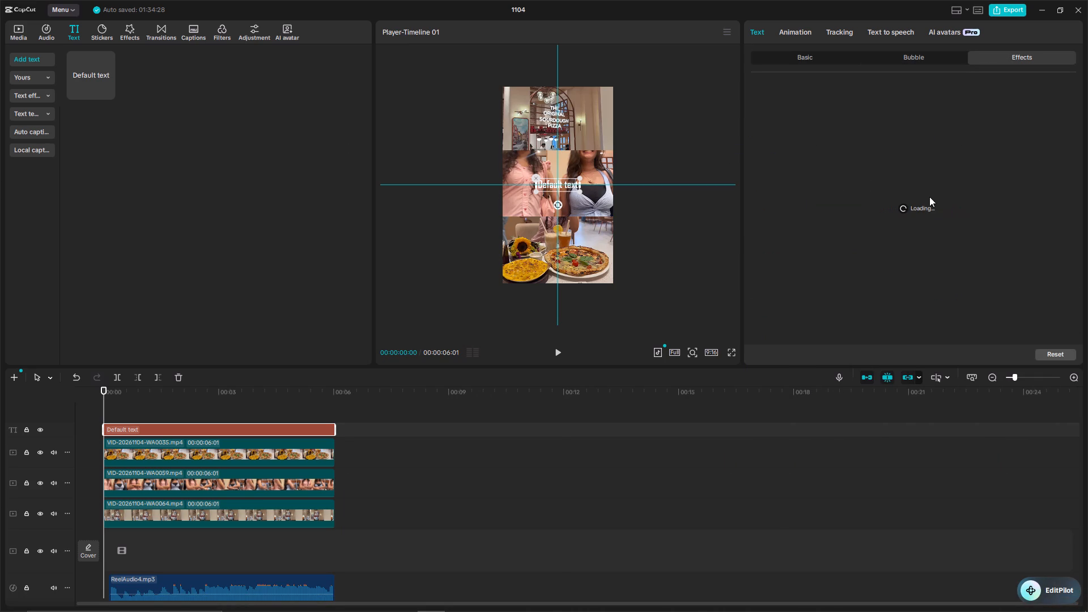
triple_click(939, 207)
double_click(939, 207)
left_click(911, 56)
left_click(834, 56)
left_click(943, 134)
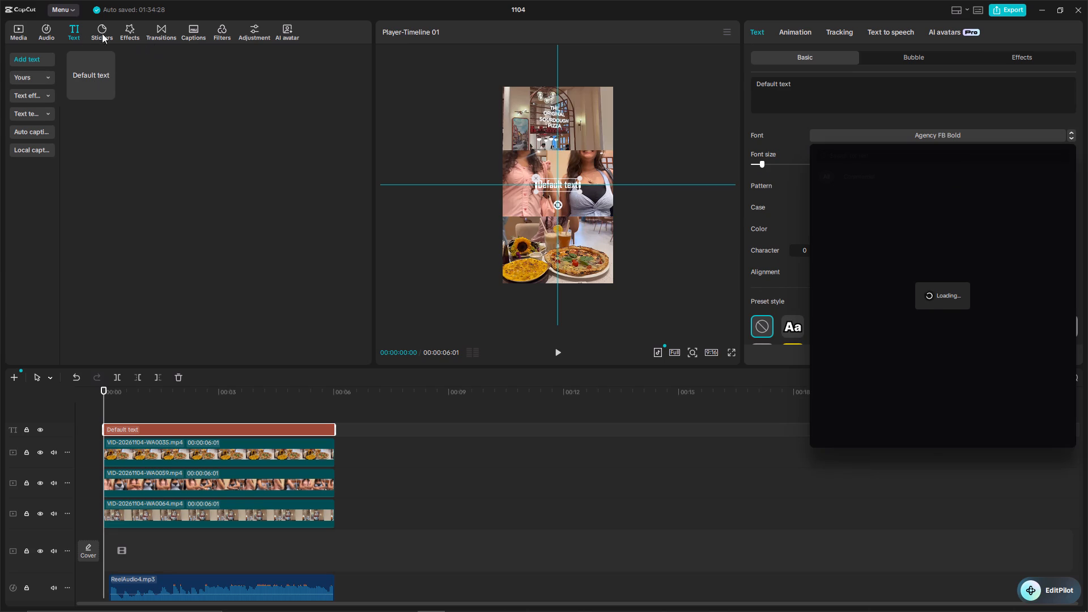
In CapCut, try reloading the text effects and text template libraries, and check whether the font list loads.
left_click(29, 94)
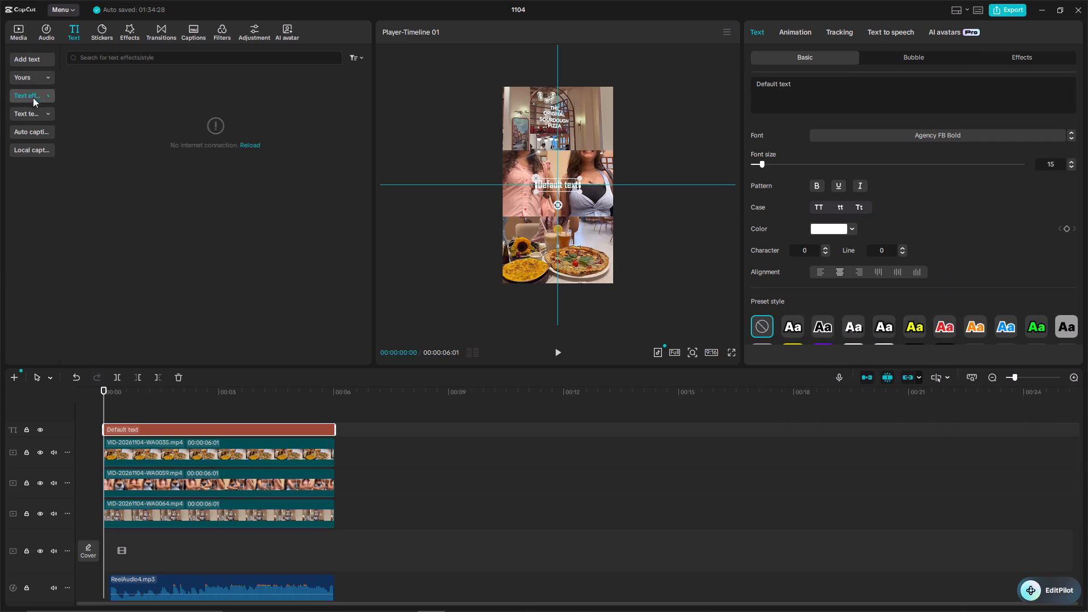
left_click(252, 143)
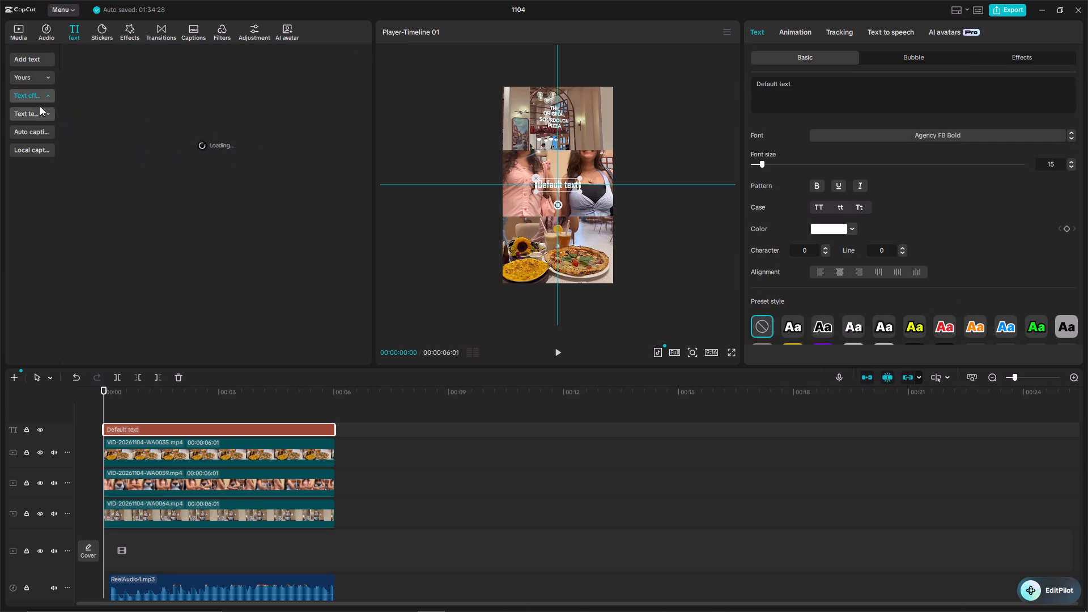
left_click(19, 113)
left_click(250, 142)
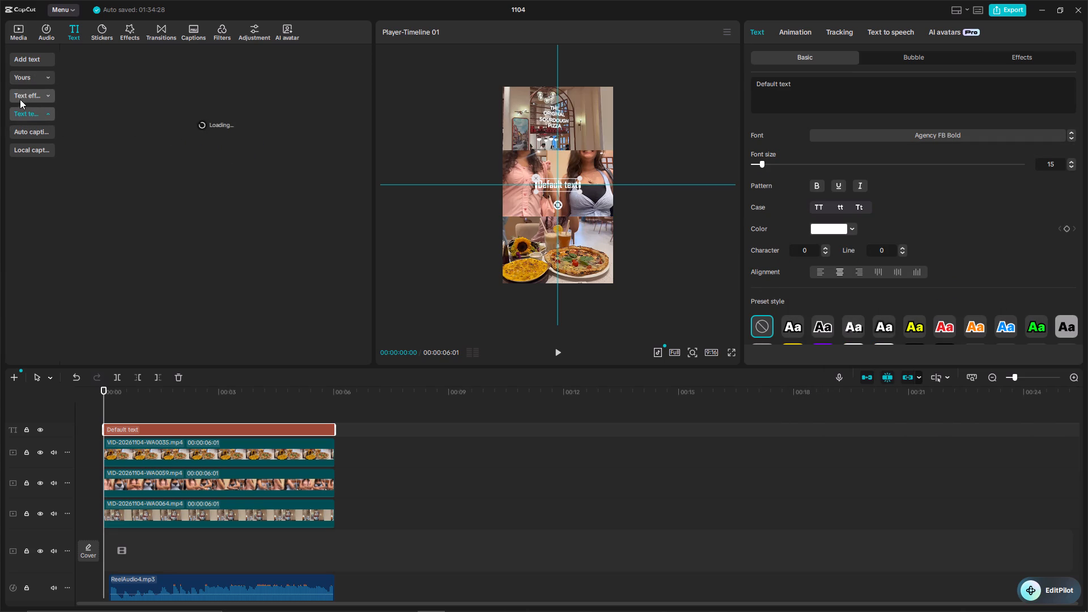
left_click(20, 99)
left_click(247, 143)
left_click(934, 136)
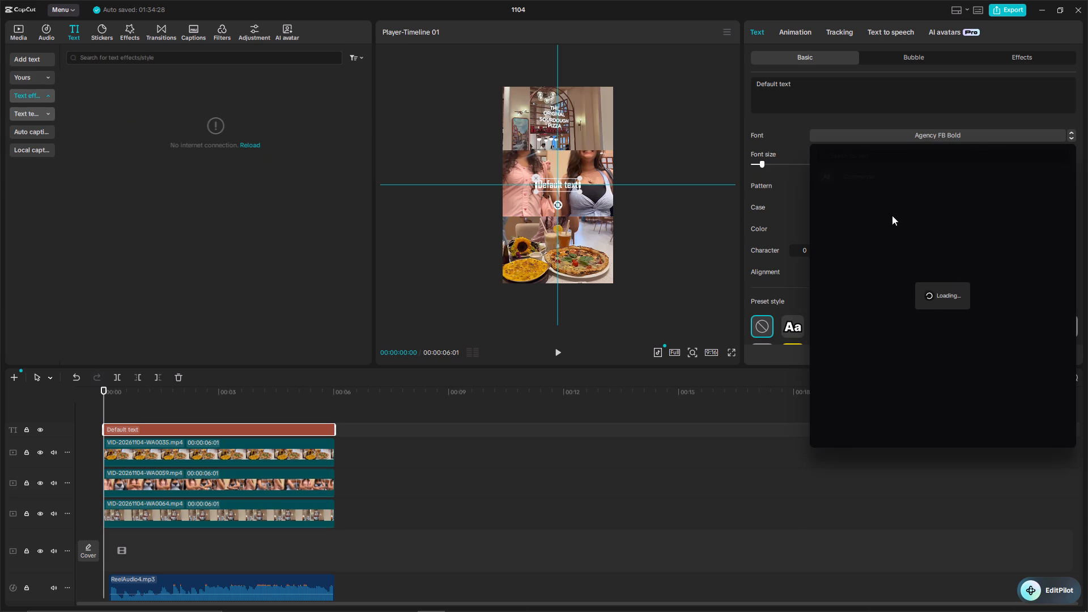
Switch to Google Drive in the browser, view My Drive and the Audio overviews folder, and return to CapCut.
left_click(1043, 7)
scroll(413, 236, "up", 5)
scroll(413, 237, "down", 5)
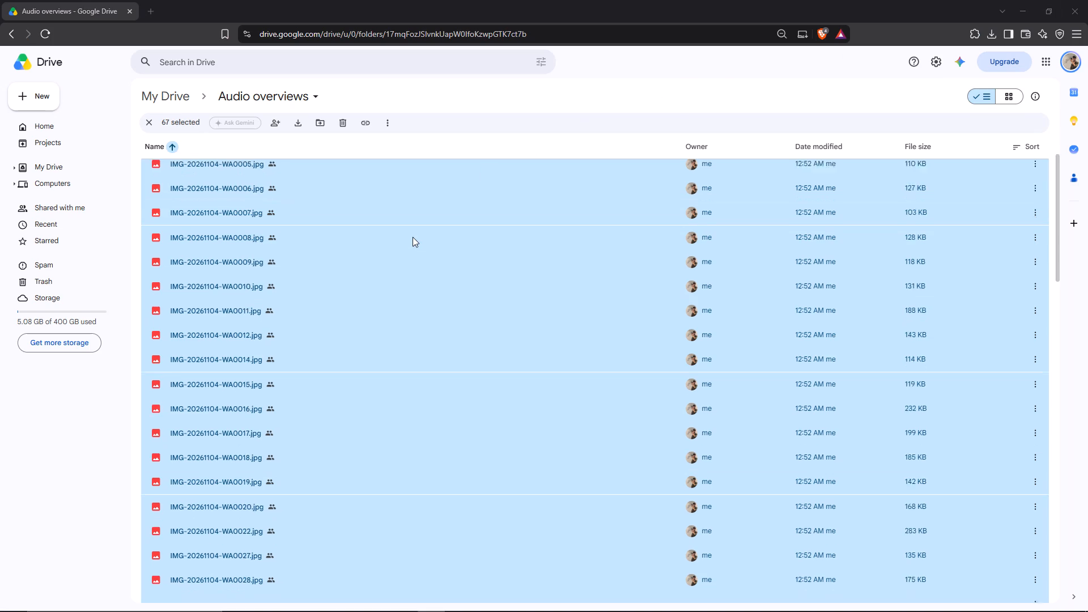
scroll(377, 241, "up", 4)
scroll(343, 247, "down", 6)
left_click(177, 98)
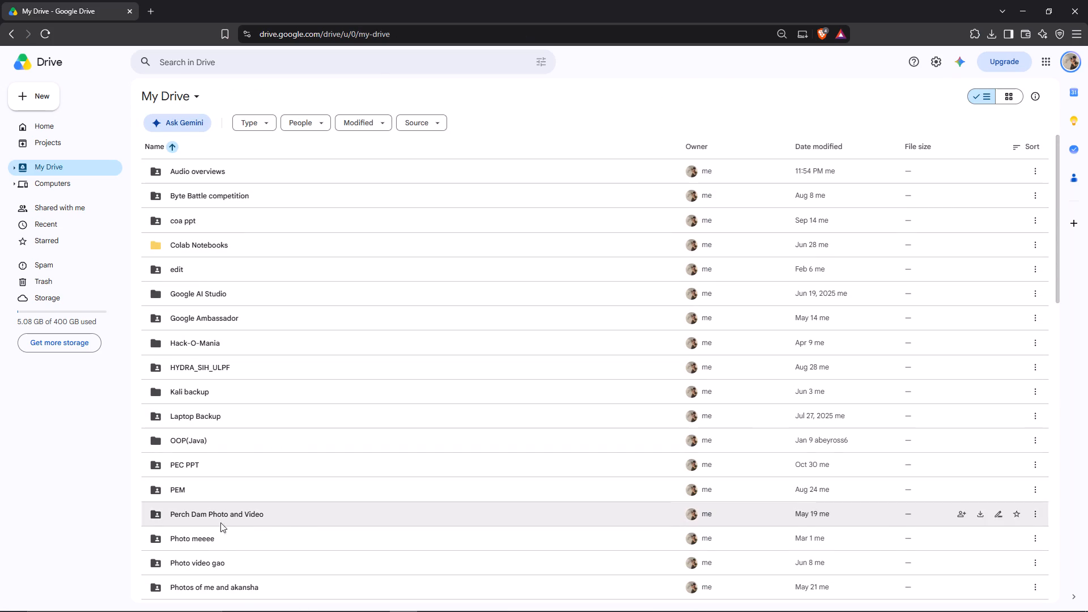
scroll(275, 449, "up", 3)
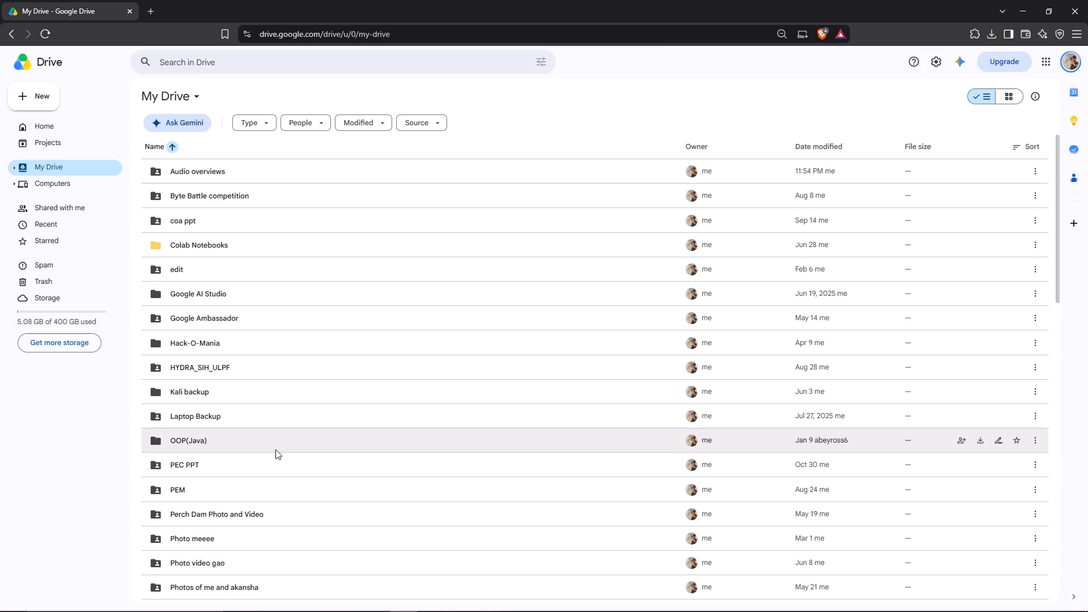
scroll(275, 449, "up", 4)
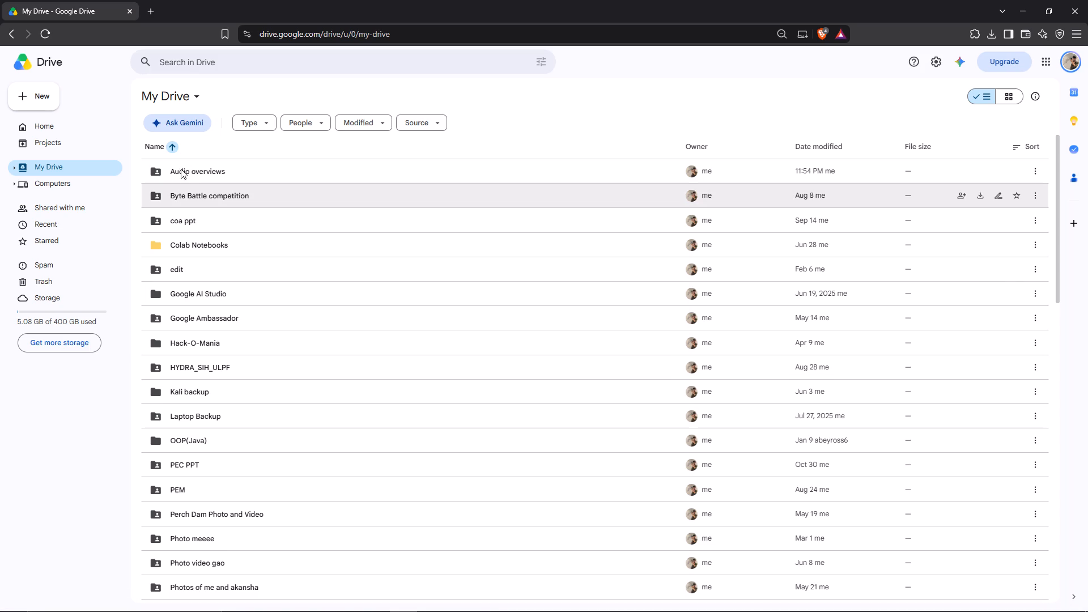
double_click(200, 172)
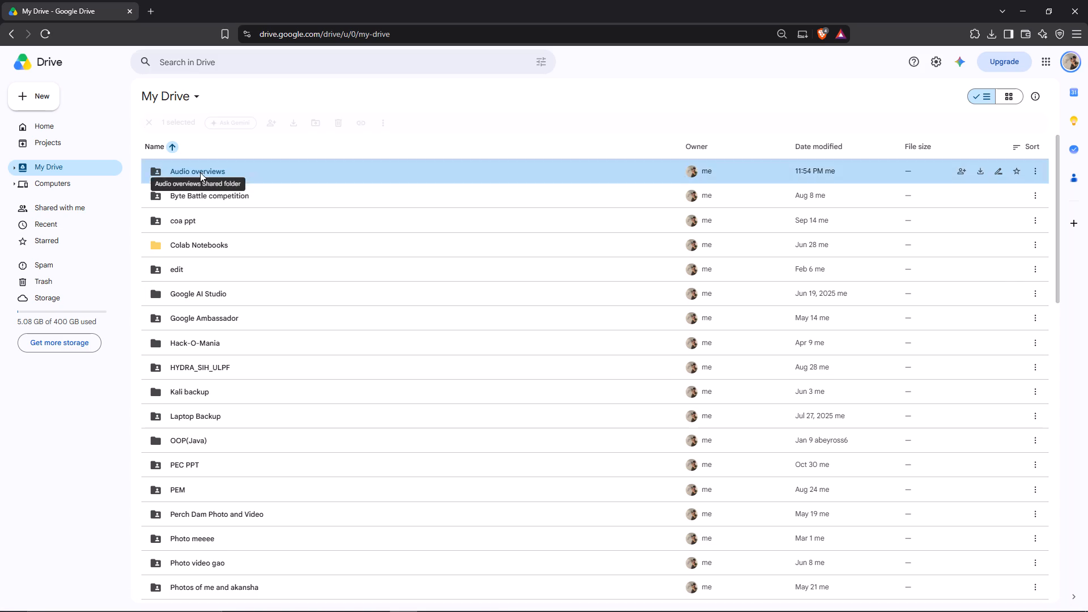
left_click(464, 603)
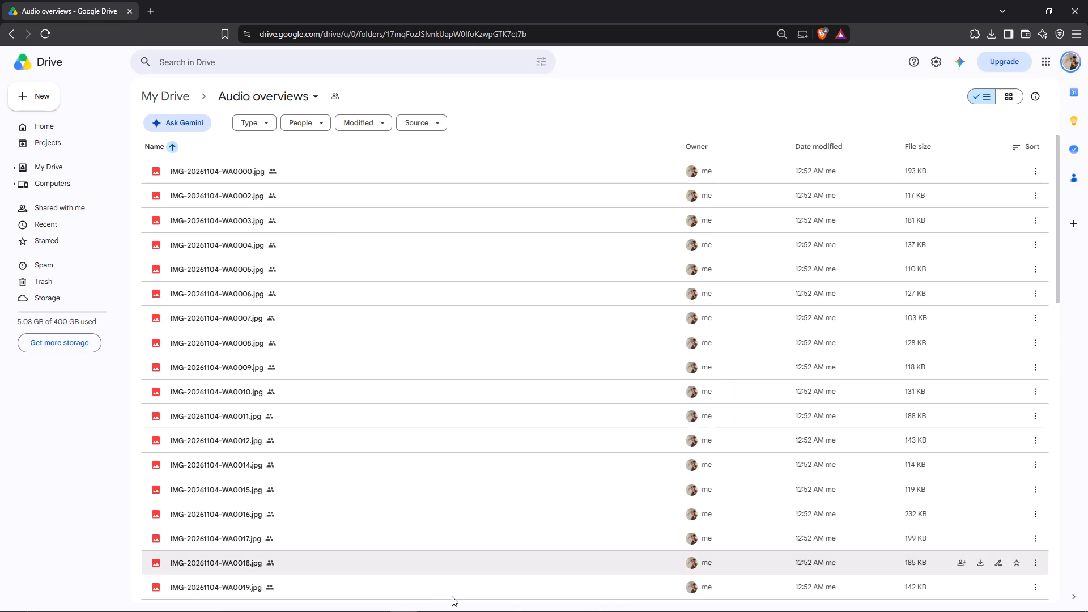
left_click(431, 597)
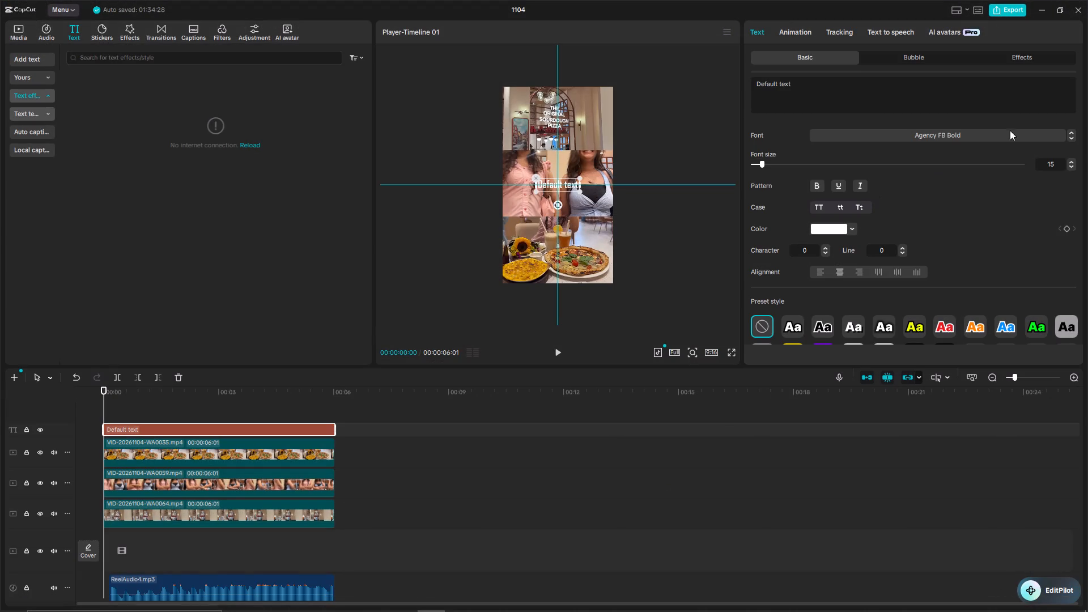
Go through the installed fonts for the default text layer and set it to Baskerville Old Face.
left_click(968, 135)
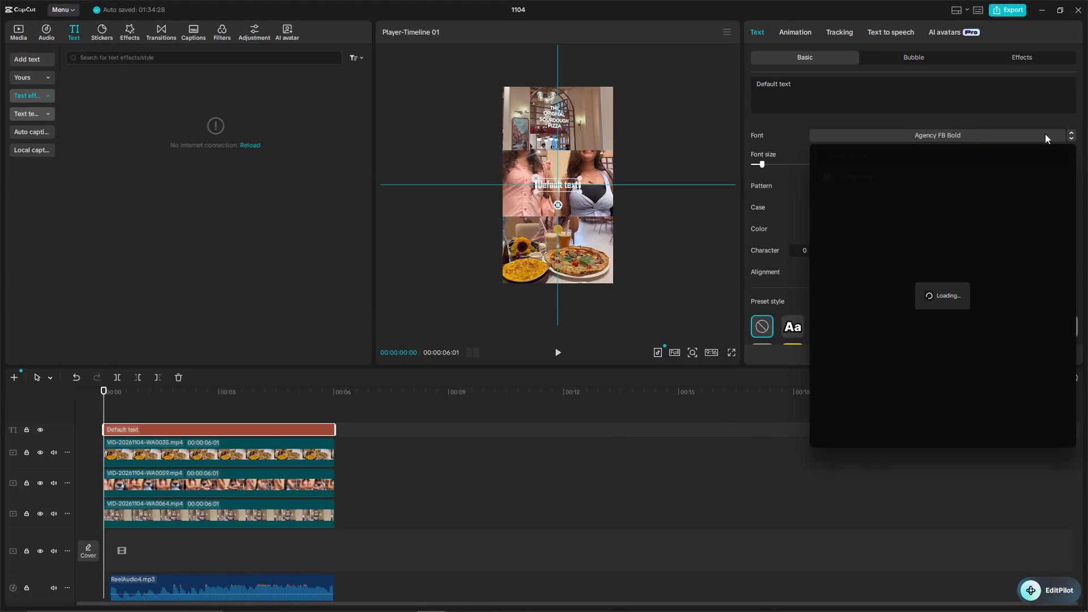
left_click(1053, 133)
left_click(1068, 137)
left_click(1068, 137)
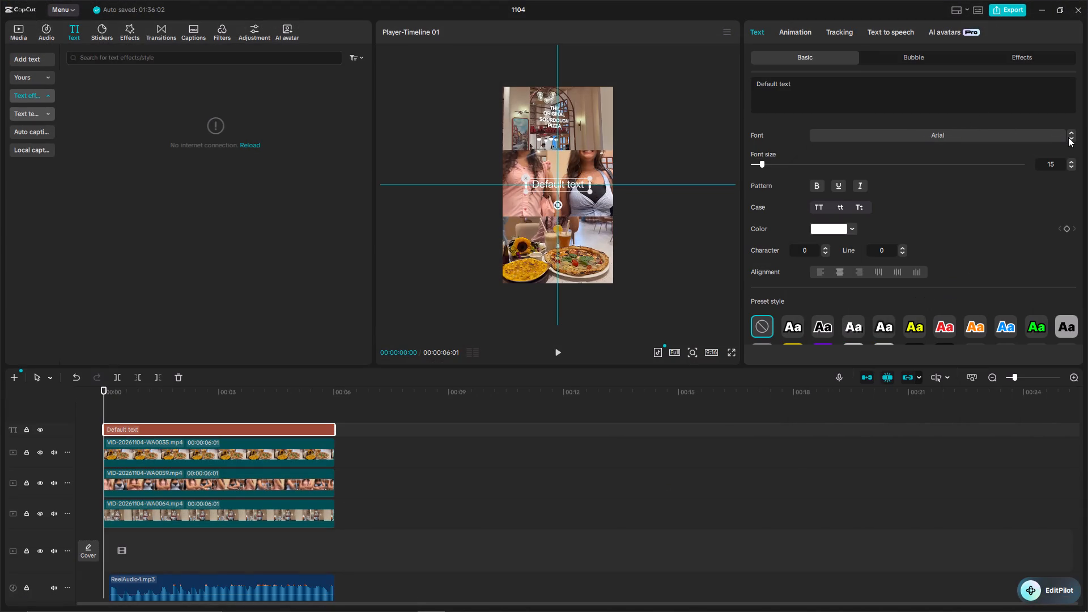
left_click(1068, 137)
left_click(1068, 137)
left_click(1068, 137)
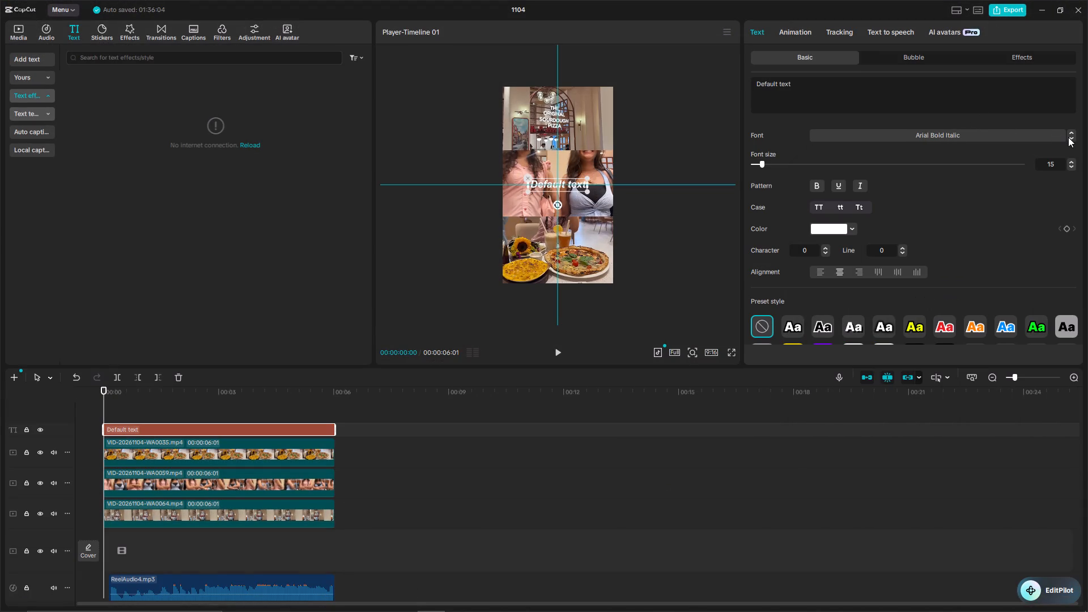
left_click(1068, 137)
left_click(1068, 137)
left_click(1068, 137)
left_click(1068, 137)
left_click(1068, 137)
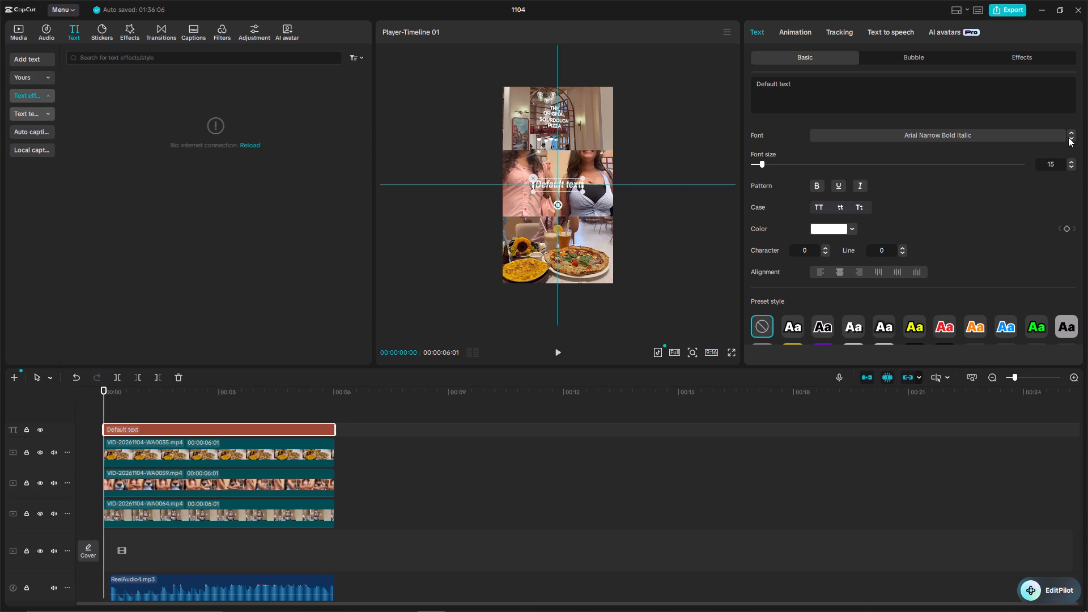
left_click(1068, 137)
left_click(1068, 137)
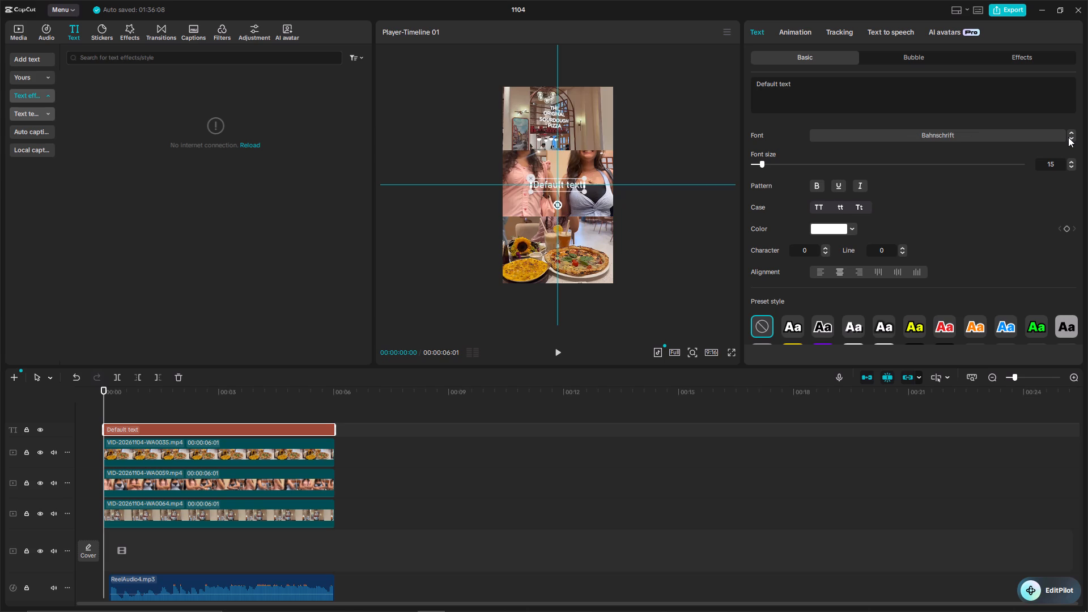
left_click(1068, 137)
left_click(1068, 137)
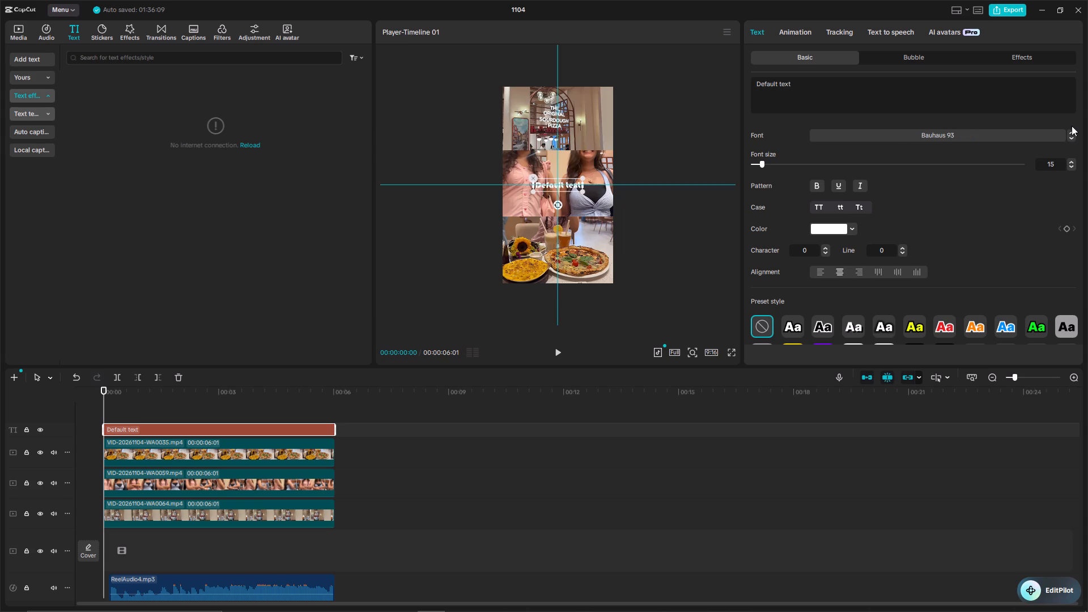
left_click(1072, 130)
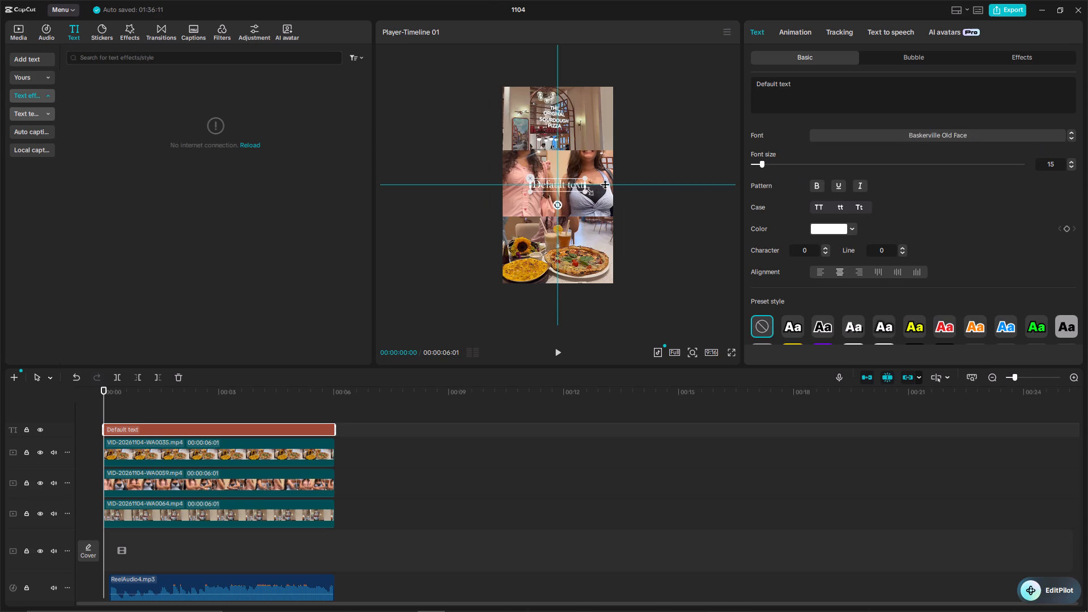
Replace the default text layer's wording with "what we wore" in all lowercase.
left_click_drag(805, 91, 729, 89)
left_click_drag(729, 89, 737, 88)
left_click_drag(792, 87, 739, 85)
key("BackSpace")
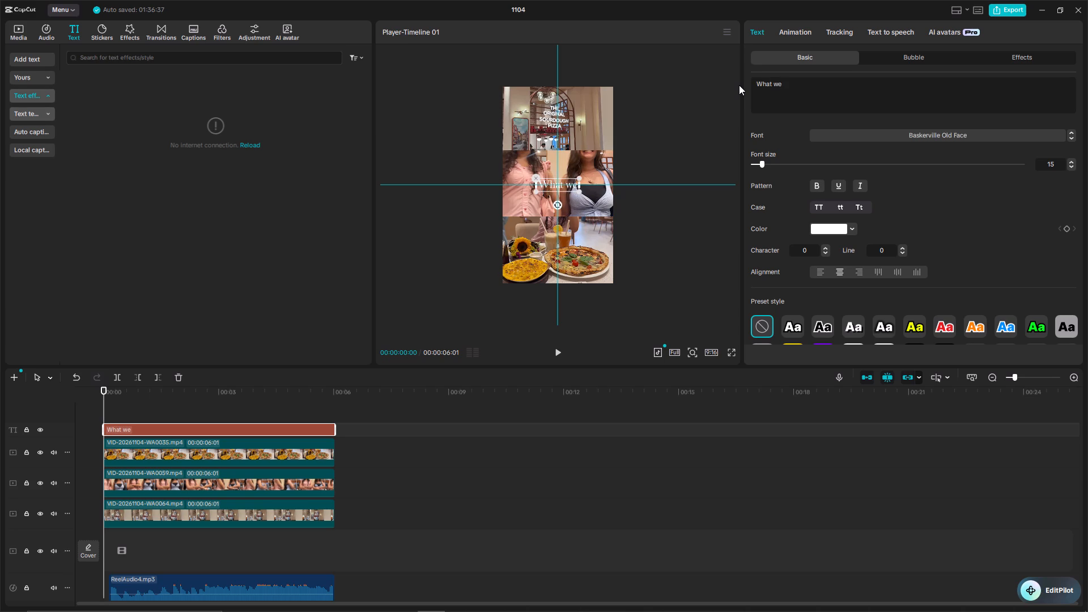
key("space")
type("wore")
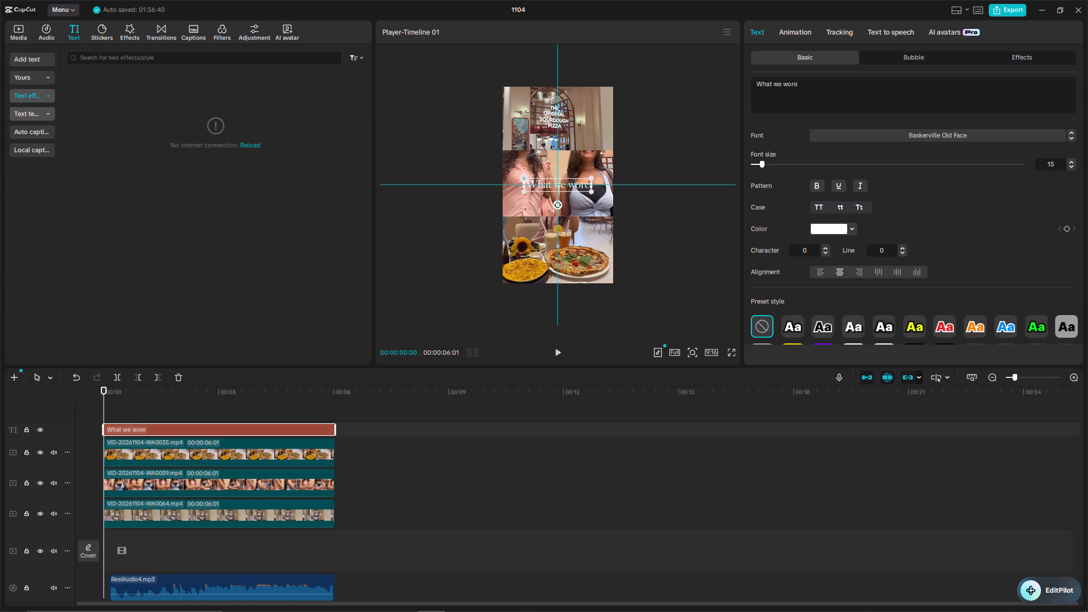
left_click(760, 83)
key("BackSpace")
key("w")
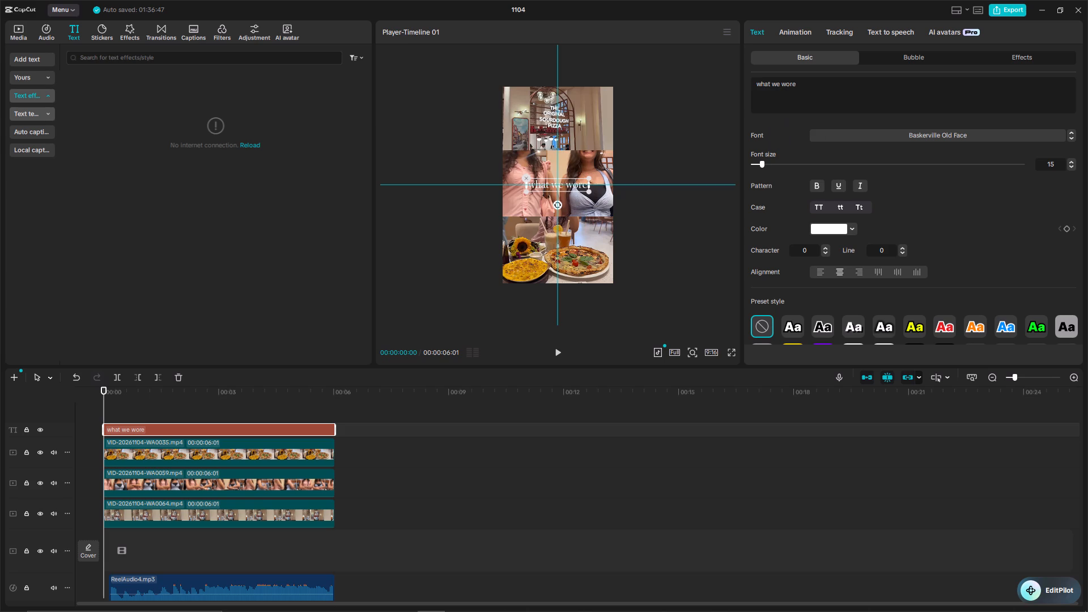
left_click(676, 211)
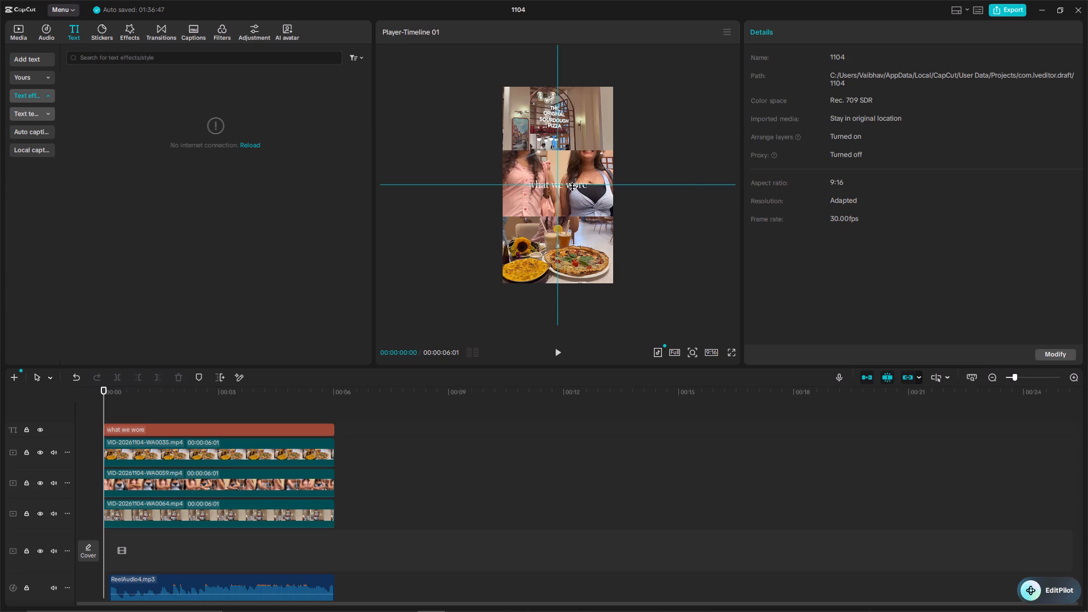
Duplicate the "what we wore" text layer and place the copy on its own track above, starting at 00:00 alongside the original.
left_click(572, 186)
left_click(579, 184)
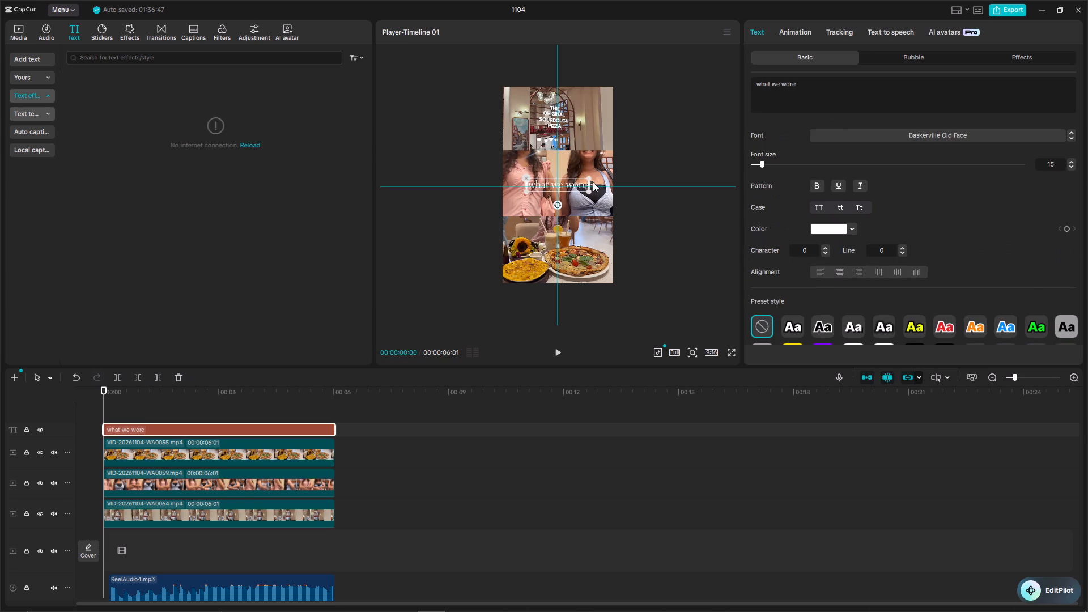
left_click_drag(811, 87, 736, 75)
key("ctrl+c")
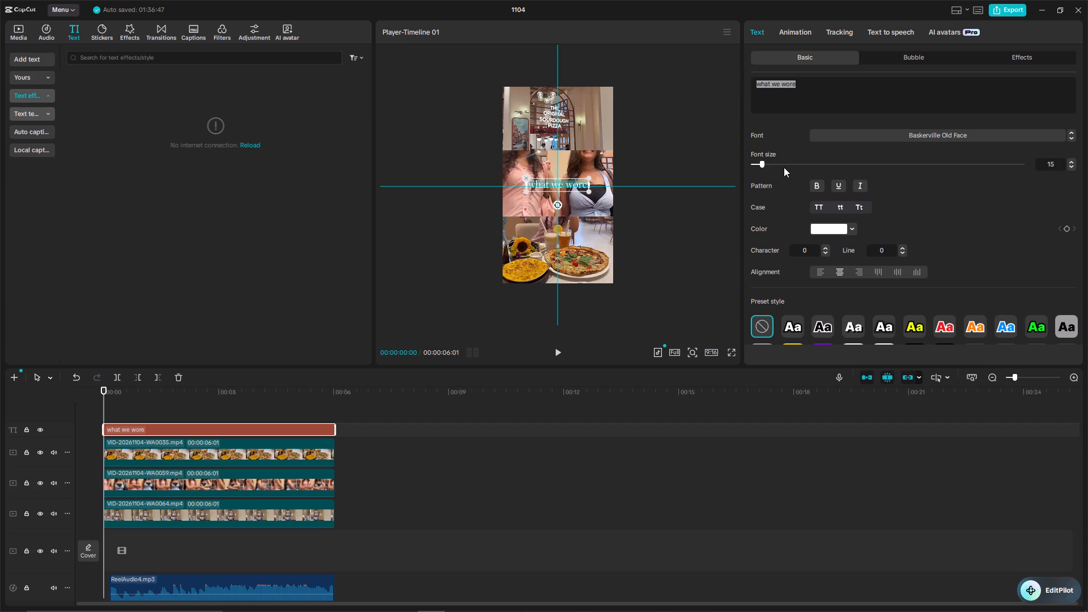
left_click(607, 403)
left_click(269, 426)
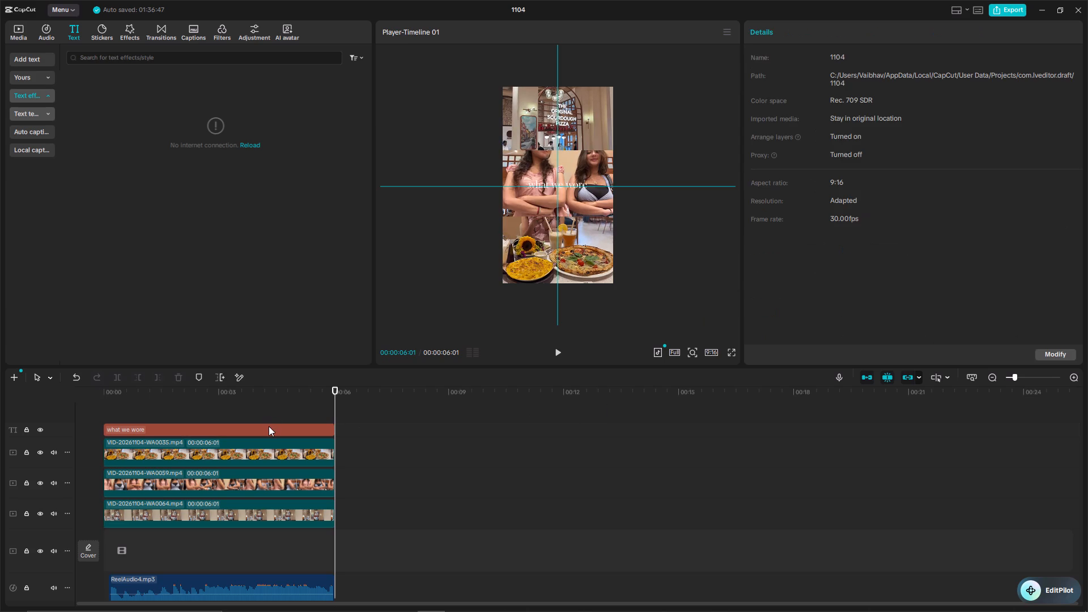
key("ctrl+c")
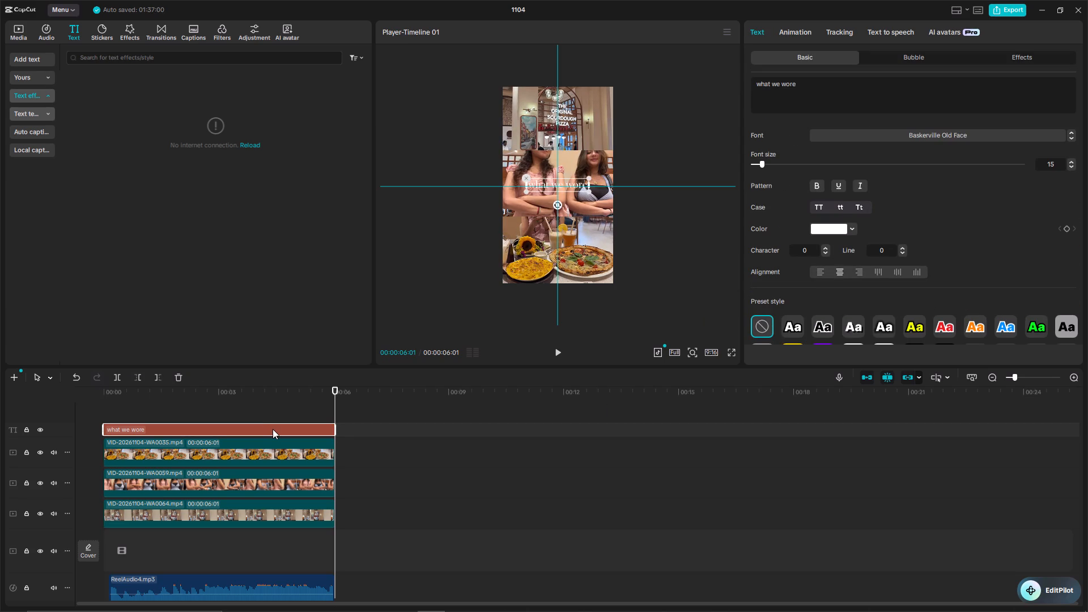
key("ctrl+v")
left_click_drag(380, 428, 177, 416)
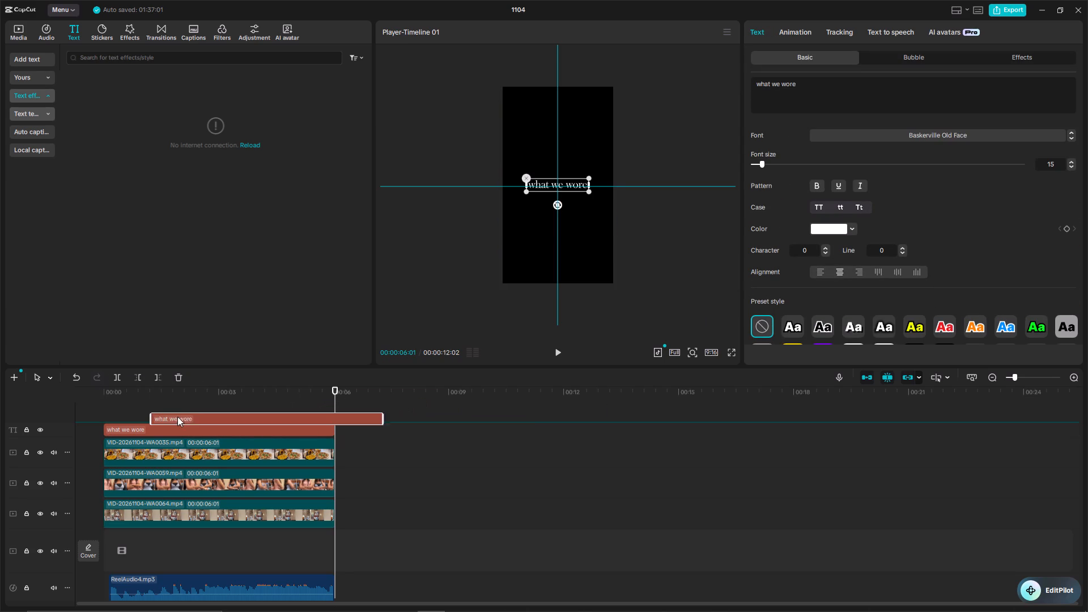
left_click_drag(177, 416, 151, 415)
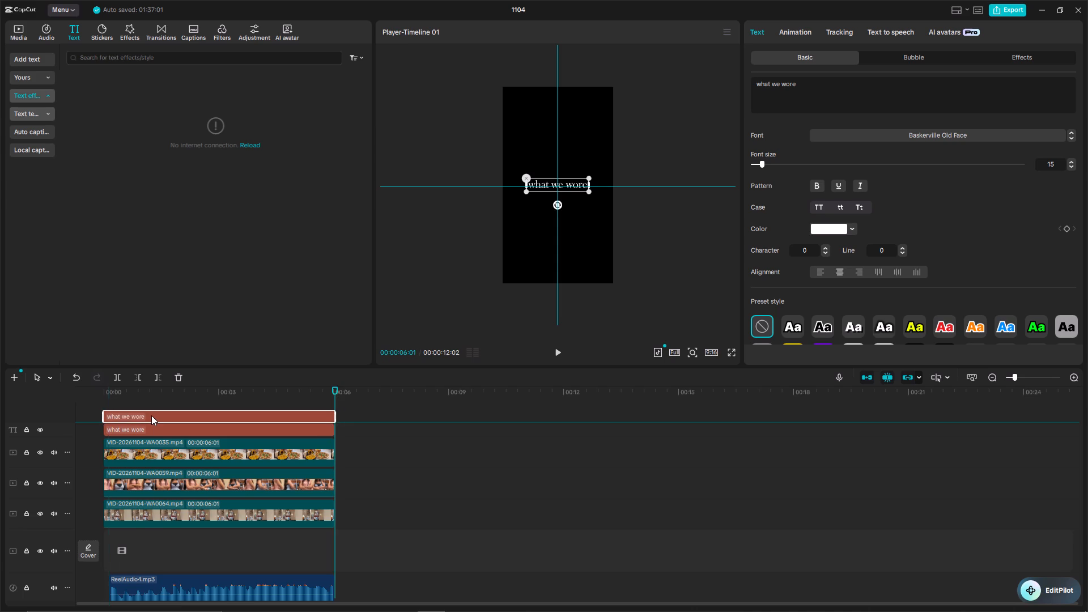
left_click_drag(151, 415, 151, 415)
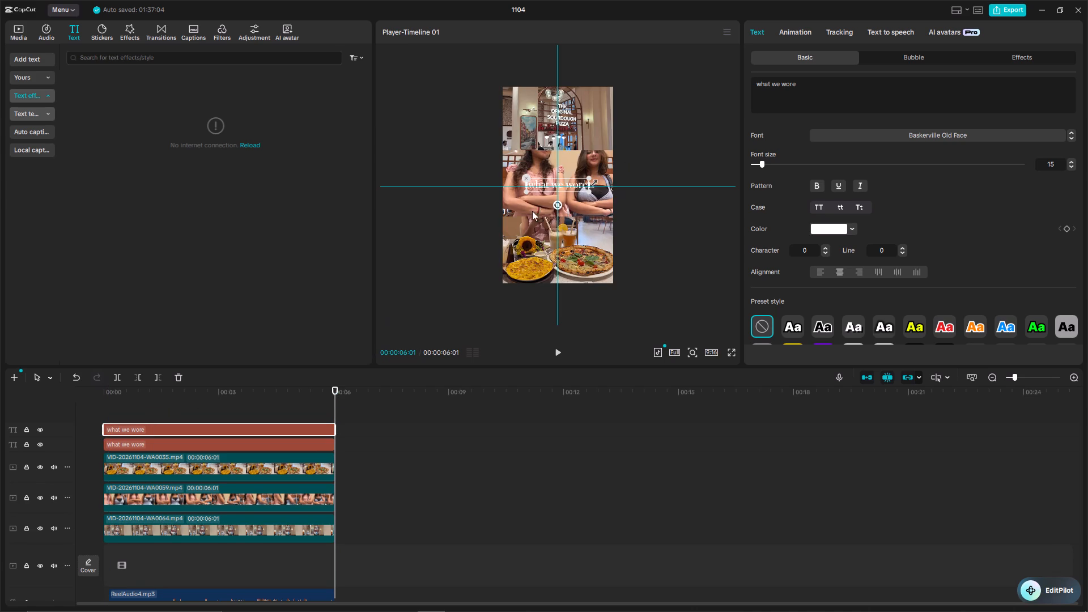
Move the duplicated text down onto the food clip in the bottom third of the frame, keeping it horizontally centred.
left_click(573, 178)
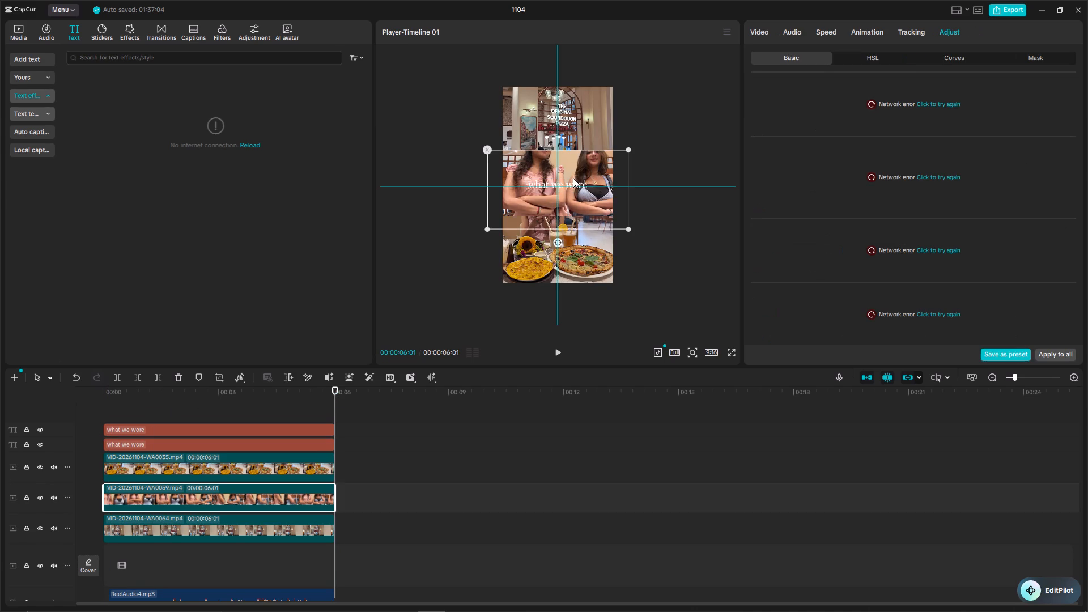
left_click(668, 224)
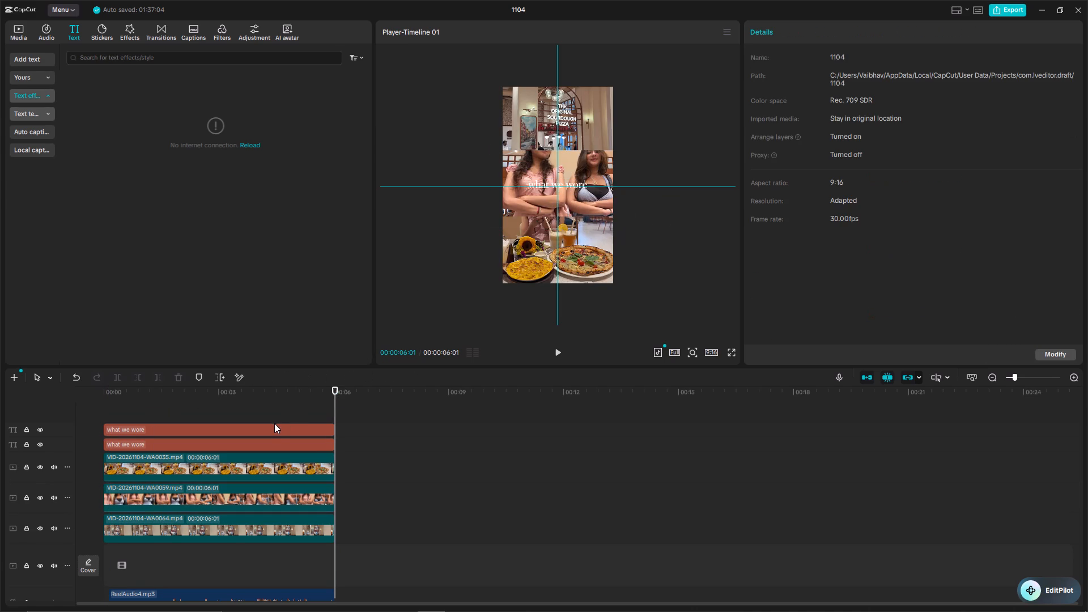
left_click(275, 430)
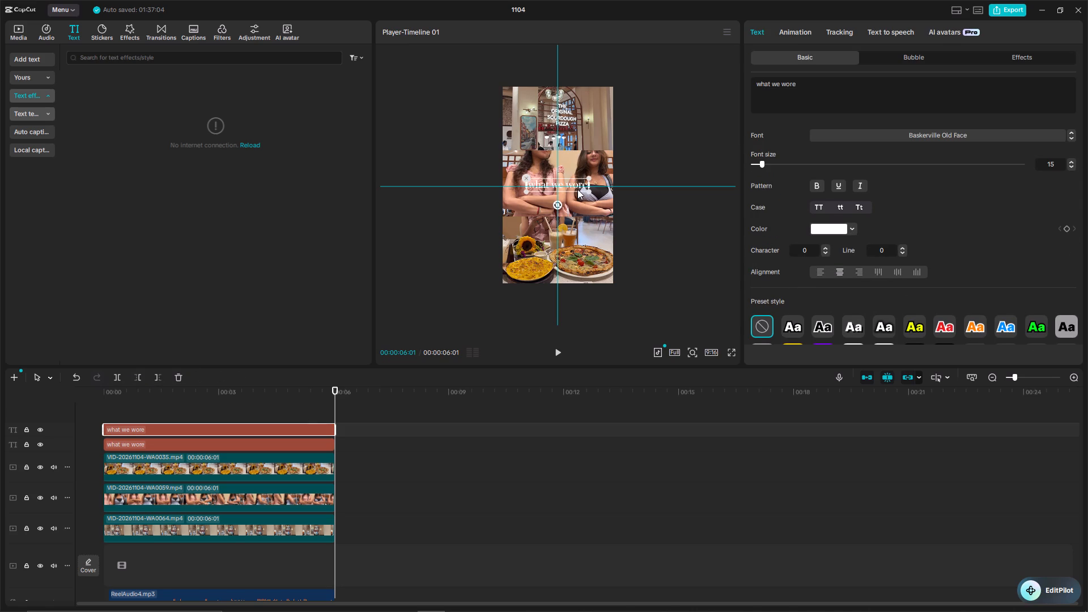
left_click_drag(577, 189, 576, 210)
left_click_drag(572, 205, 572, 246)
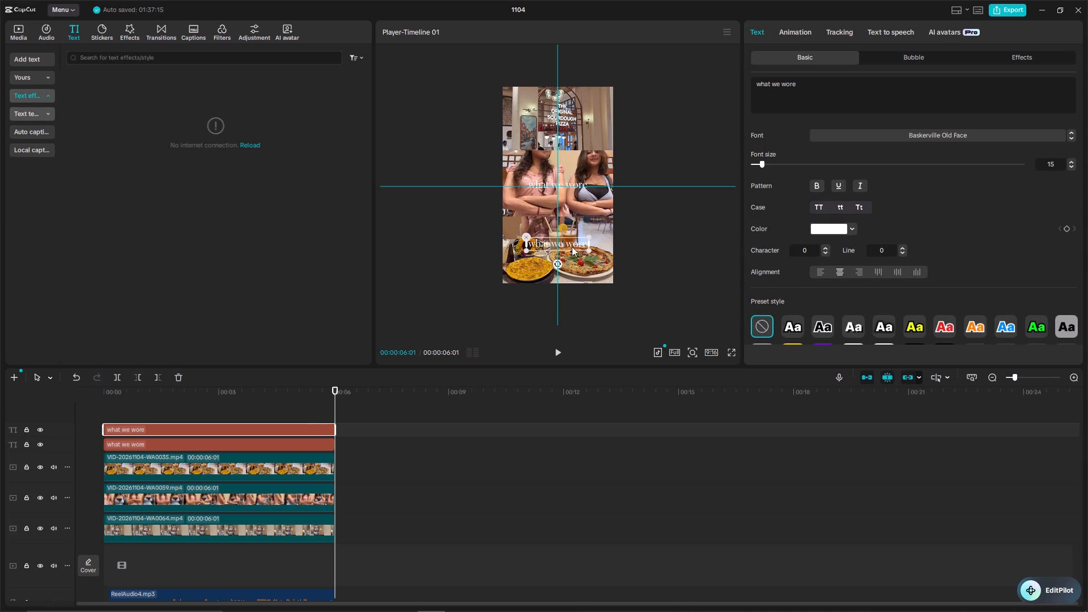
left_click_drag(572, 246, 572, 250)
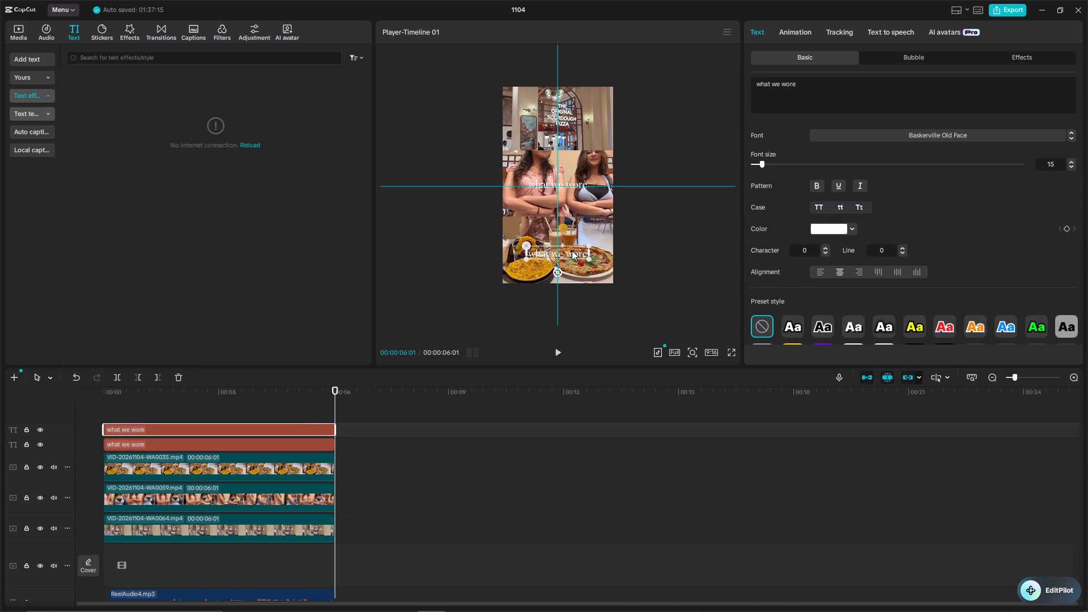
left_click_drag(572, 250, 572, 248)
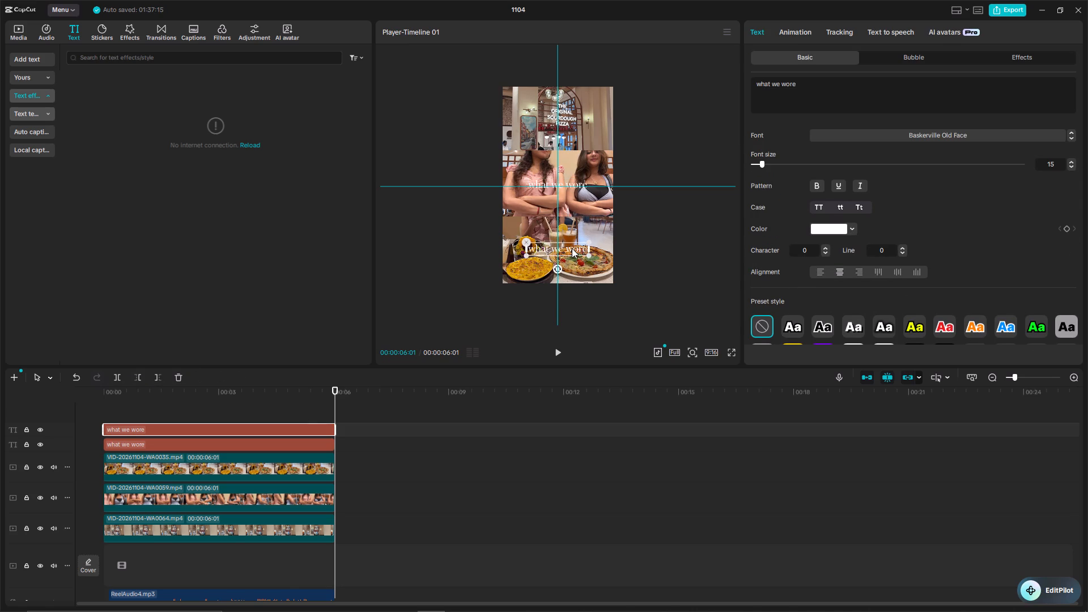
left_click_drag(572, 248, 572, 249)
Change the wording of the text over the food clip to "what we ate".
left_click(813, 92)
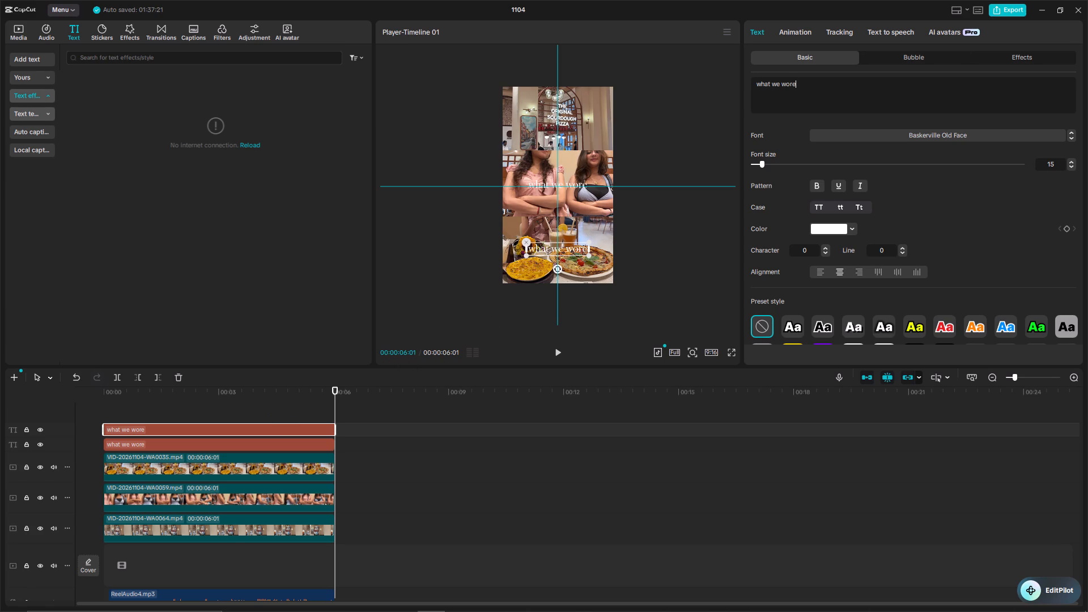
key("BackSpace")
key("BackSpace")
key("BackSpace")
key("BackSpace")
type("ate")
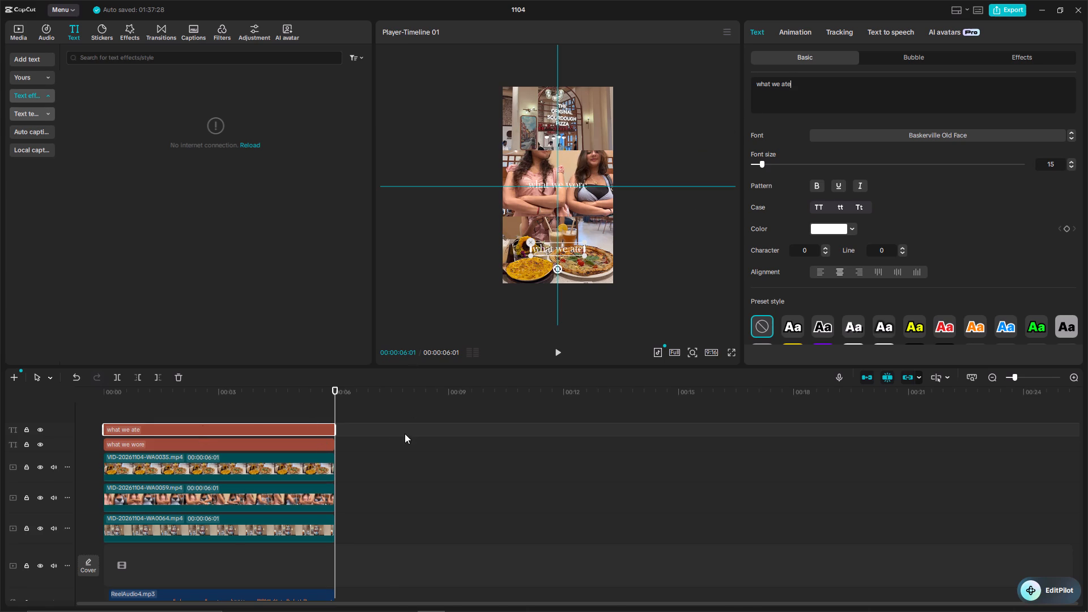
left_click(375, 428)
Duplicate the "what we ate" text layer and stack the copy on a new track above, aligned to the timeline start.
left_click(253, 423)
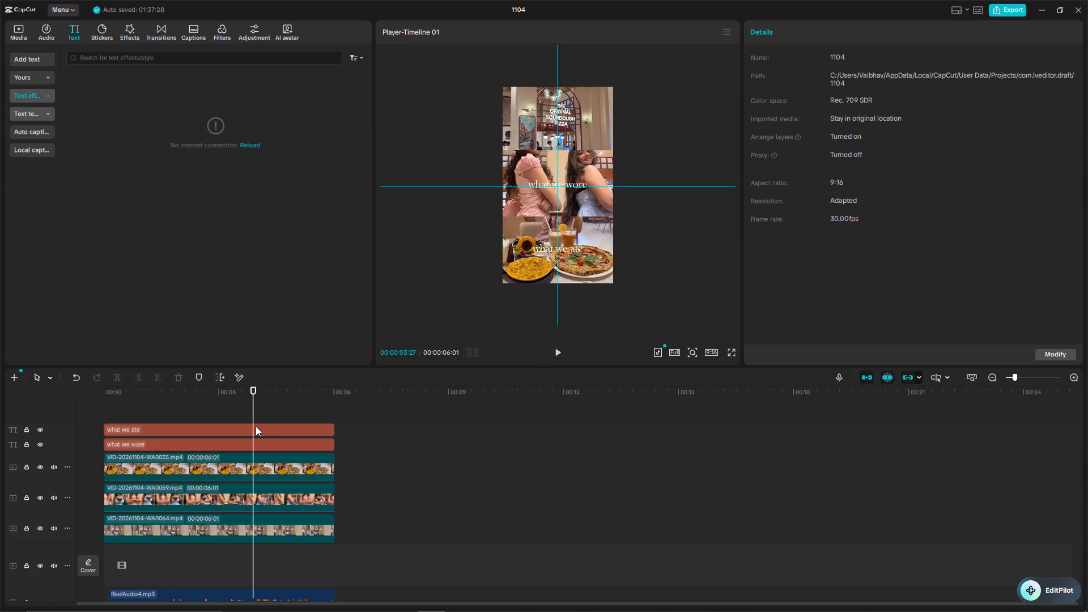
left_click(267, 426)
key("ctrl+c")
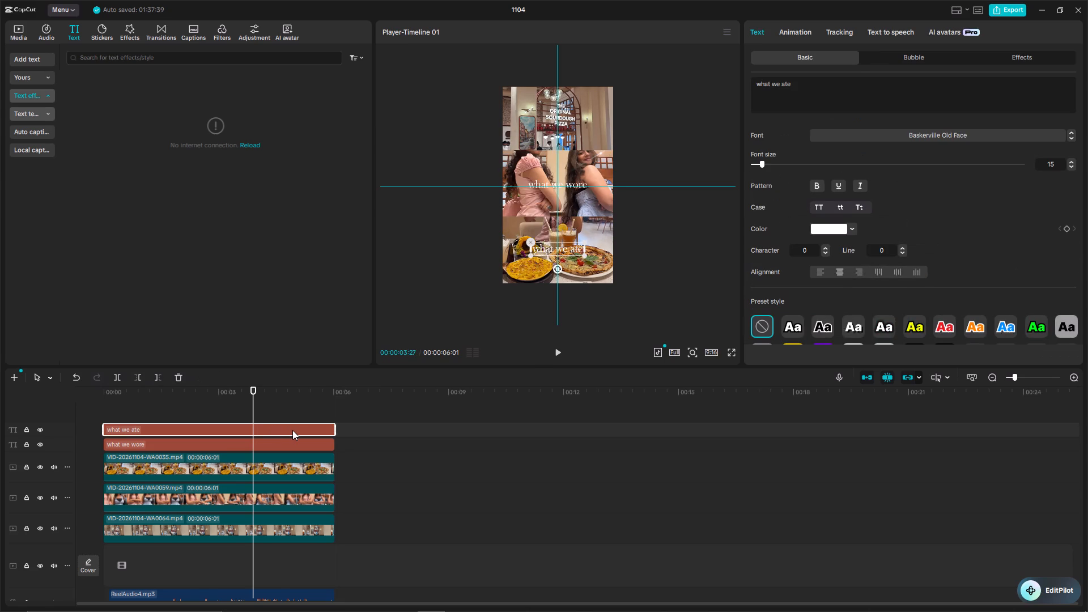
key("ctrl+v")
left_click_drag(365, 426, 216, 424)
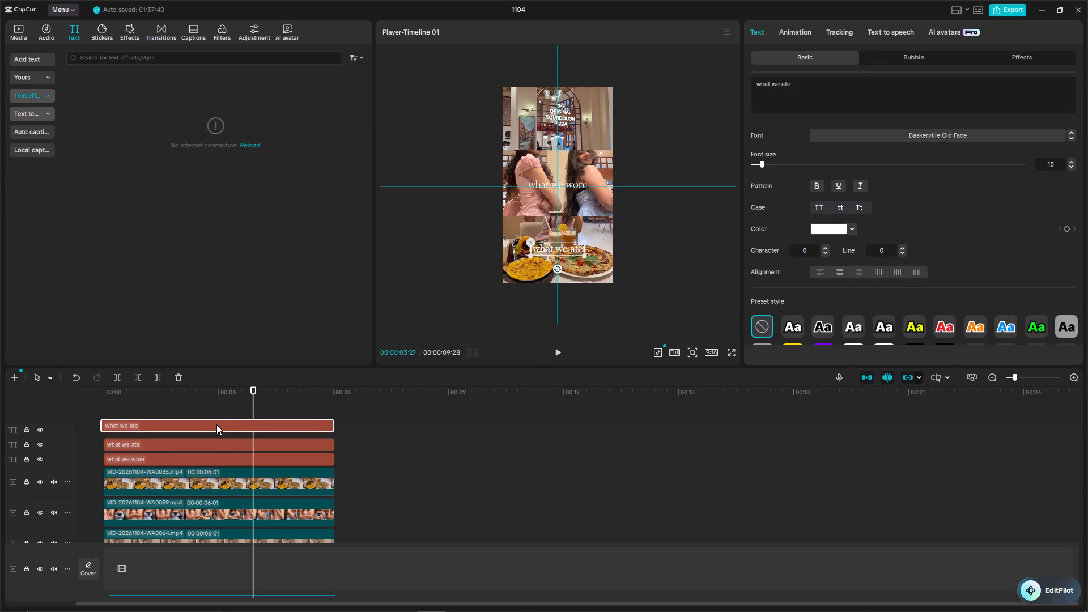
left_click_drag(216, 424, 219, 426)
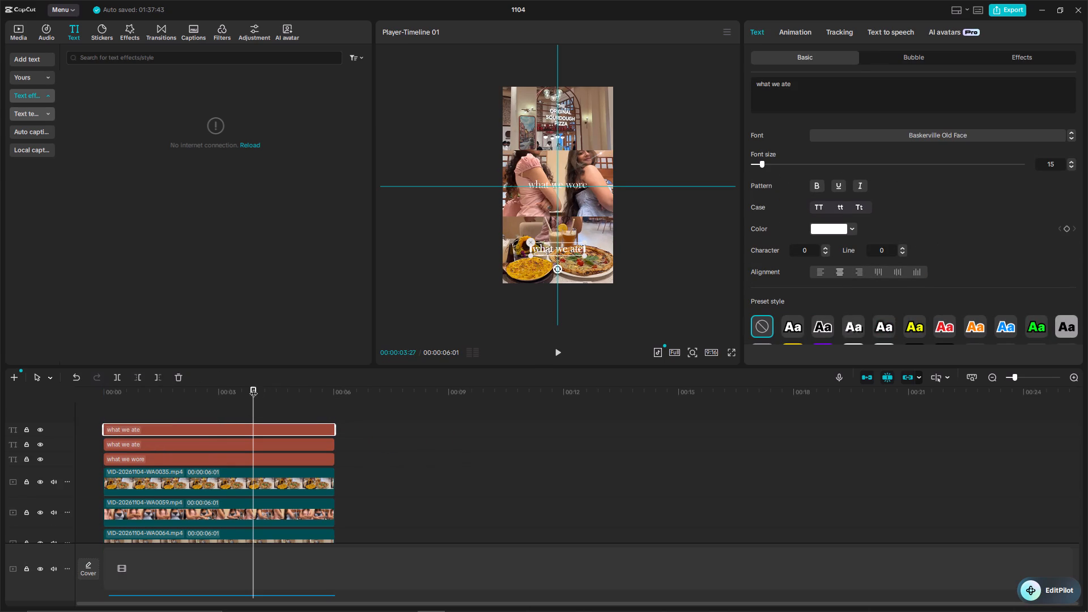
Move the new "what we ate" copy up onto the restaurant clip in the top third, horizontally centred in its lower part.
left_click_drag(253, 388, 49, 401)
left_click(205, 428)
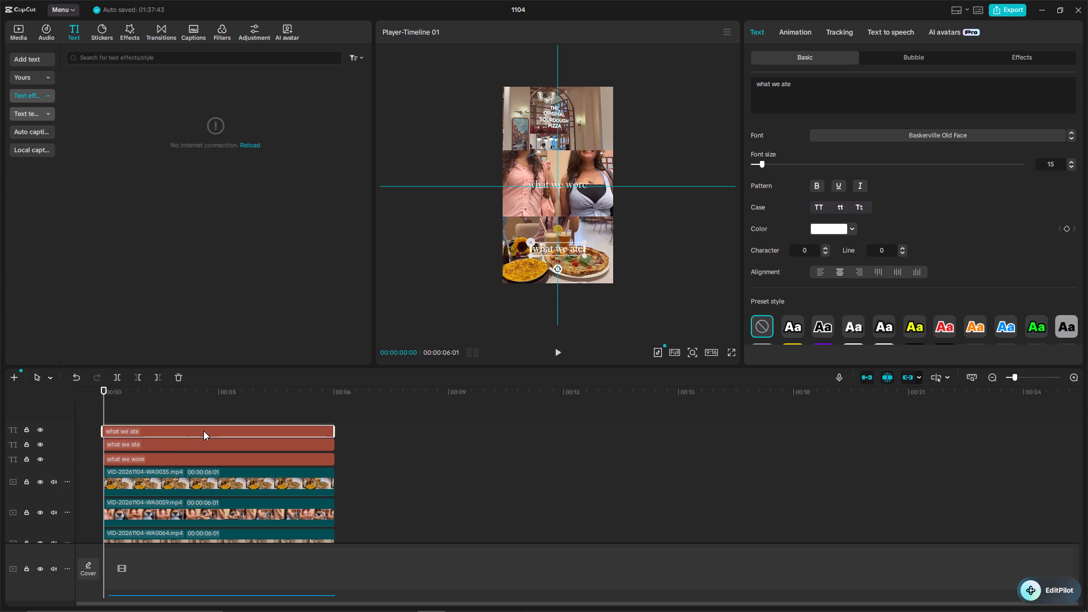
left_click(405, 431)
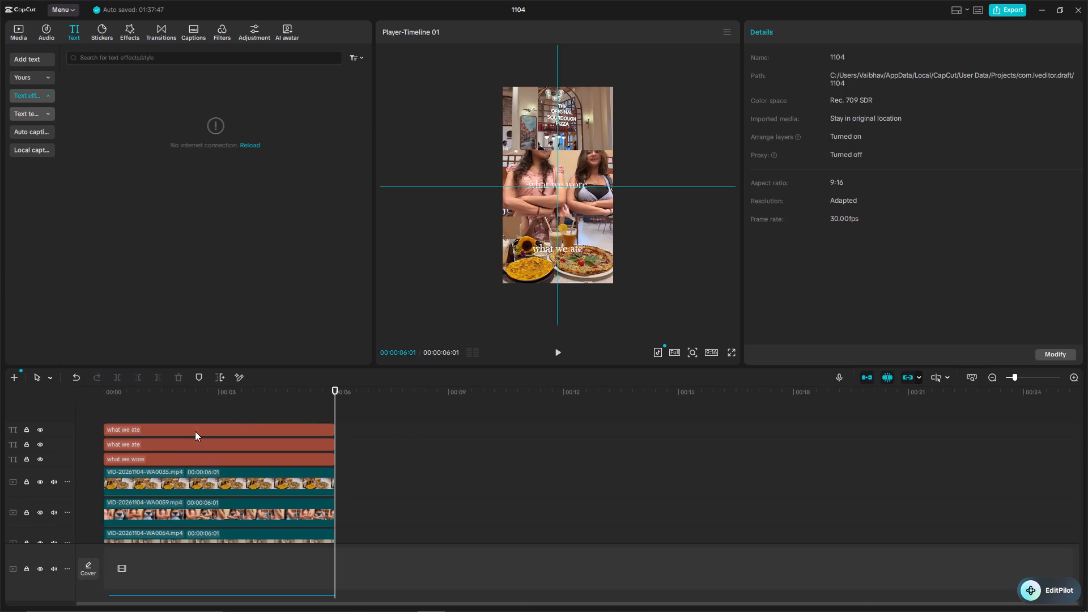
left_click(174, 431)
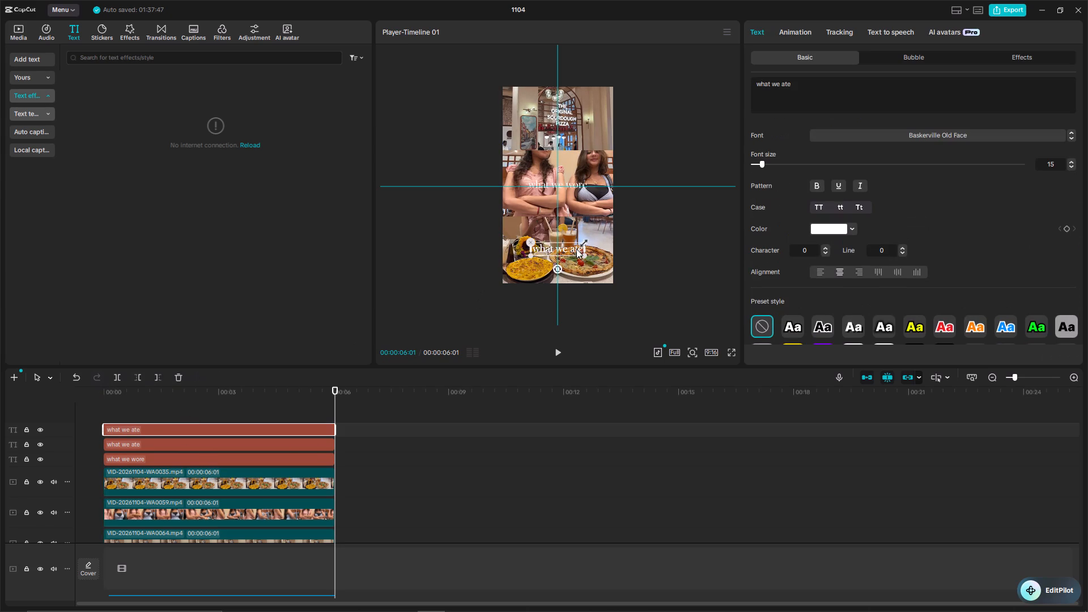
left_click_drag(576, 249, 573, 122)
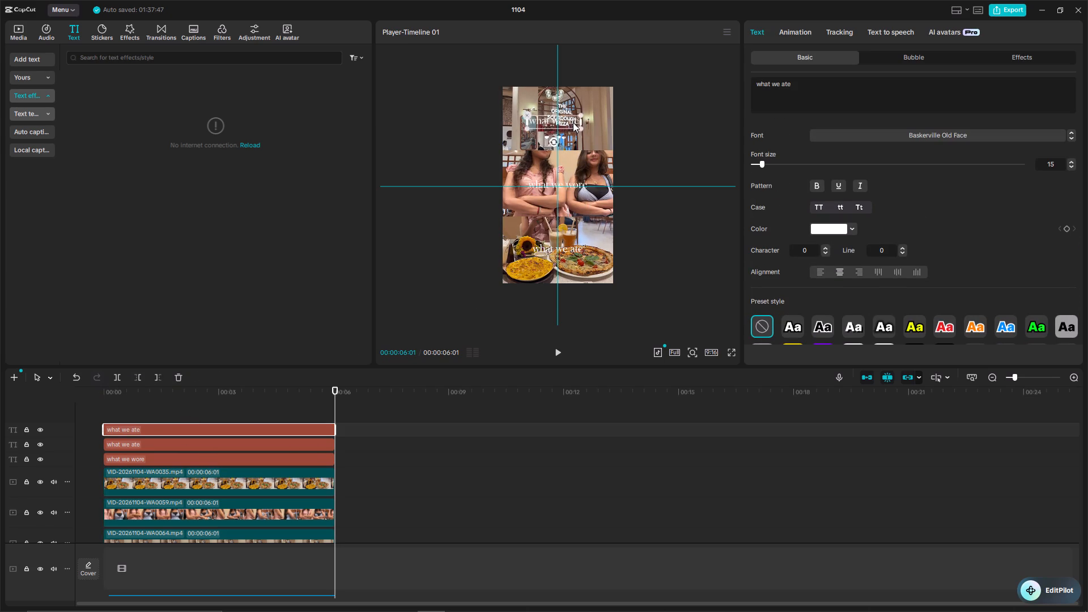
left_click_drag(573, 122, 575, 131)
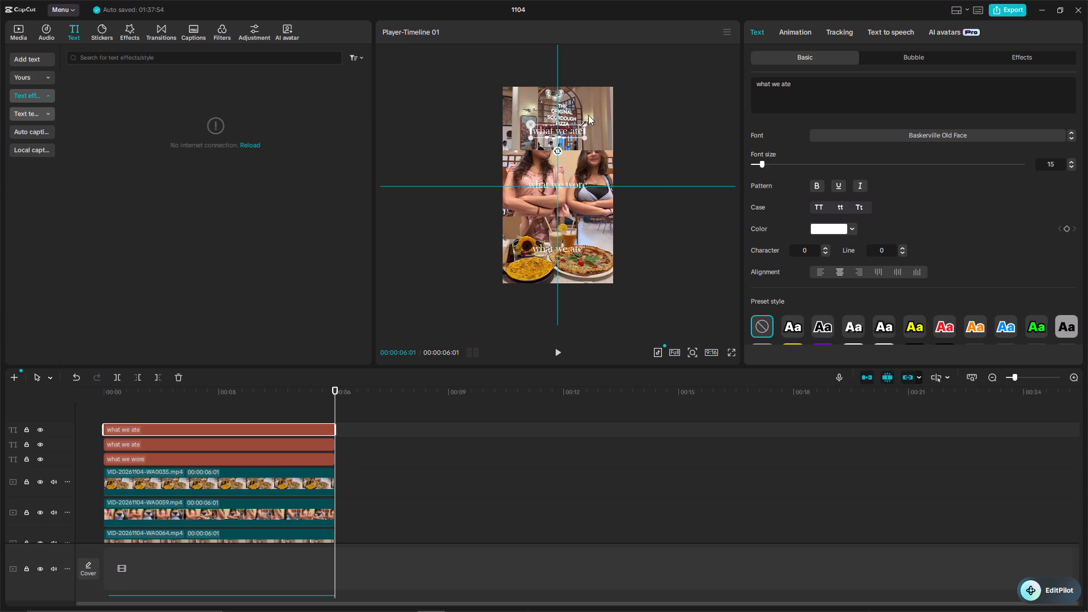
Reposition the restaurant clip VID-20261104-WA0064.mp4 slightly higher in the top third and centre it, so the sign sits above the overlaid text.
left_click(604, 99)
left_click_drag(602, 100, 602, 91)
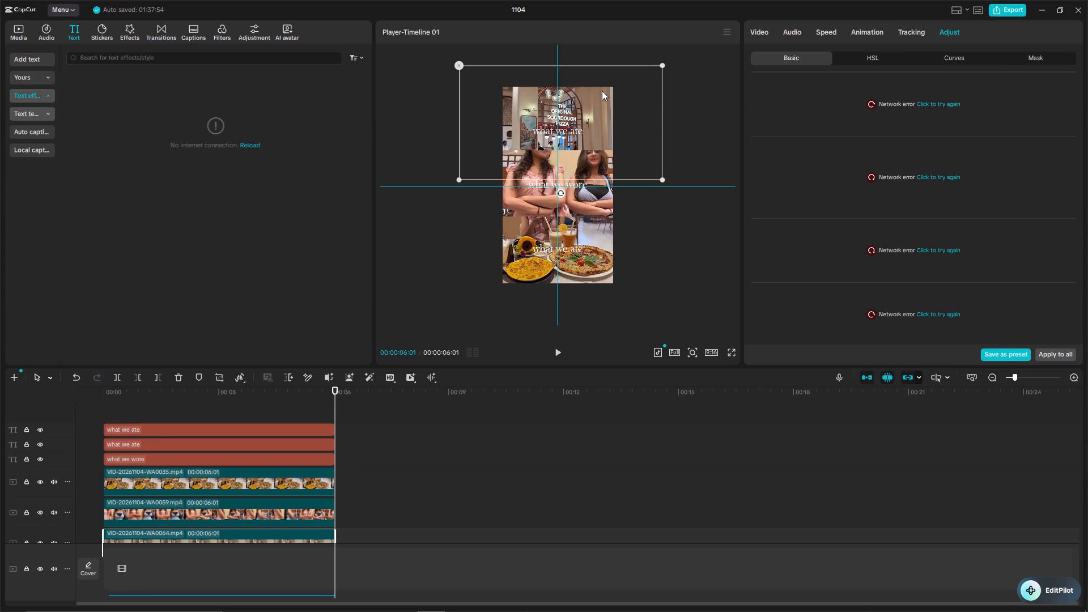
left_click_drag(602, 91, 602, 90)
left_click_drag(598, 102, 598, 91)
left_click_drag(600, 123, 603, 103)
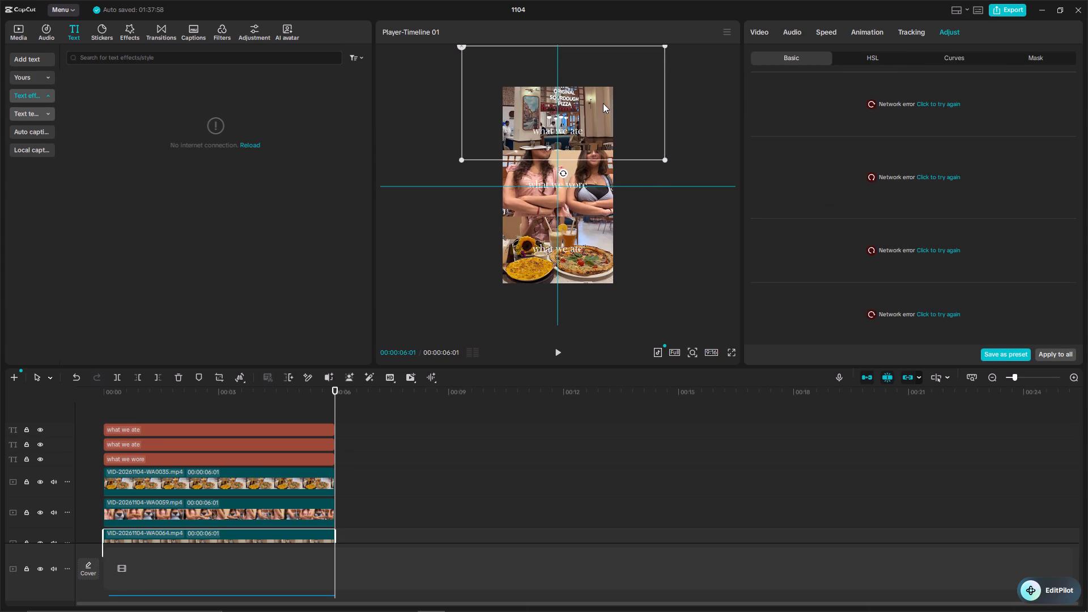
left_click_drag(602, 105, 599, 118)
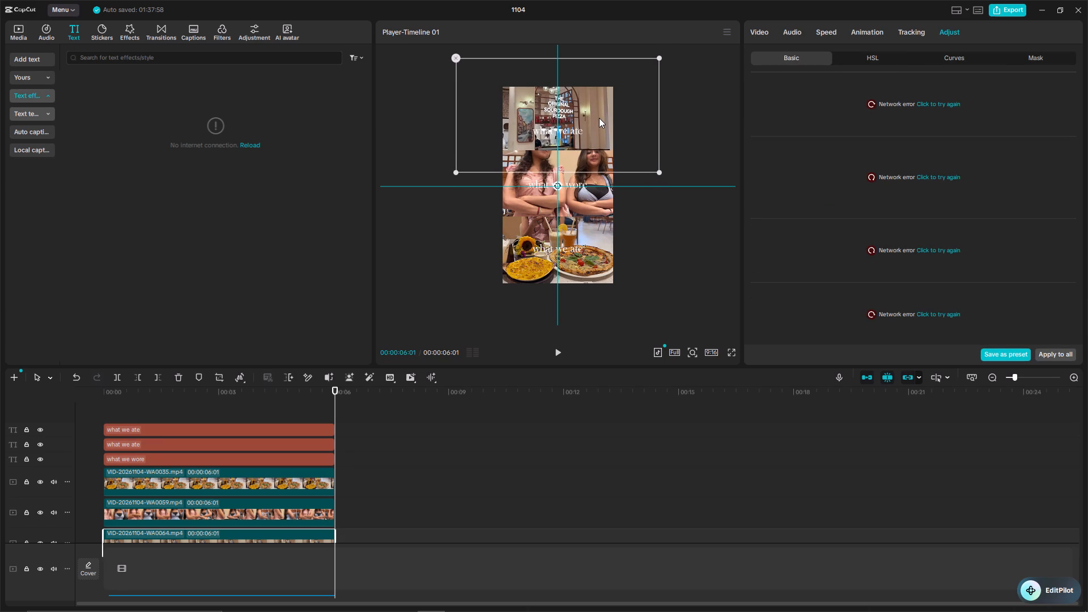
left_click_drag(599, 118, 600, 119)
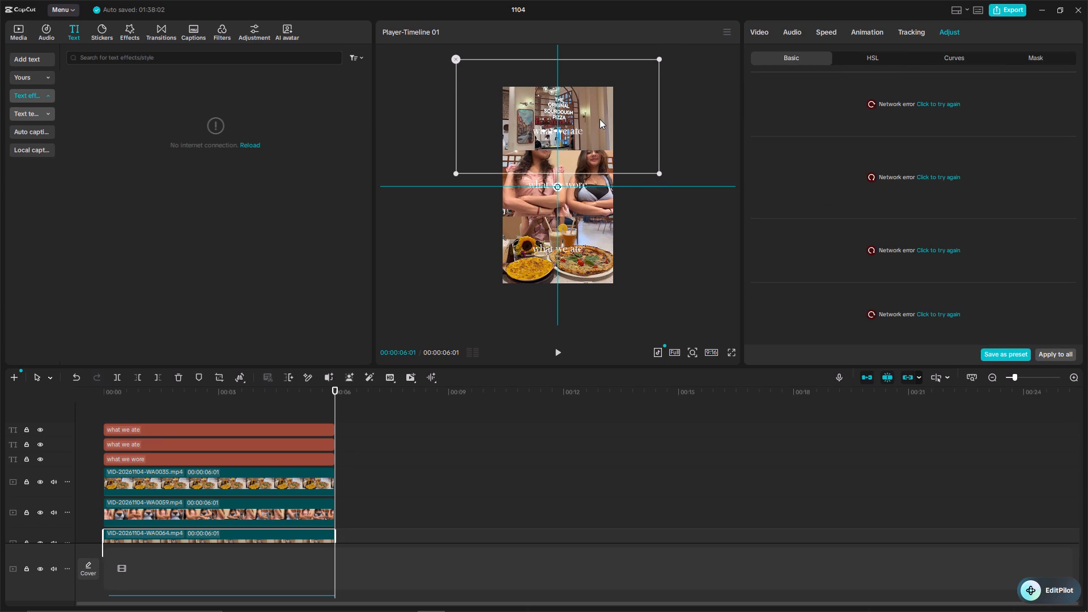
Move the "what we ate" text on the restaurant clip slightly higher, centred horizontally at about Y 1186.
left_click(571, 130)
left_click(571, 131)
left_click_drag(571, 131, 573, 124)
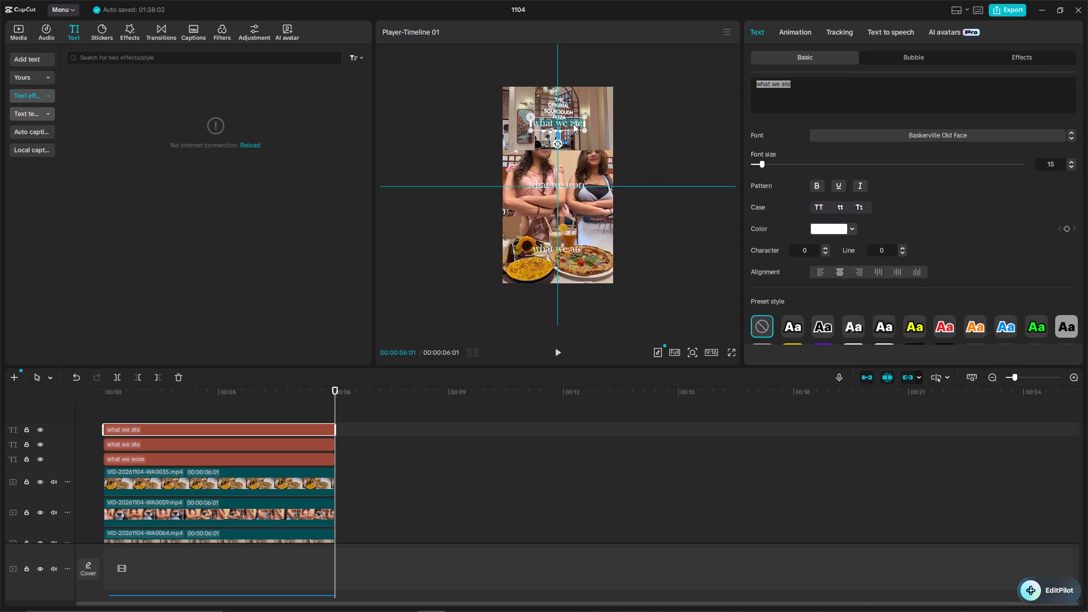
left_click_drag(573, 124, 573, 124)
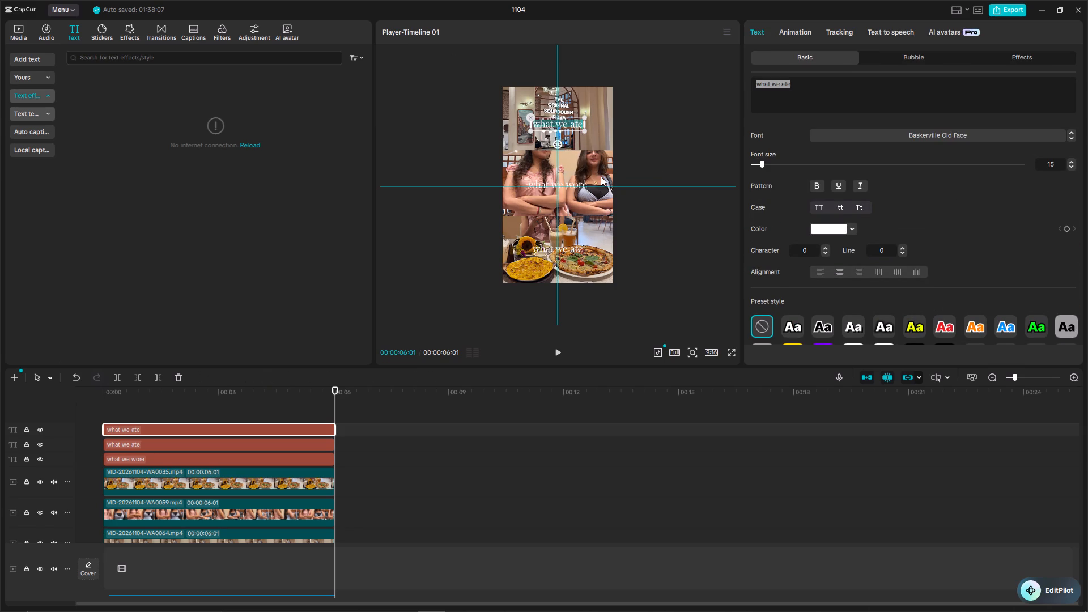
Change the wording of the text over the restaurant clip to "where we went".
left_click(813, 83)
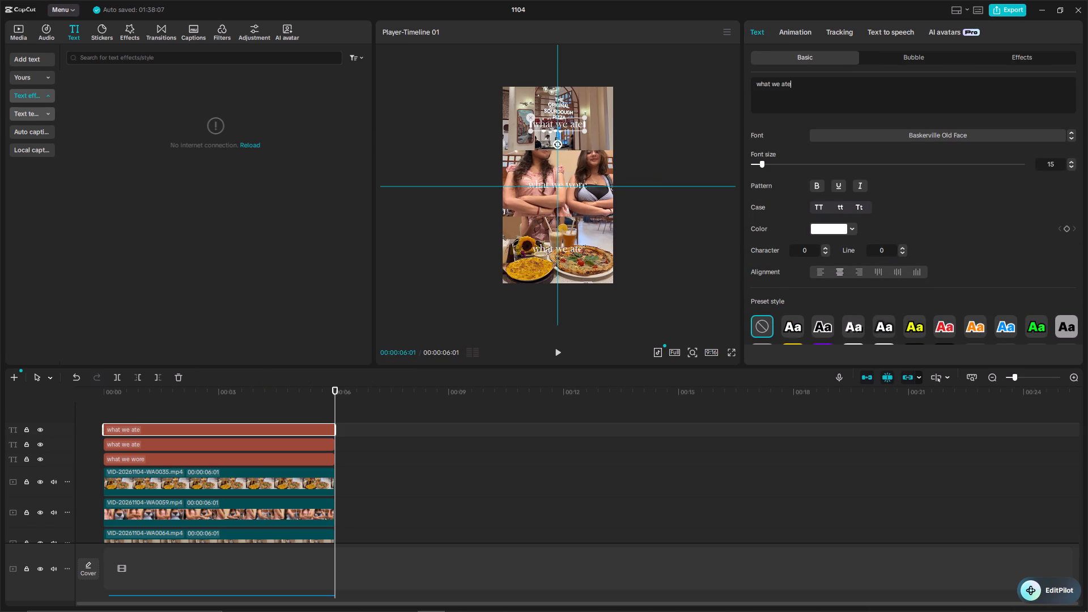
key("BackSpace")
key("BackSpace")
key("BackSpace")
key("BackSpace")
key("BackSpace")
key("BackSpace")
key("BackSpace")
key("BackSpace")
key("BackSpace")
key("BackSpace")
key("BackSpace")
key("BackSpace")
key("BackSpace")
key("BackSpace")
key("BackSpace")
key("BackSpace")
key("BackSpace")
key("BackSpace")
key("BackSpace")
type("where we went")
left_click(720, 102)
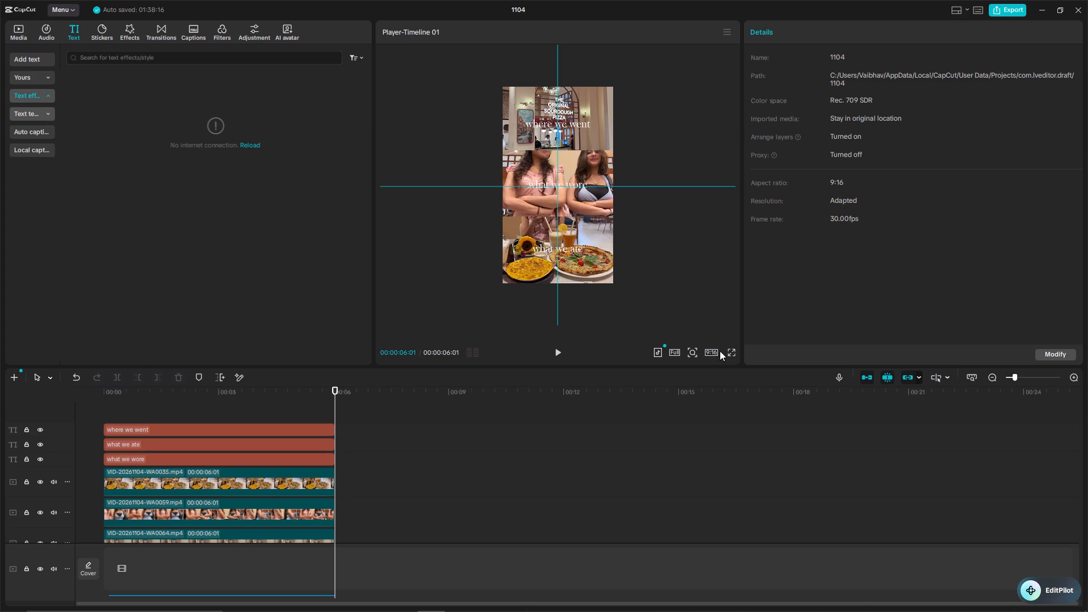
Preview the three-part split screen with its texts in full screen, and return to the editor.
left_click(734, 351)
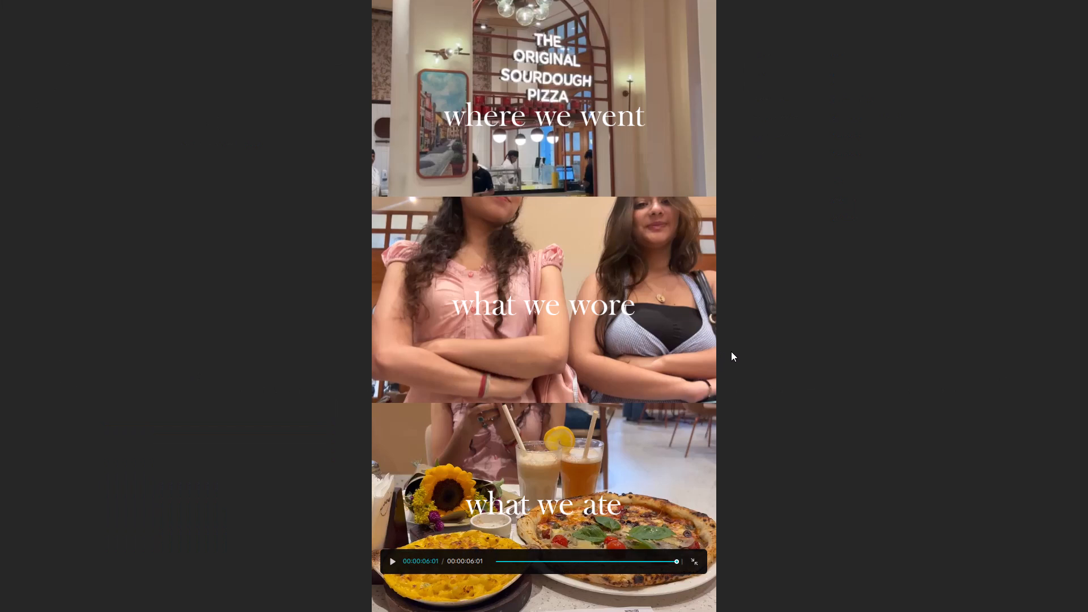
left_click(394, 560)
left_click(695, 562)
left_click(695, 561)
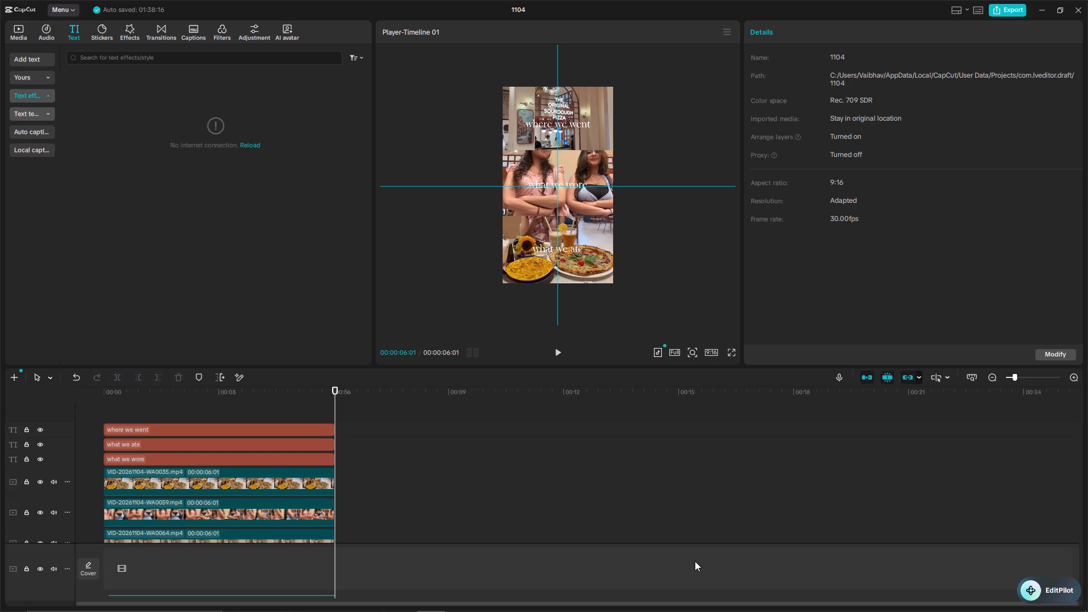
Scale the "what we ate" text over the food clip down to 72%.
left_click(567, 250)
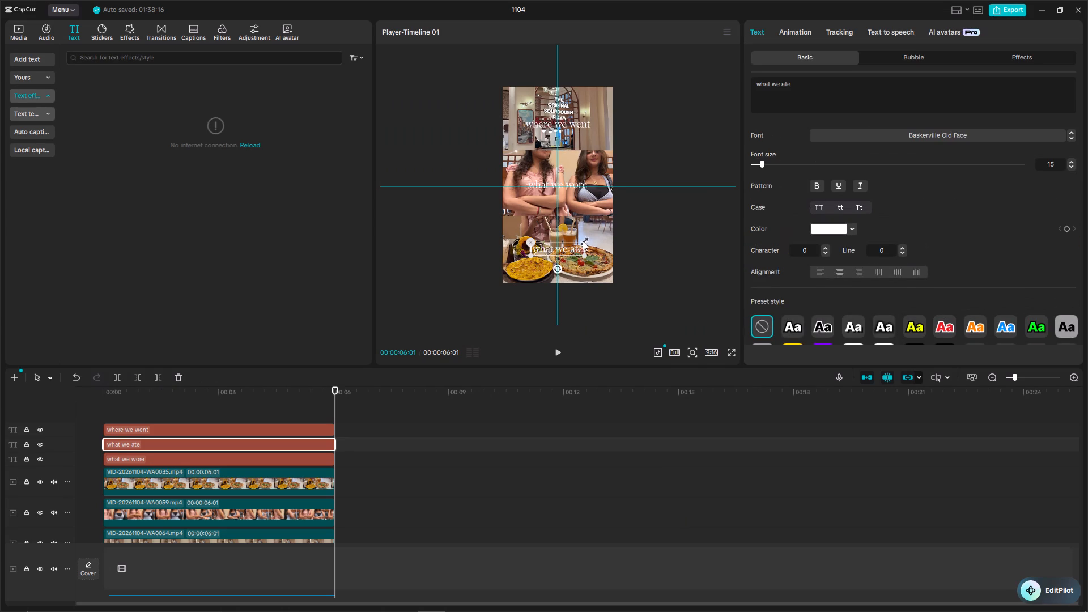
left_click_drag(583, 241, 572, 246)
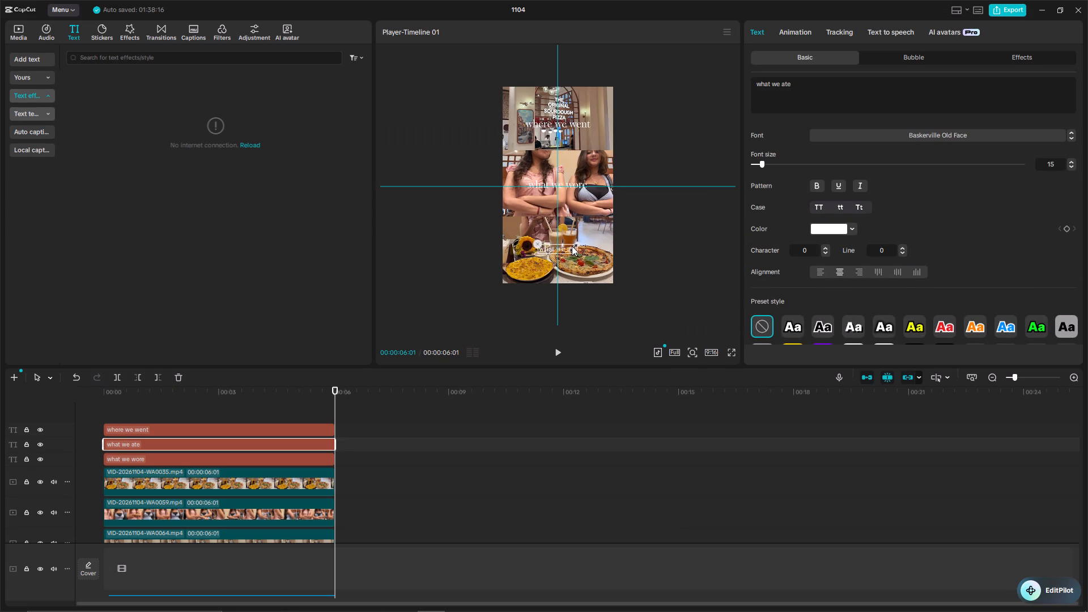
left_click_drag(572, 246, 571, 246)
Scale the "what we wore" text in the middle third down to about 73%, close to the size of "what we ate".
left_click(575, 182)
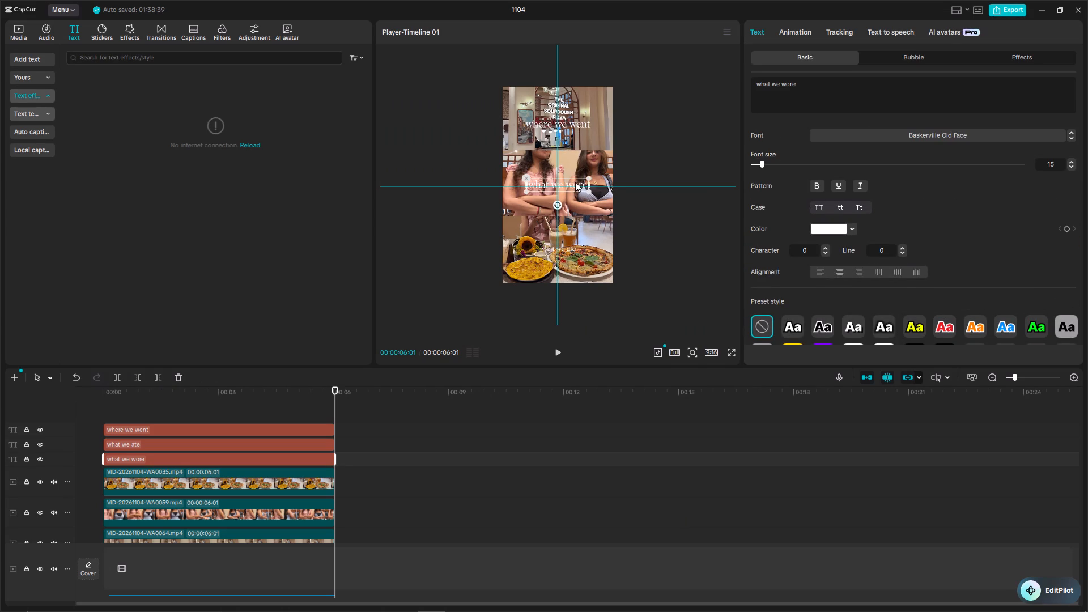
left_click_drag(586, 176, 578, 178)
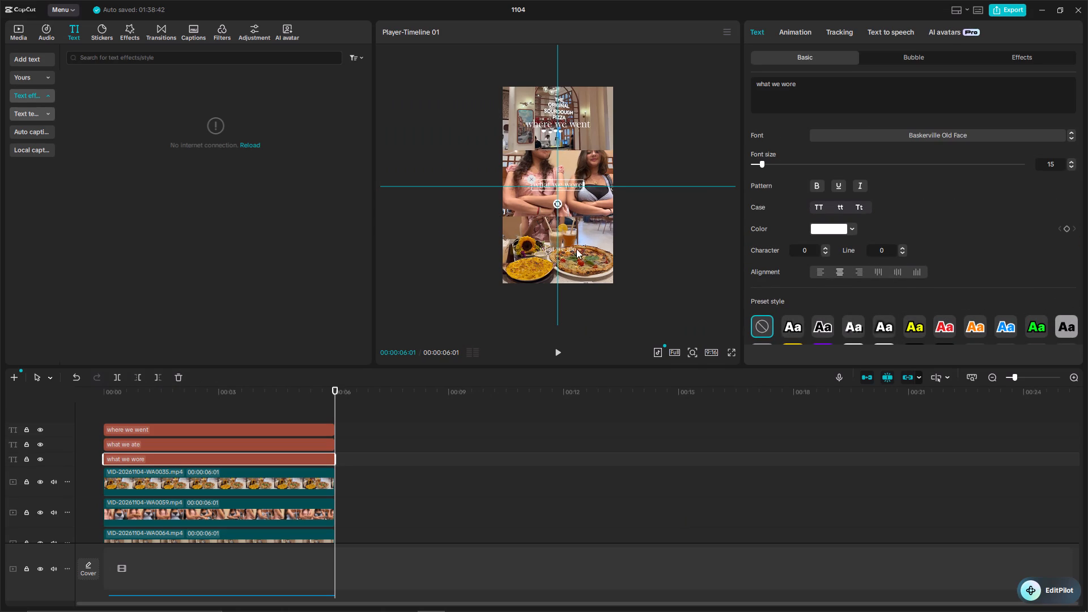
left_click(569, 246)
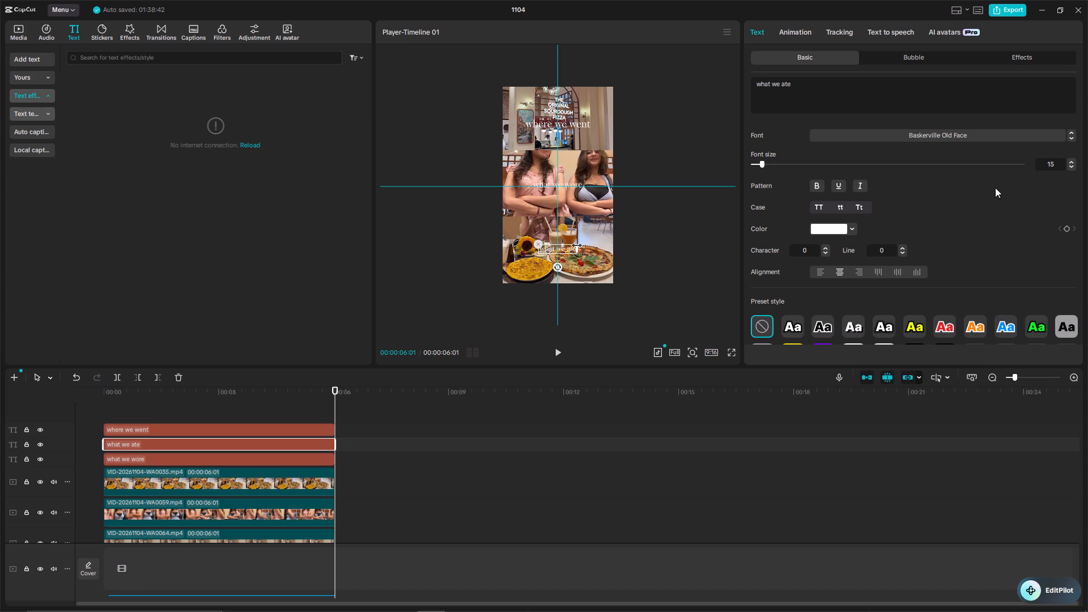
left_click(573, 182)
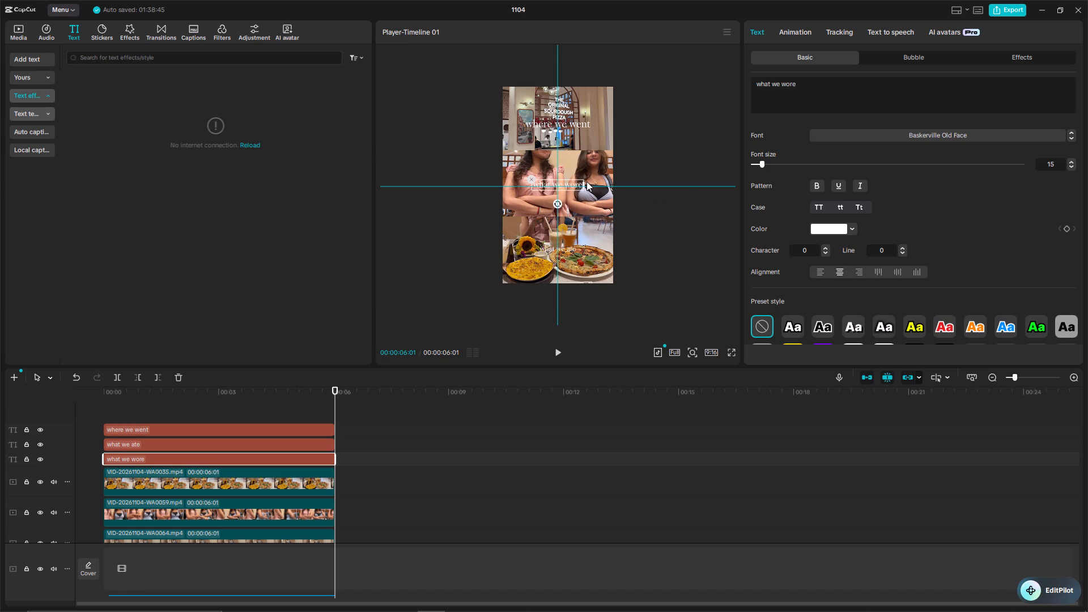
left_click(565, 248)
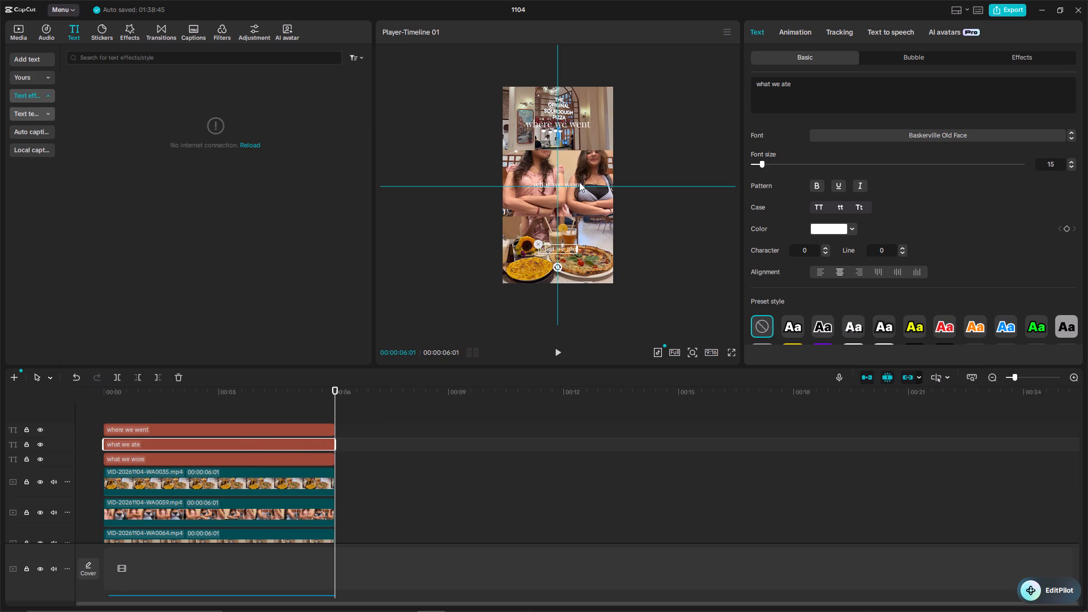
scroll(967, 223, "down", 5)
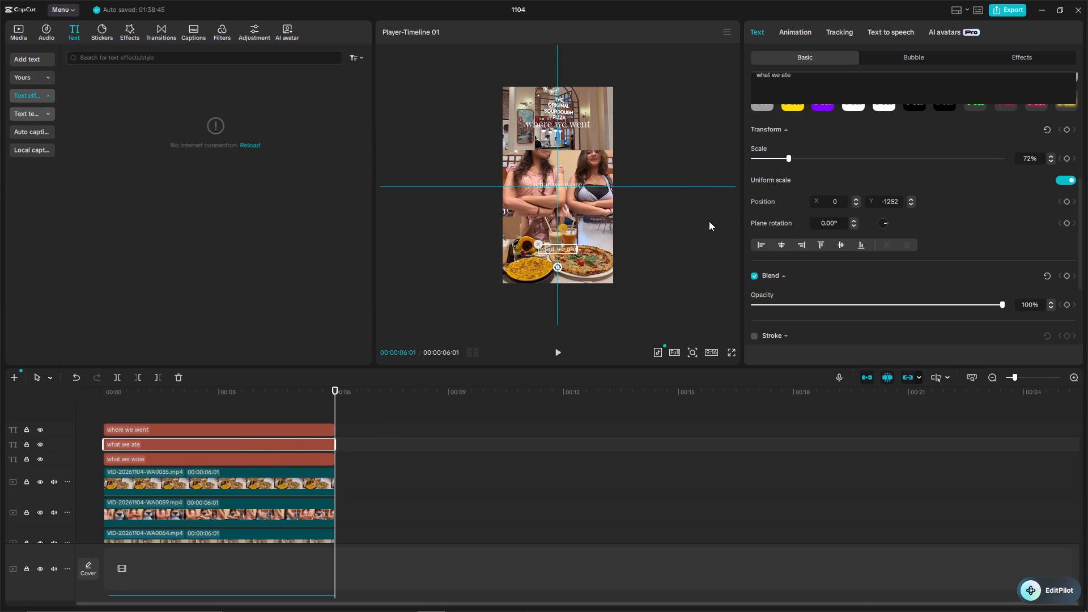
left_click(564, 180)
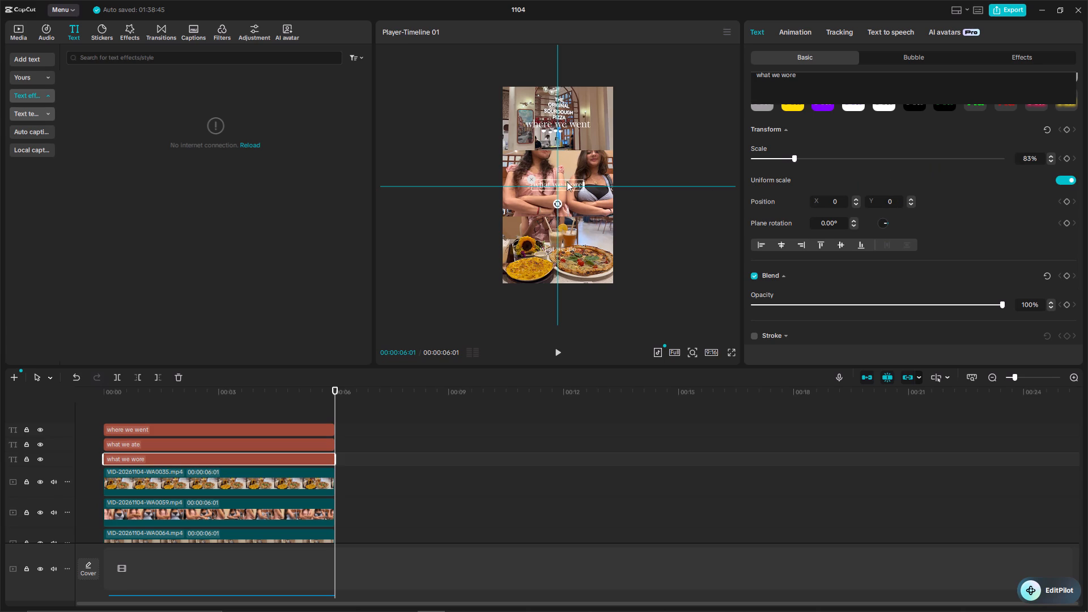
left_click(1049, 160)
triple_click(1049, 160)
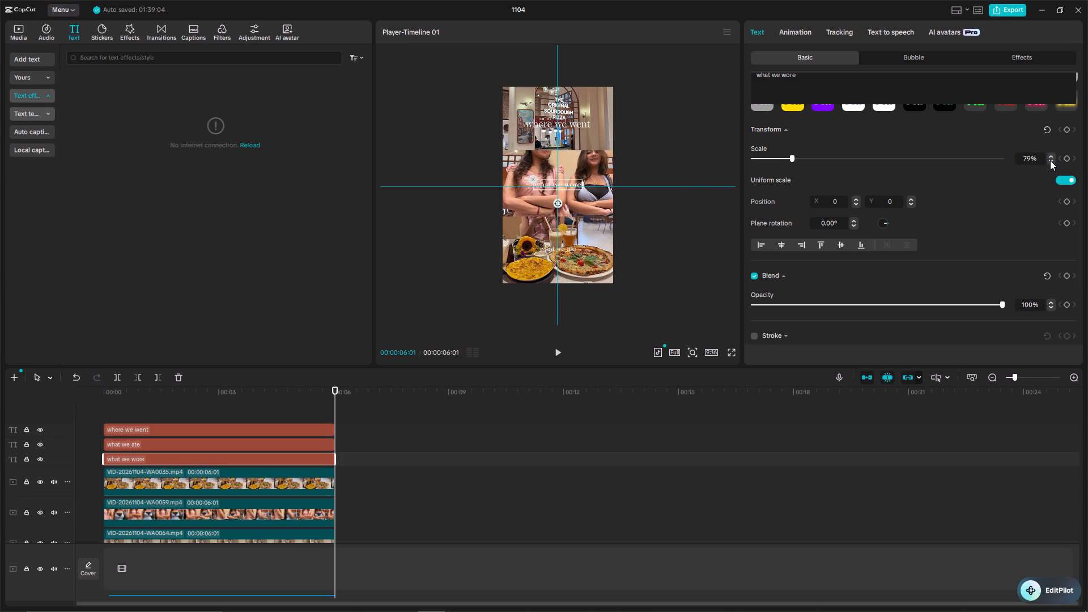
triple_click(1050, 160)
double_click(1050, 160)
left_click(1050, 160)
left_click(1050, 160)
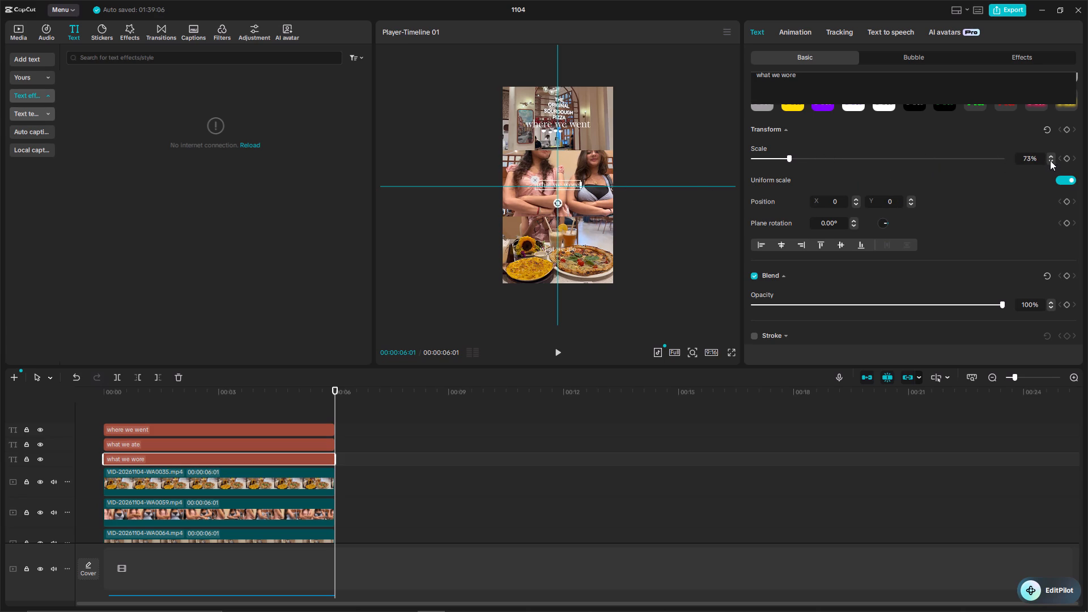
left_click(643, 245)
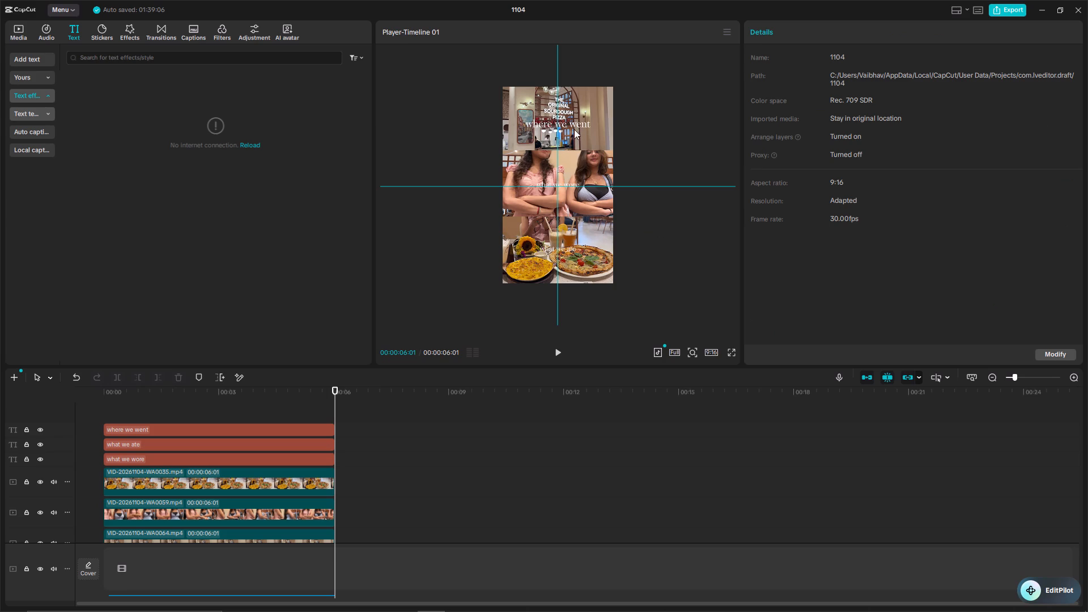
Scale the "where we went" text over the restaurant clip down to 72%.
left_click(573, 122)
scroll(991, 177, "down", 3)
scroll(1064, 241, "down", 1)
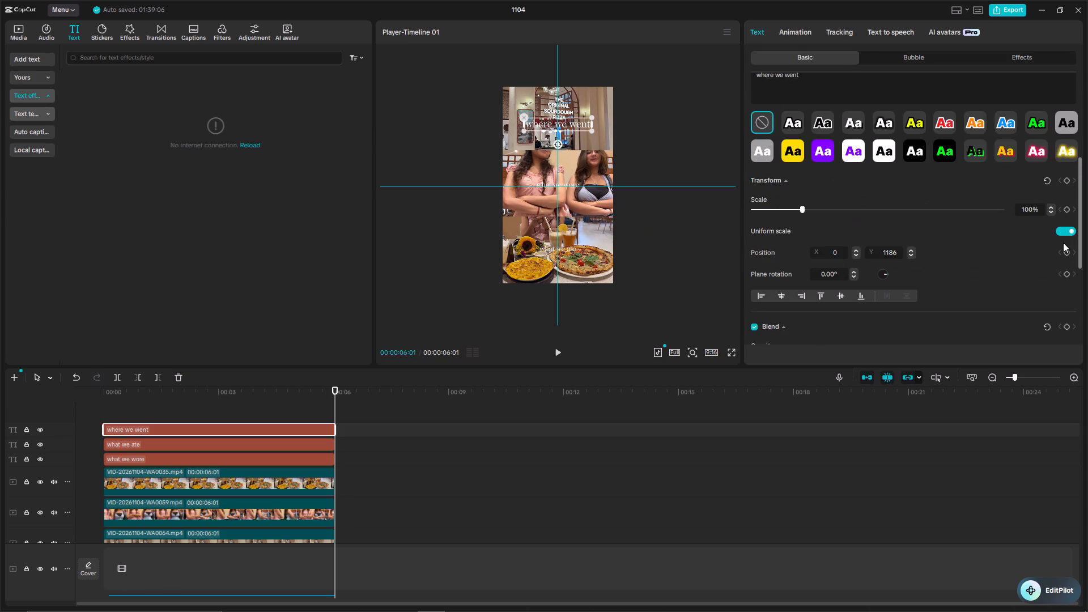
scroll(1049, 220, "down", 2)
scroll(1028, 143, "up", 1)
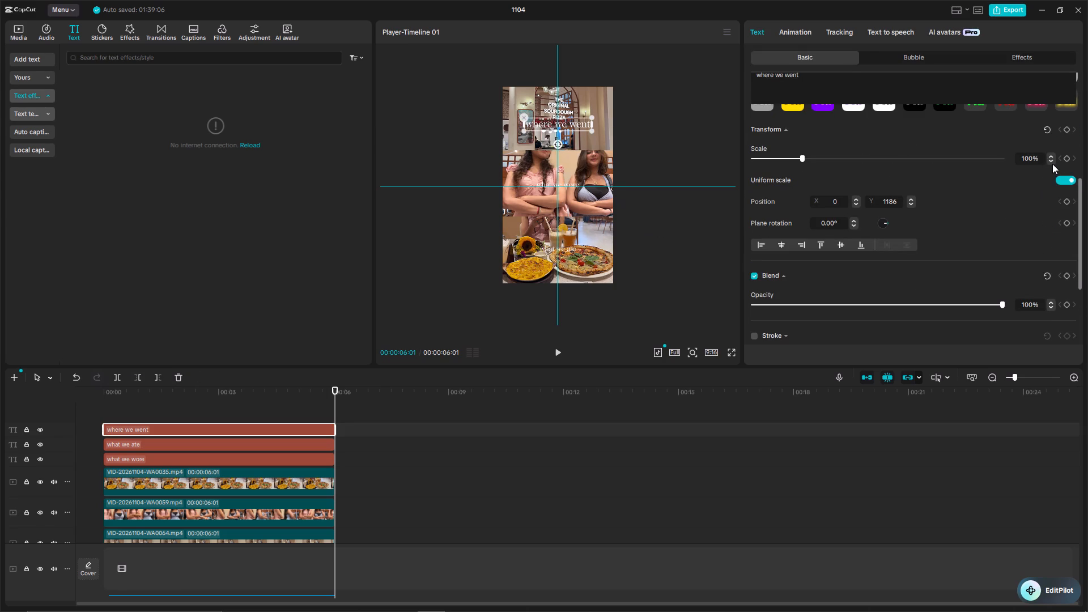
left_click(1052, 163)
left_click(1051, 160)
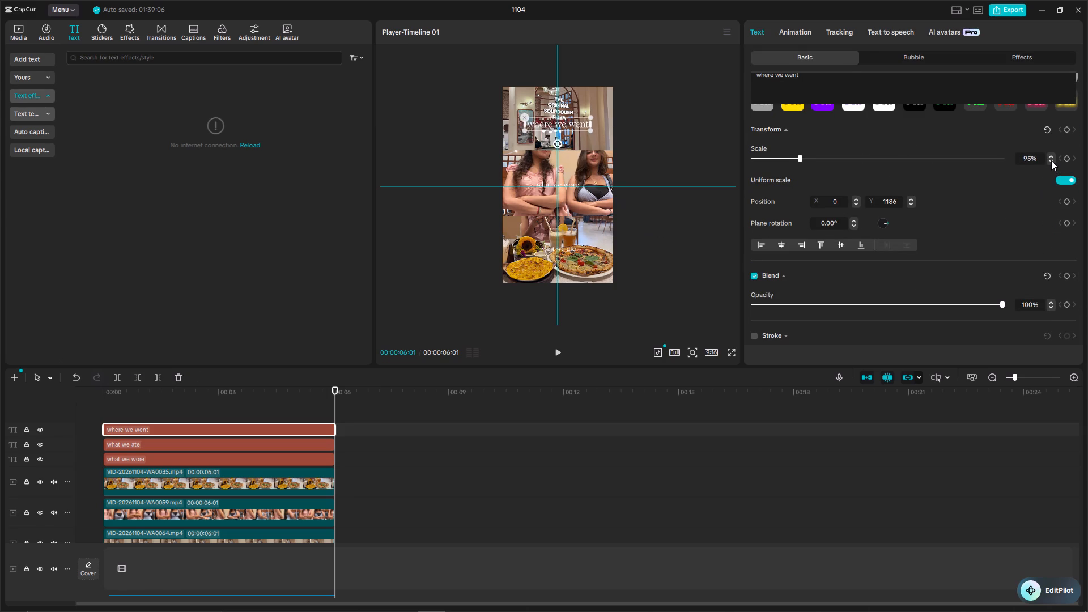
left_click(1051, 160)
triple_click(1051, 160)
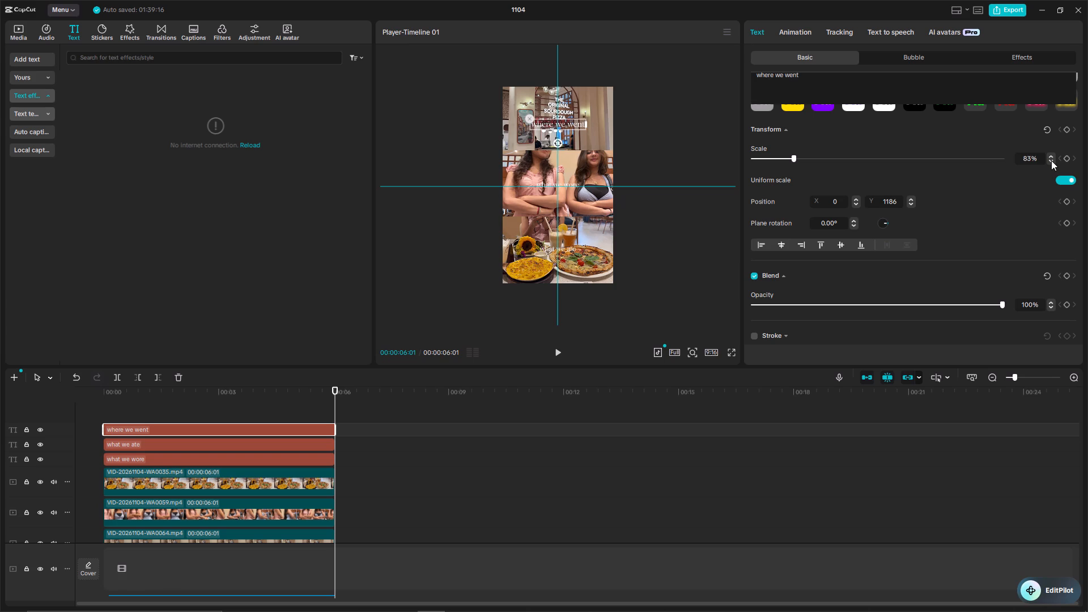
triple_click(1051, 160)
triple_click(1051, 160)
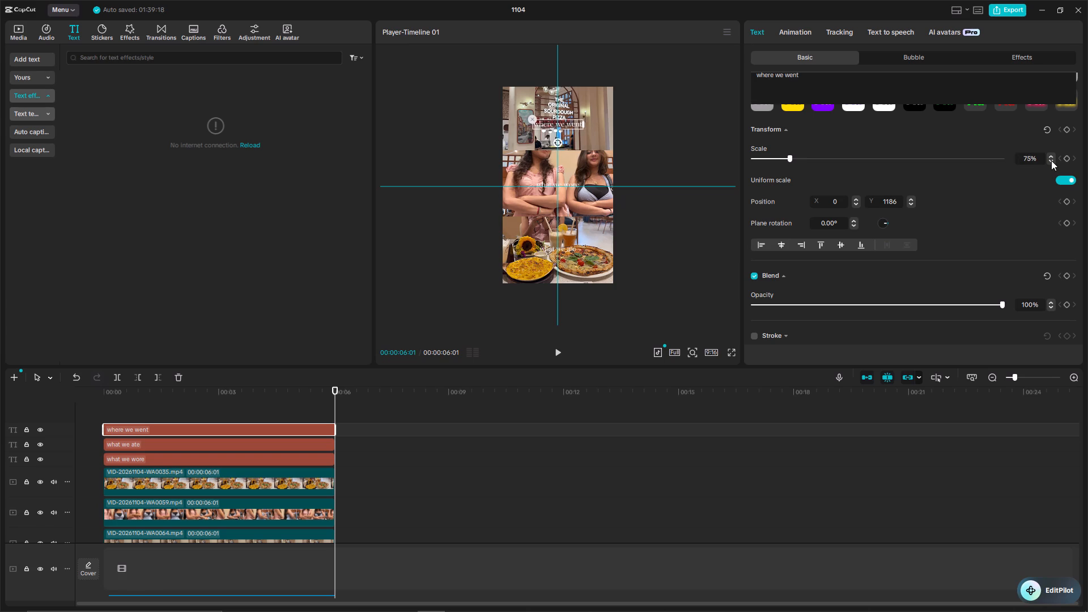
double_click(1051, 160)
left_click(1051, 160)
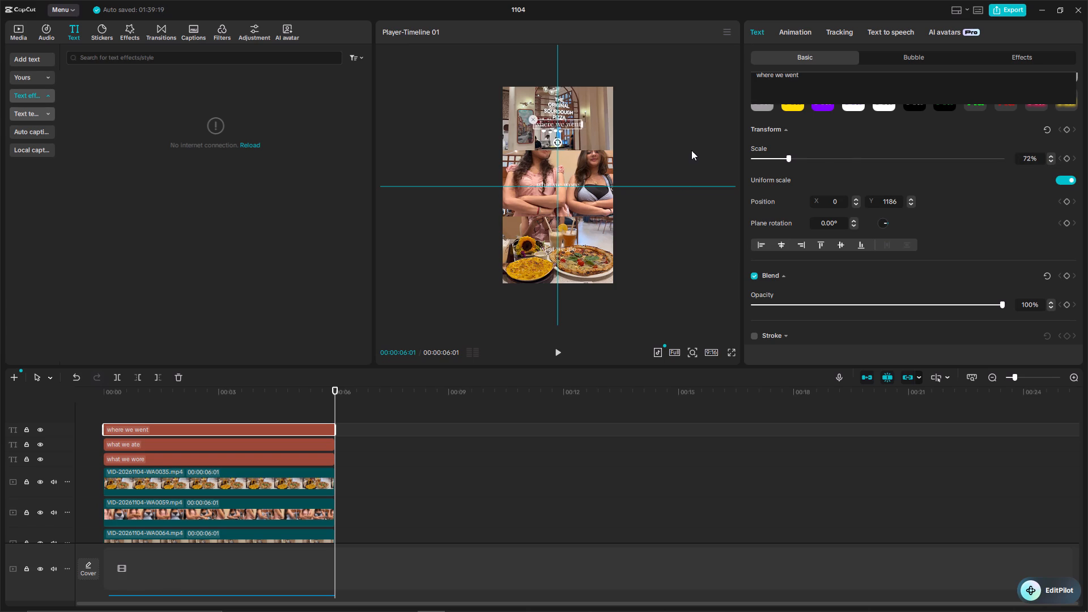
left_click(691, 150)
Nudge the "where we went" text slightly up and lower the "what we ate" text to about Y -1297.
left_click(572, 123)
left_click(572, 123)
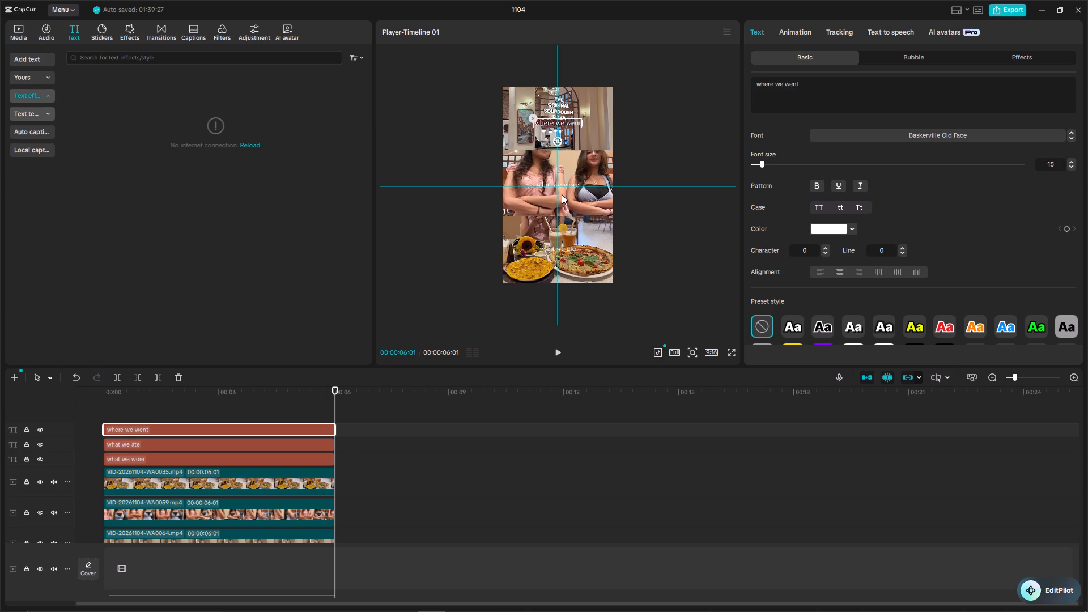
left_click(567, 248)
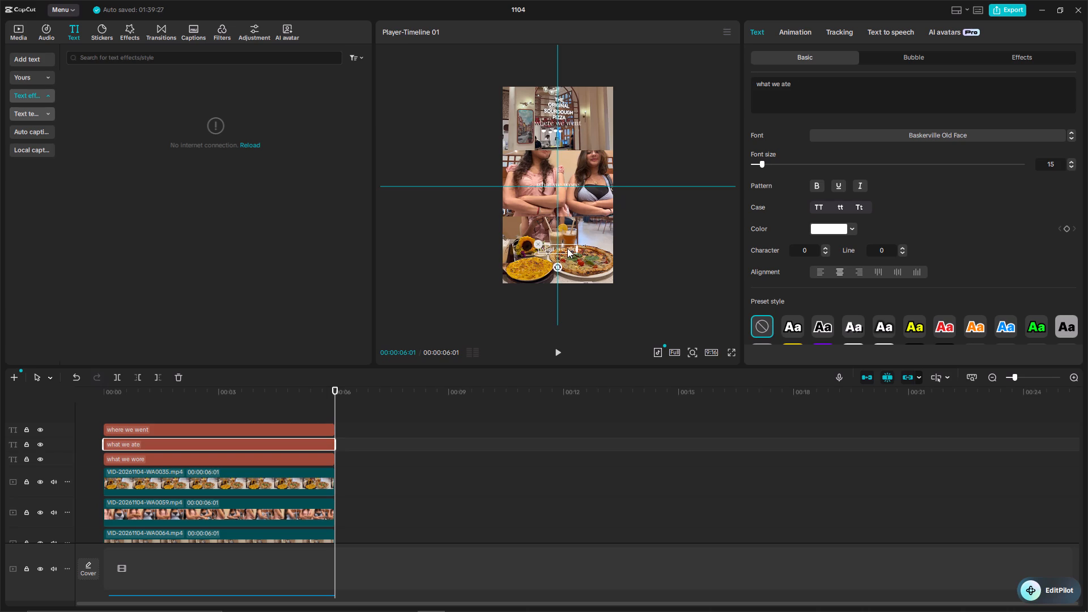
left_click(567, 248)
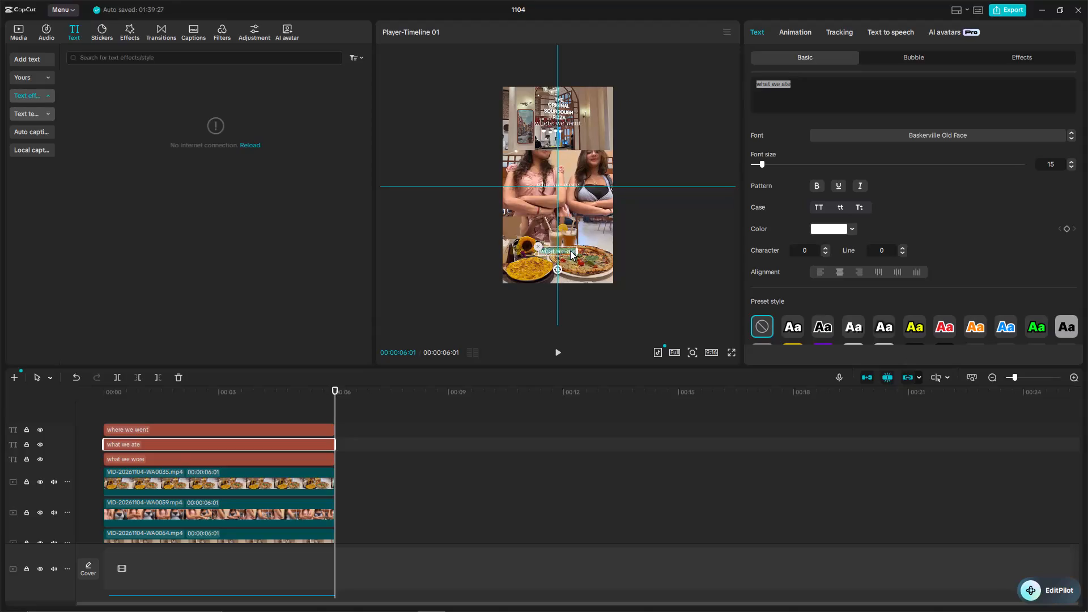
left_click(641, 224)
Check the resized and repositioned texts in a full-screen preview, and return to the editor.
left_click(729, 348)
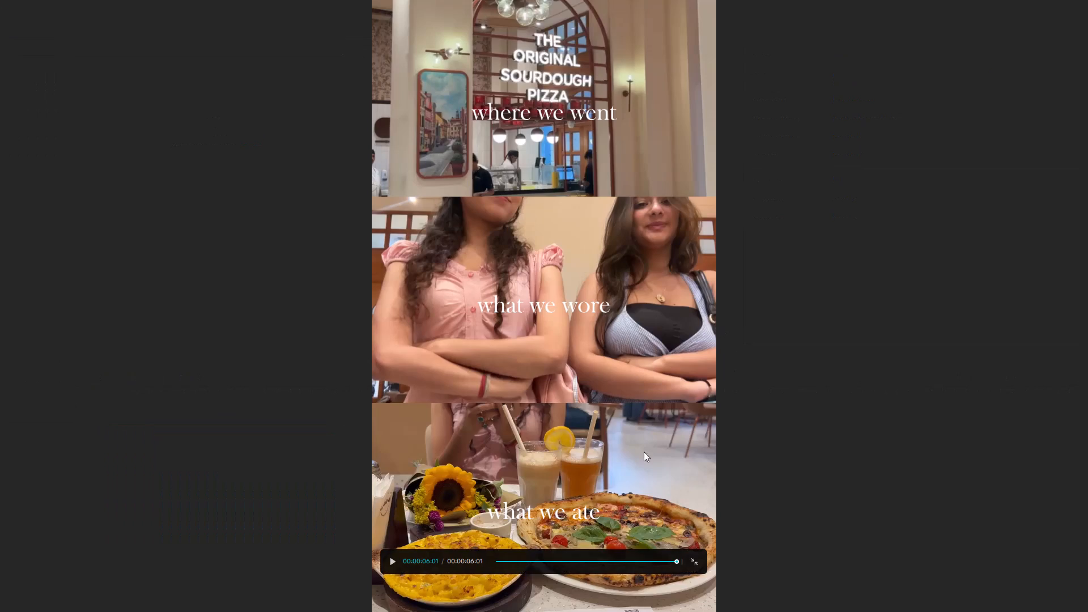
left_click(392, 562)
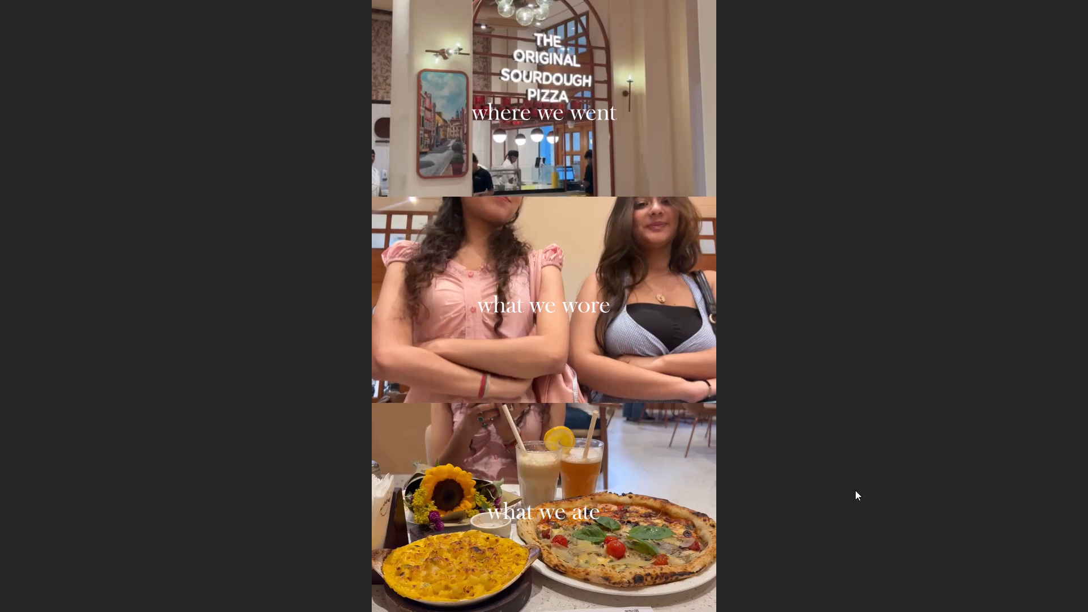
key("Escape")
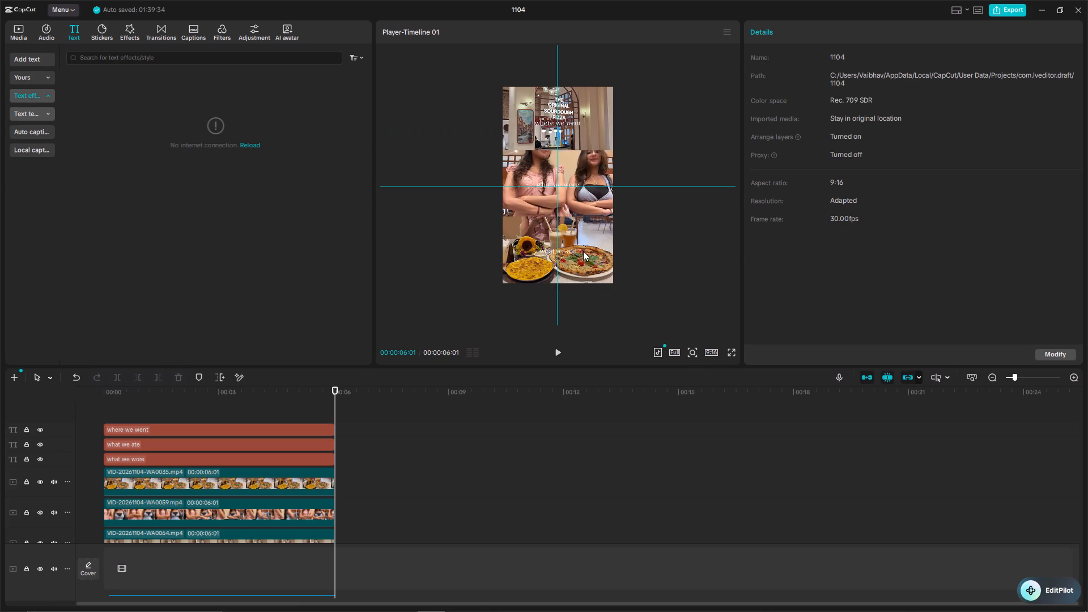
Scale the "what we ate" text over the food clip down further to about 61%.
left_click(573, 253)
scroll(1078, 216, "down", 5)
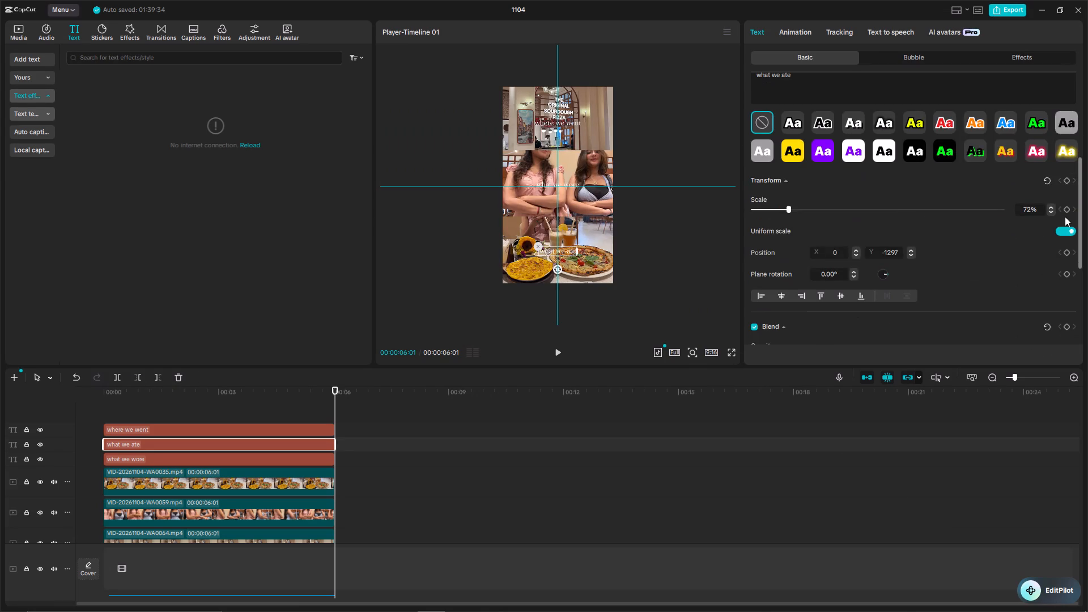
triple_click(1049, 162)
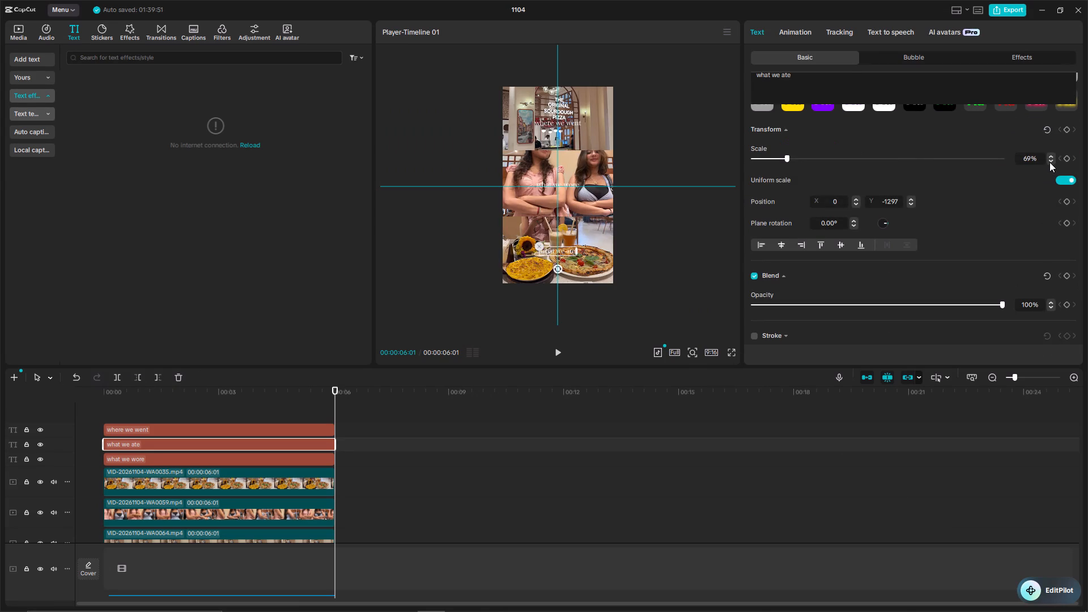
triple_click(1049, 162)
triple_click(1049, 162)
triple_click(1049, 162)
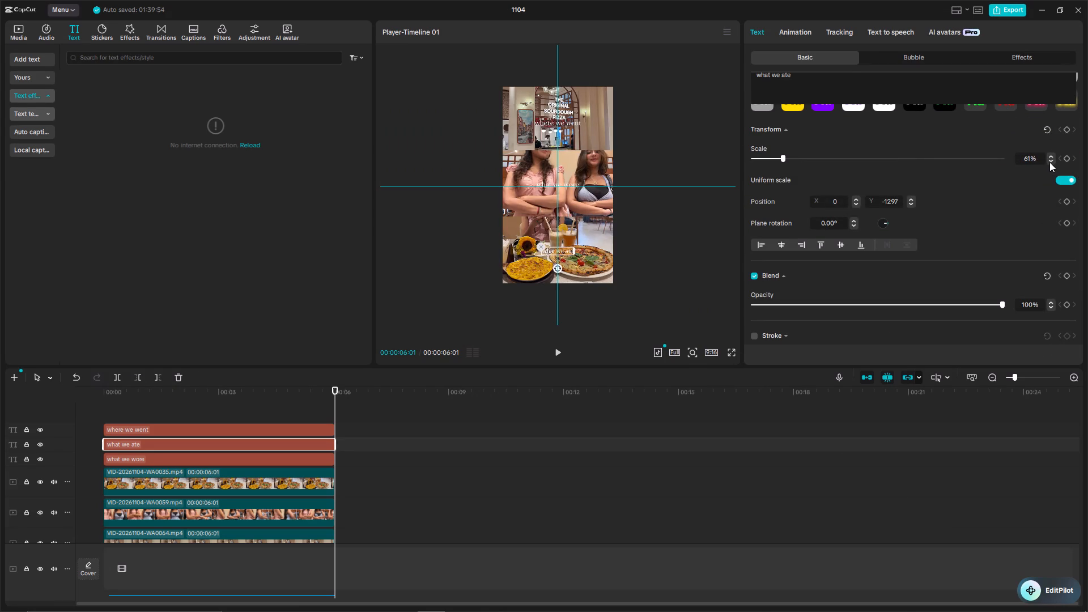
Scale the "what we ate" text over the food clip down to 59%.
left_click(1049, 162)
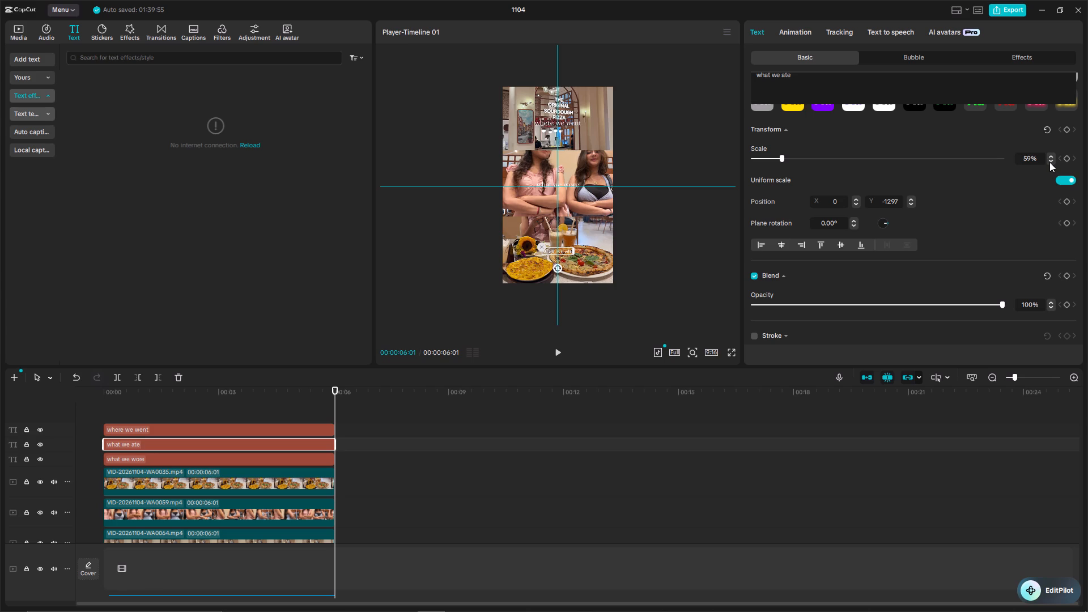
Scale the "what we wore" text over the outfit clip down to 59%.
scroll(968, 231, "up", 2)
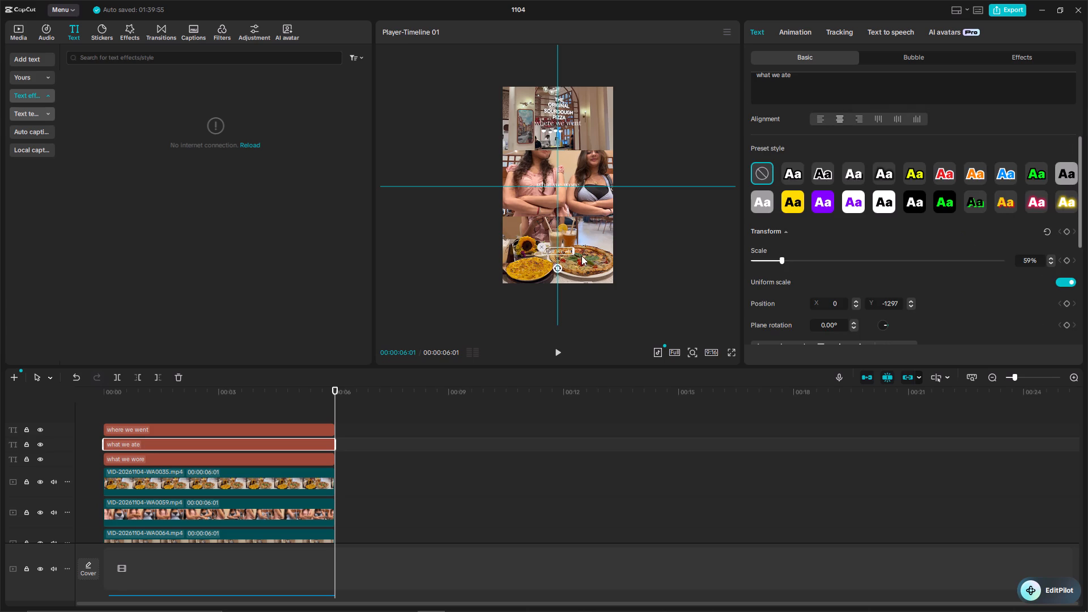
left_click(575, 182)
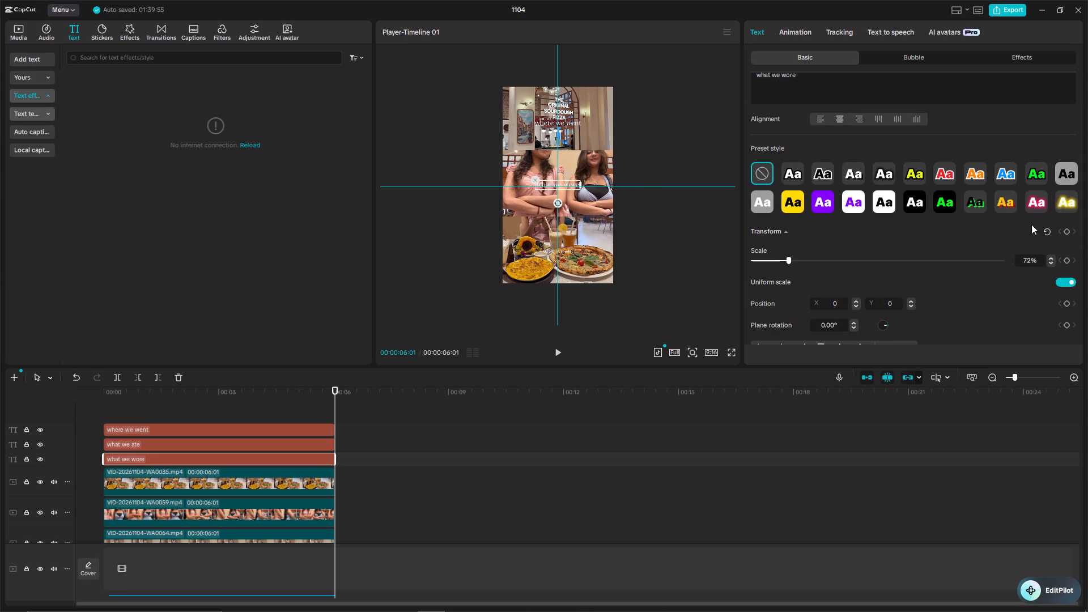
triple_click(1052, 262)
triple_click(1052, 262)
triple_click(1052, 262)
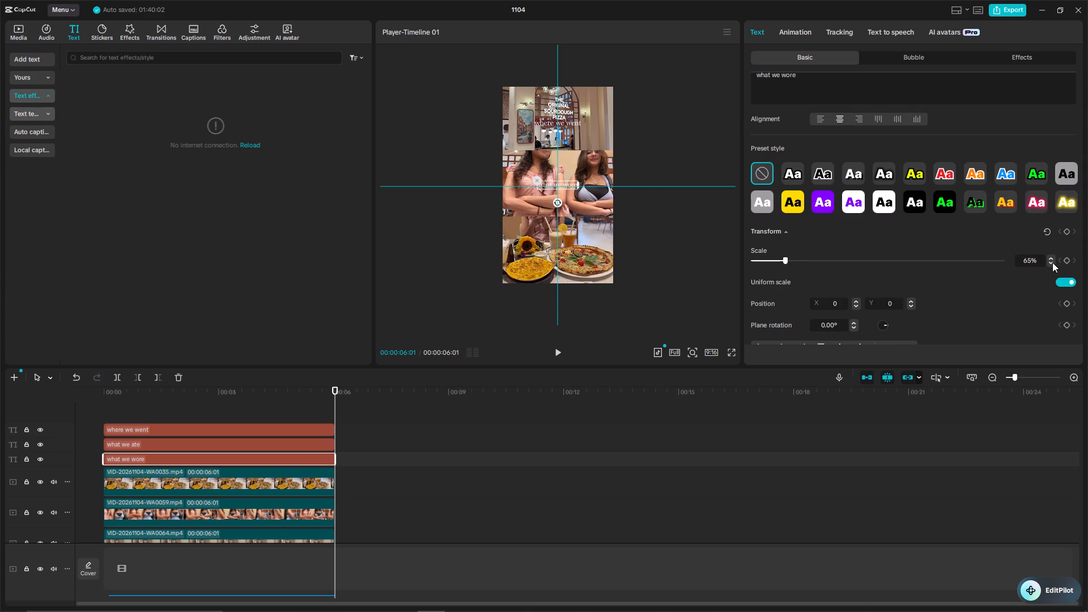
double_click(1052, 262)
double_click(1052, 262)
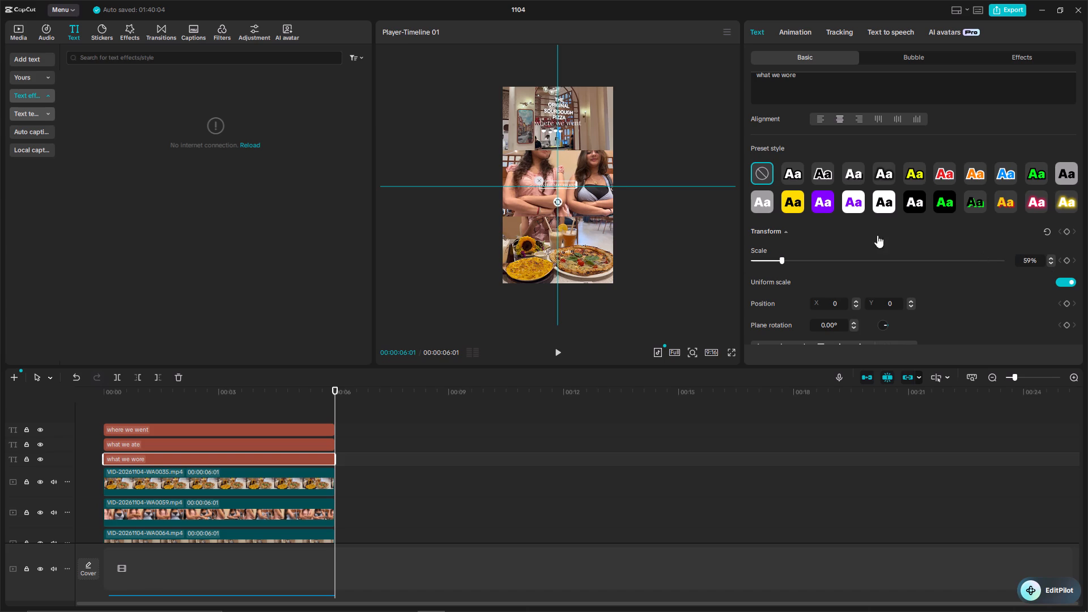
Scale the "where we went" text over the restaurant clip down to 59%.
left_click(570, 124)
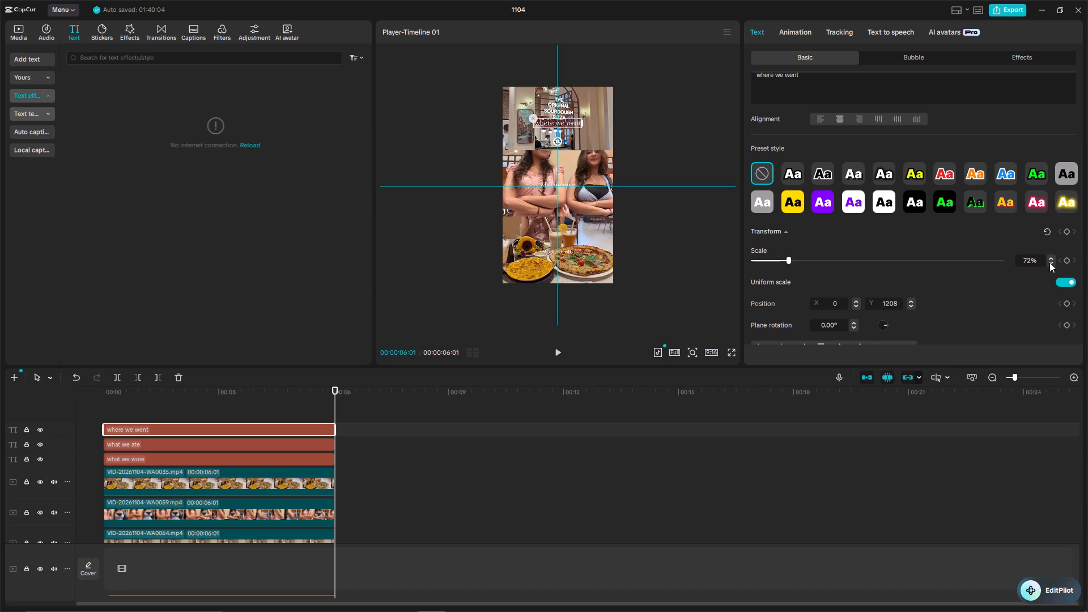
triple_click(1049, 262)
triple_click(1049, 262)
triple_click(1049, 262)
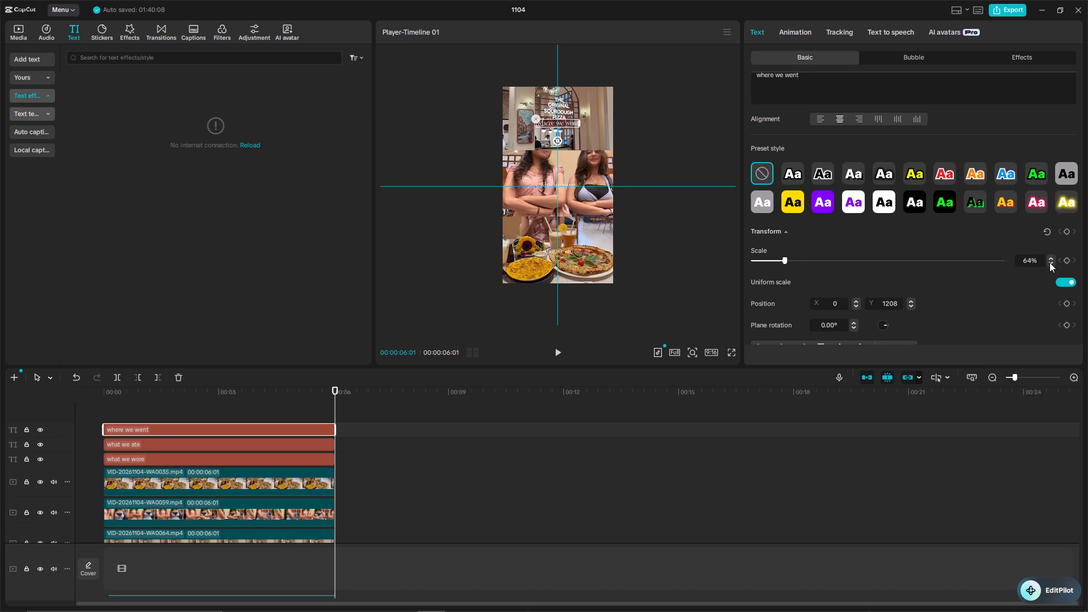
triple_click(1049, 262)
left_click(1049, 262)
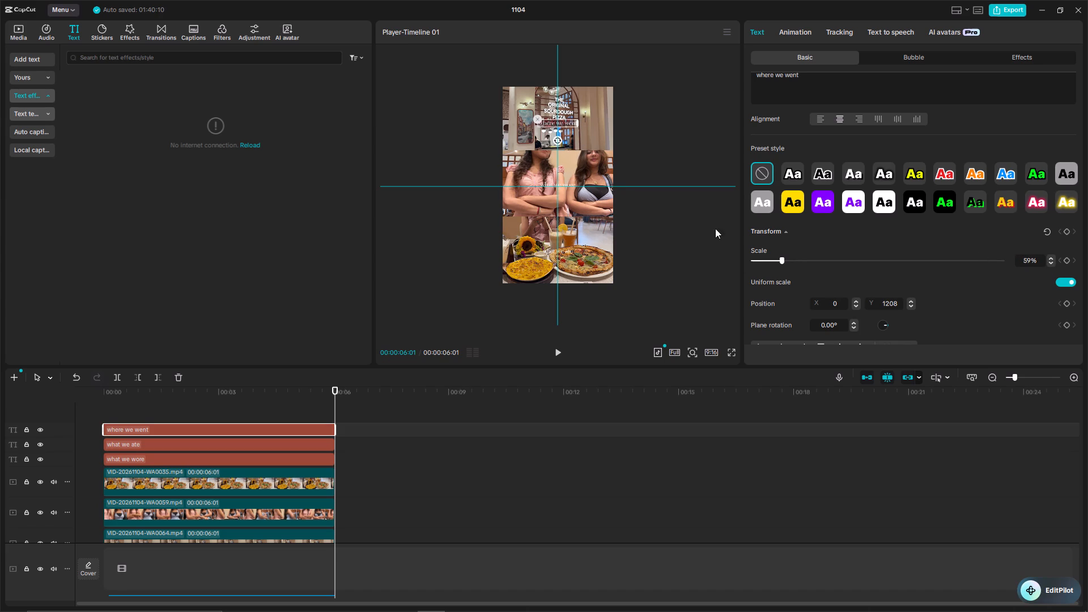
Check the three resized texts in a full-screen preview, and return to the editor.
left_click(651, 141)
left_click(716, 282)
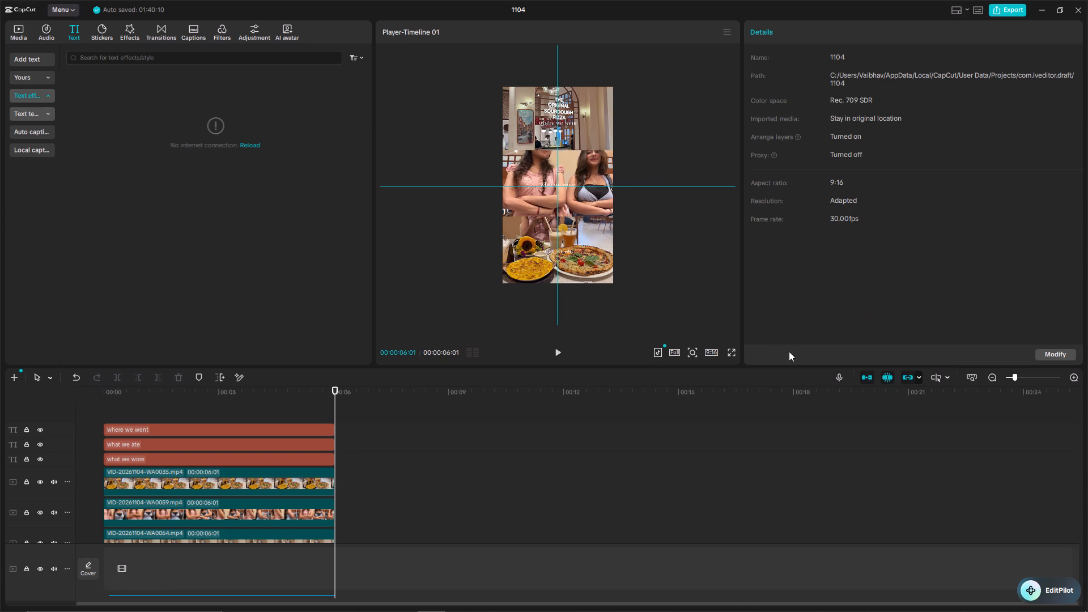
left_click(732, 354)
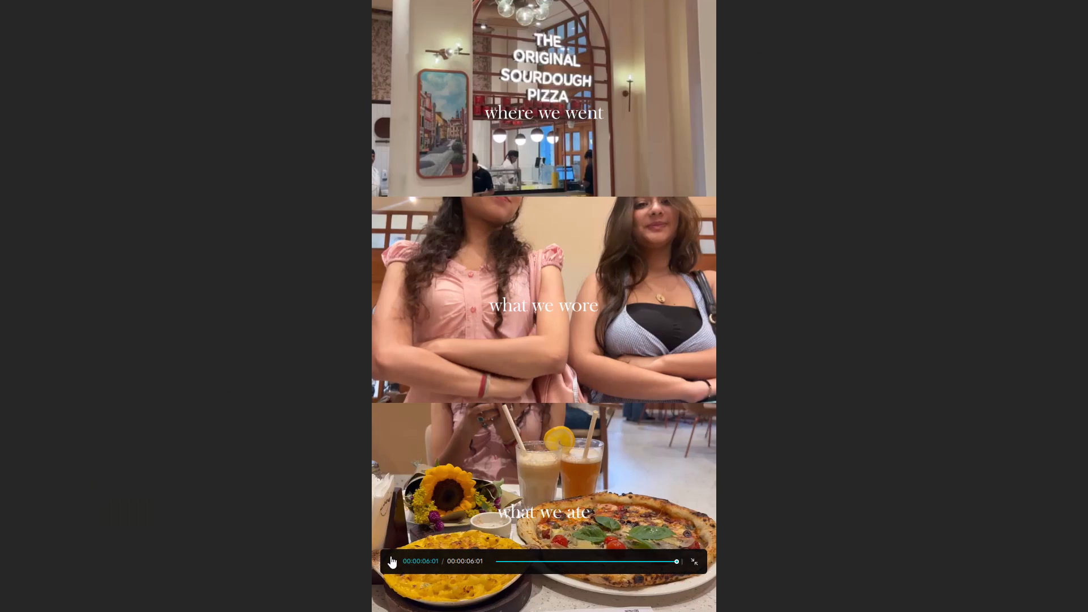
left_click(394, 558)
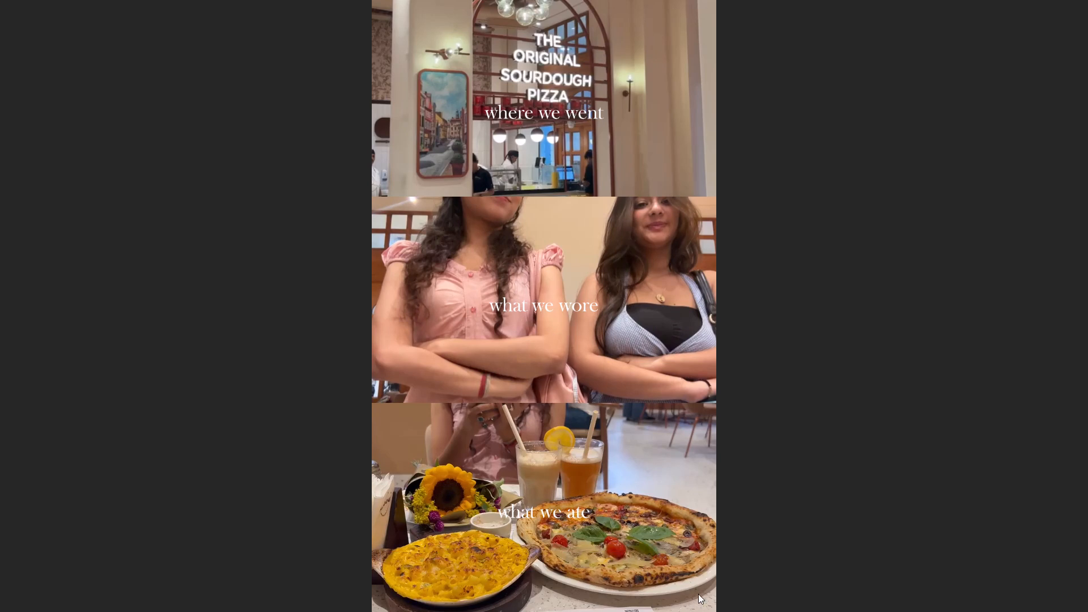
left_click(695, 563)
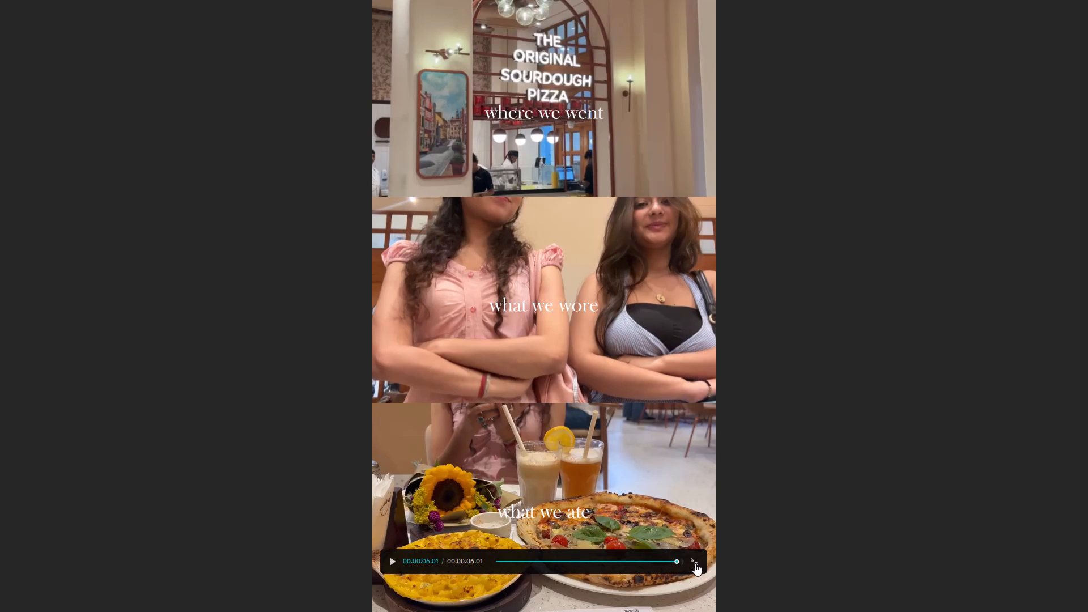
left_click(695, 563)
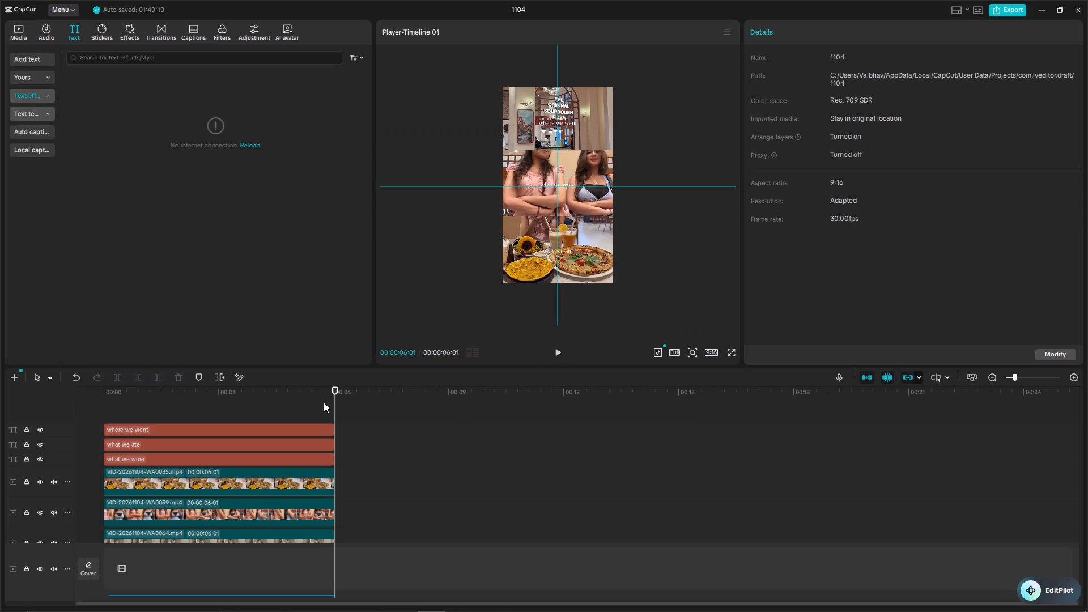
Move the playhead back to the start of the timeline.
left_click_drag(334, 387, 85, 416)
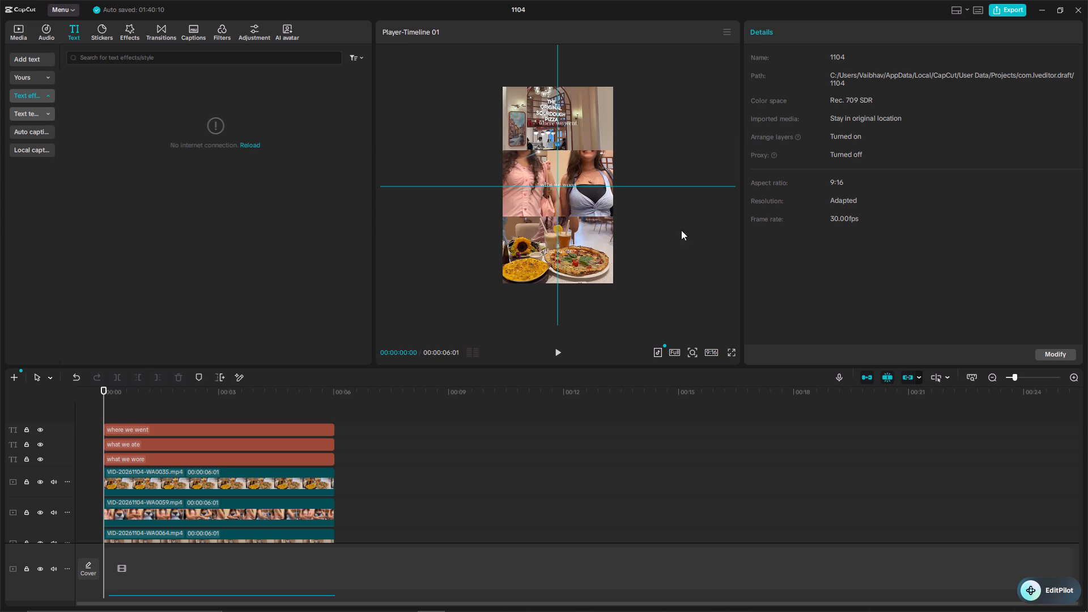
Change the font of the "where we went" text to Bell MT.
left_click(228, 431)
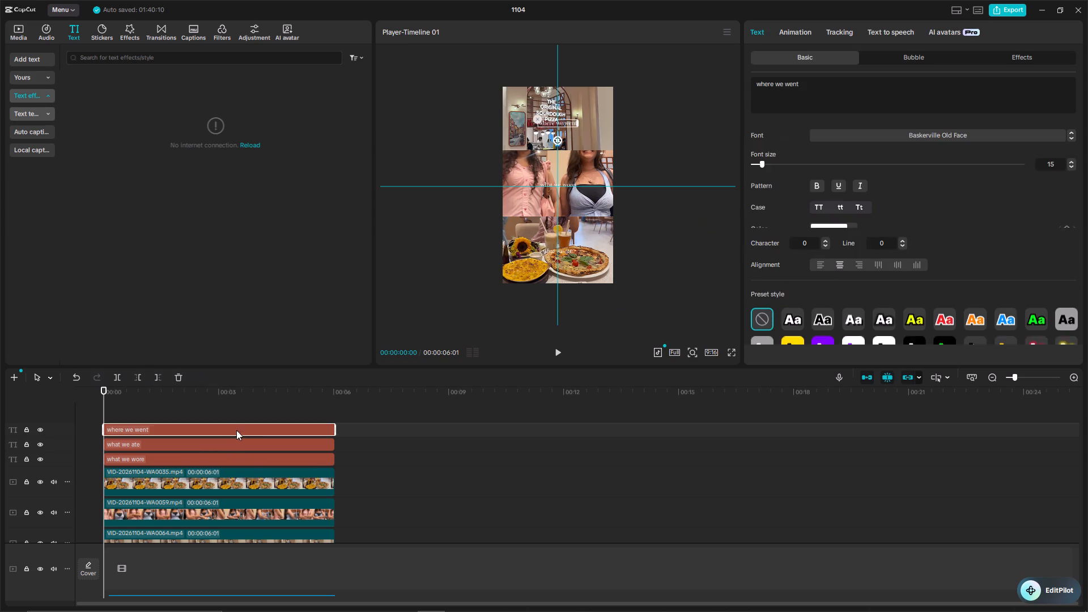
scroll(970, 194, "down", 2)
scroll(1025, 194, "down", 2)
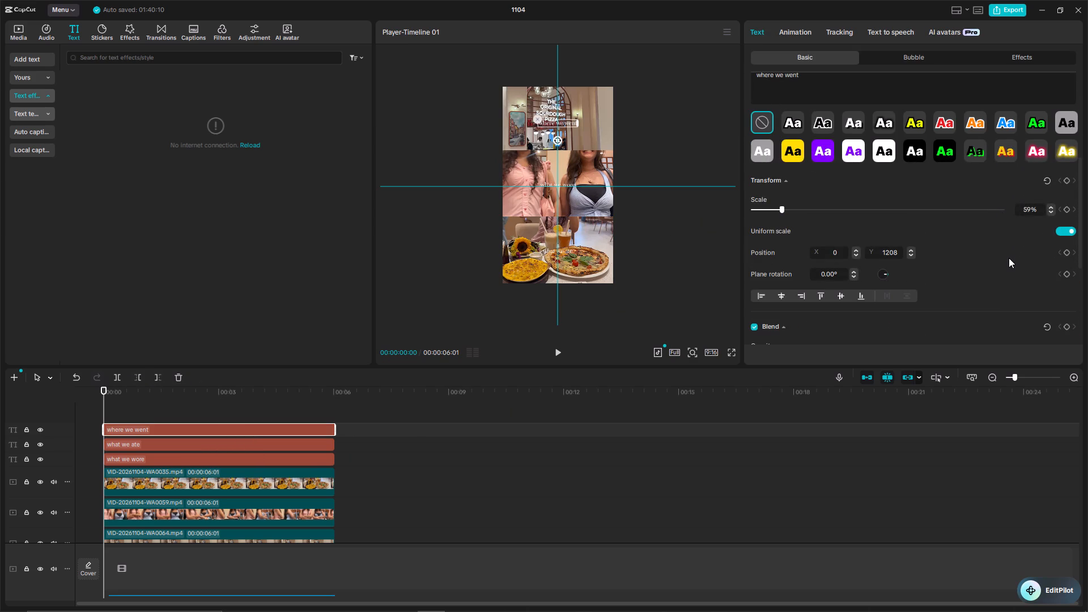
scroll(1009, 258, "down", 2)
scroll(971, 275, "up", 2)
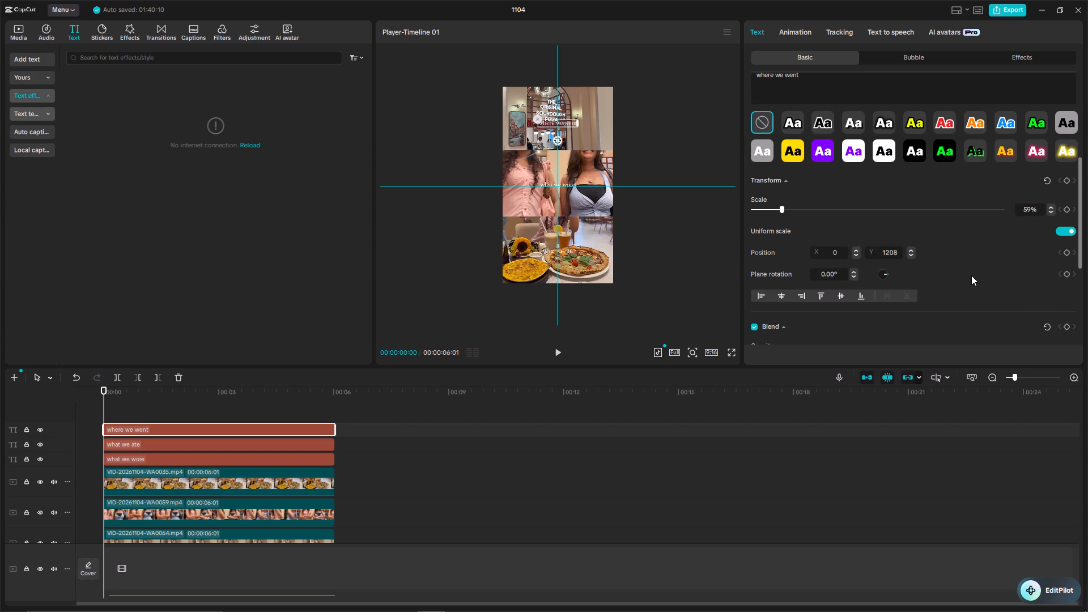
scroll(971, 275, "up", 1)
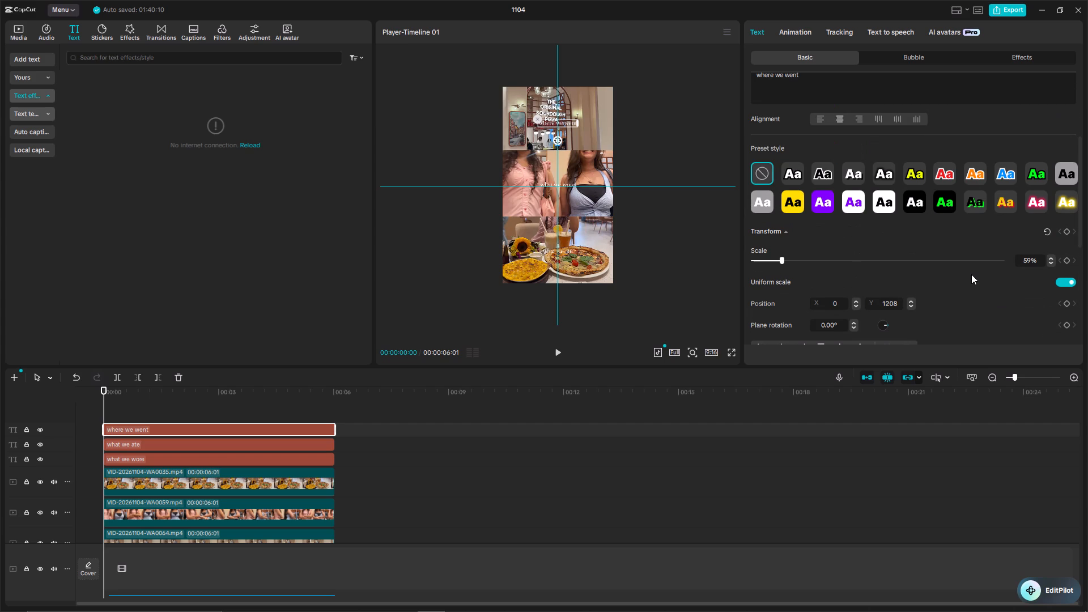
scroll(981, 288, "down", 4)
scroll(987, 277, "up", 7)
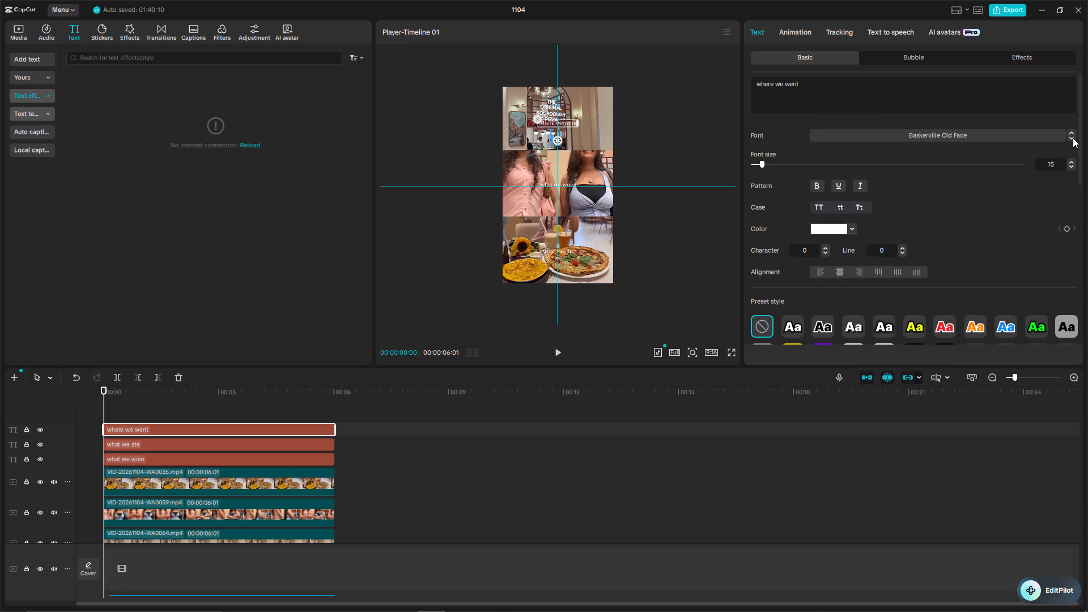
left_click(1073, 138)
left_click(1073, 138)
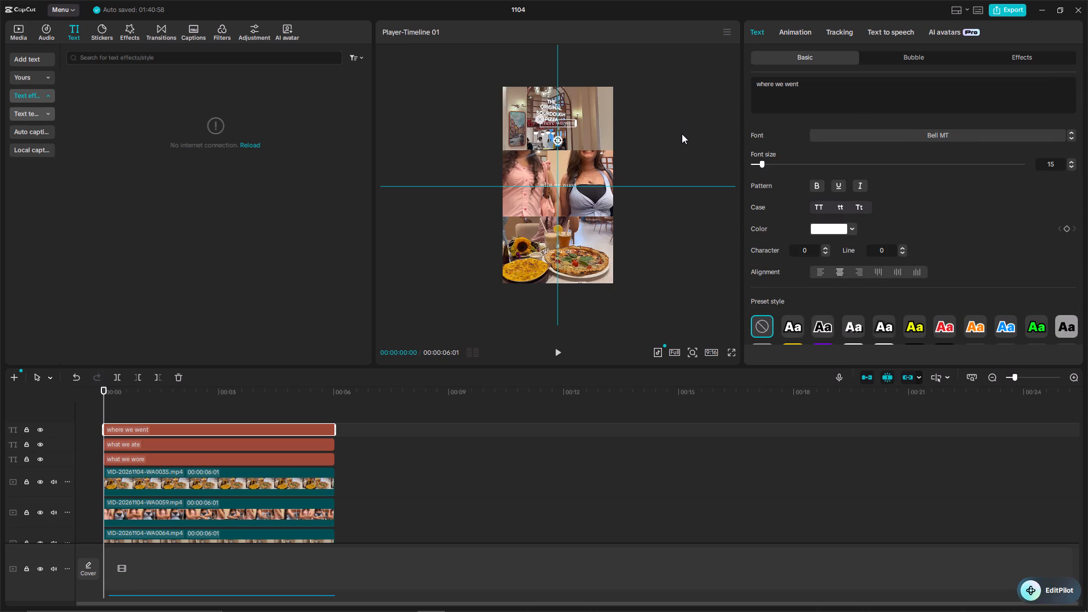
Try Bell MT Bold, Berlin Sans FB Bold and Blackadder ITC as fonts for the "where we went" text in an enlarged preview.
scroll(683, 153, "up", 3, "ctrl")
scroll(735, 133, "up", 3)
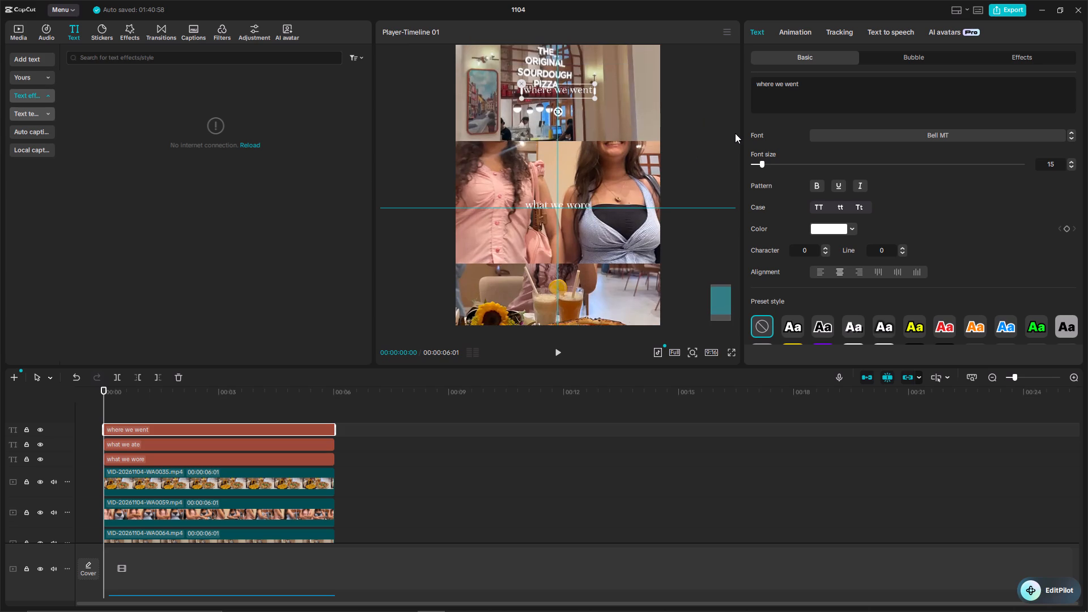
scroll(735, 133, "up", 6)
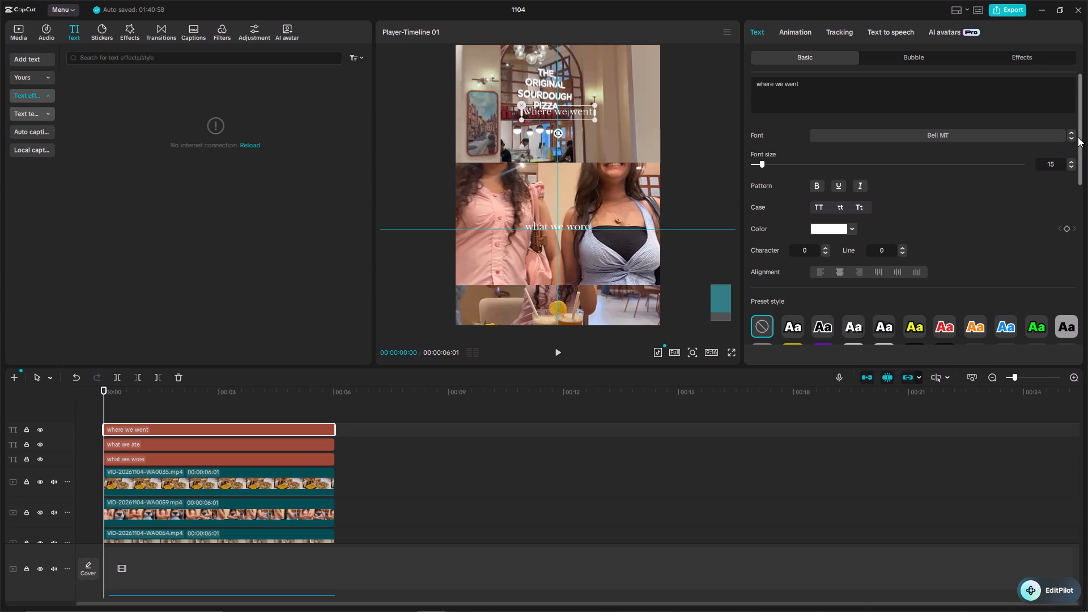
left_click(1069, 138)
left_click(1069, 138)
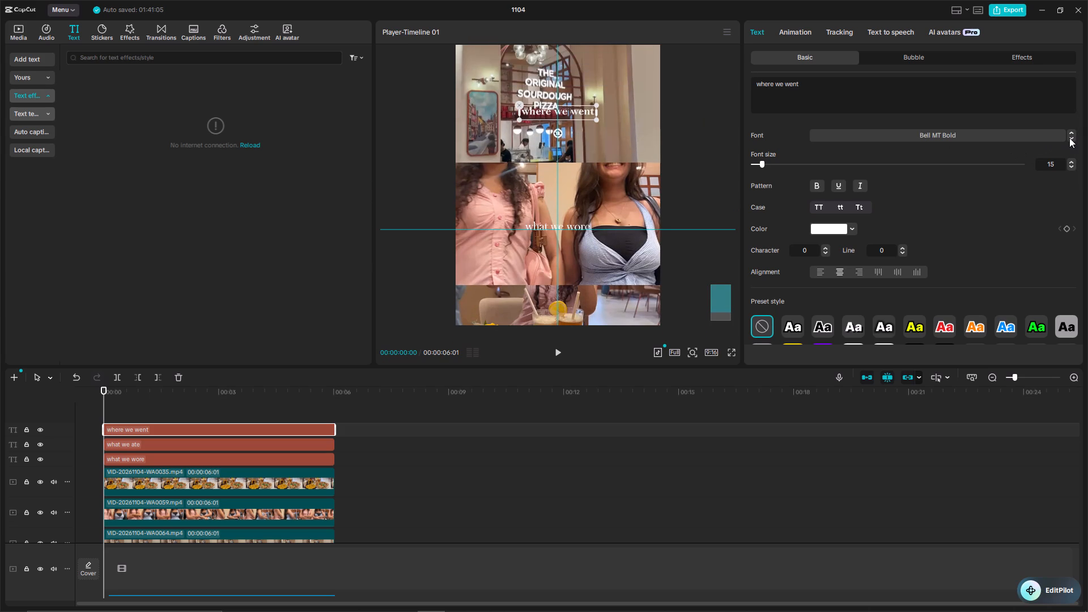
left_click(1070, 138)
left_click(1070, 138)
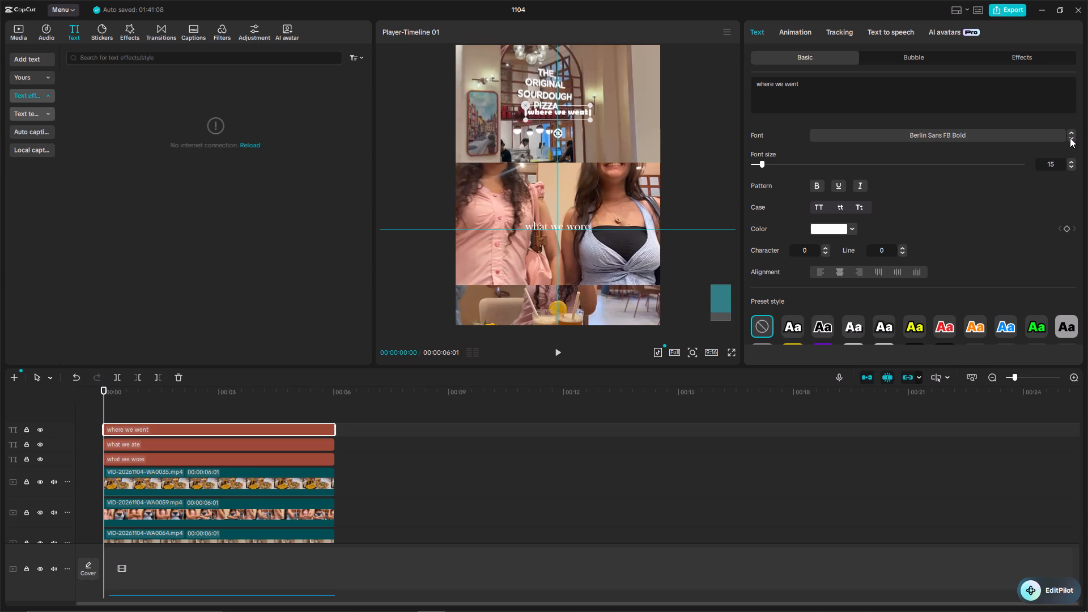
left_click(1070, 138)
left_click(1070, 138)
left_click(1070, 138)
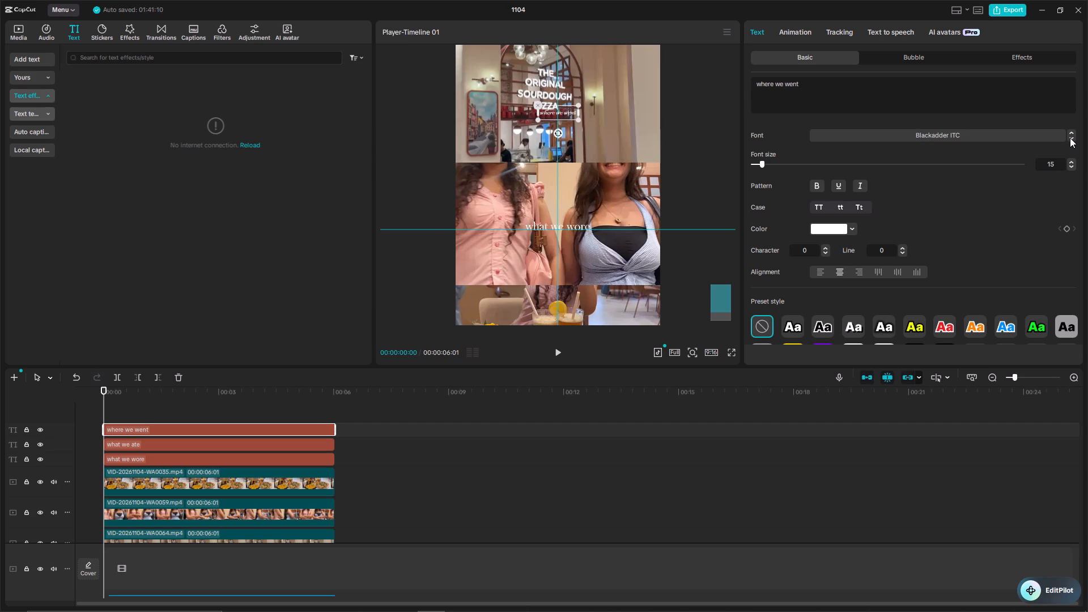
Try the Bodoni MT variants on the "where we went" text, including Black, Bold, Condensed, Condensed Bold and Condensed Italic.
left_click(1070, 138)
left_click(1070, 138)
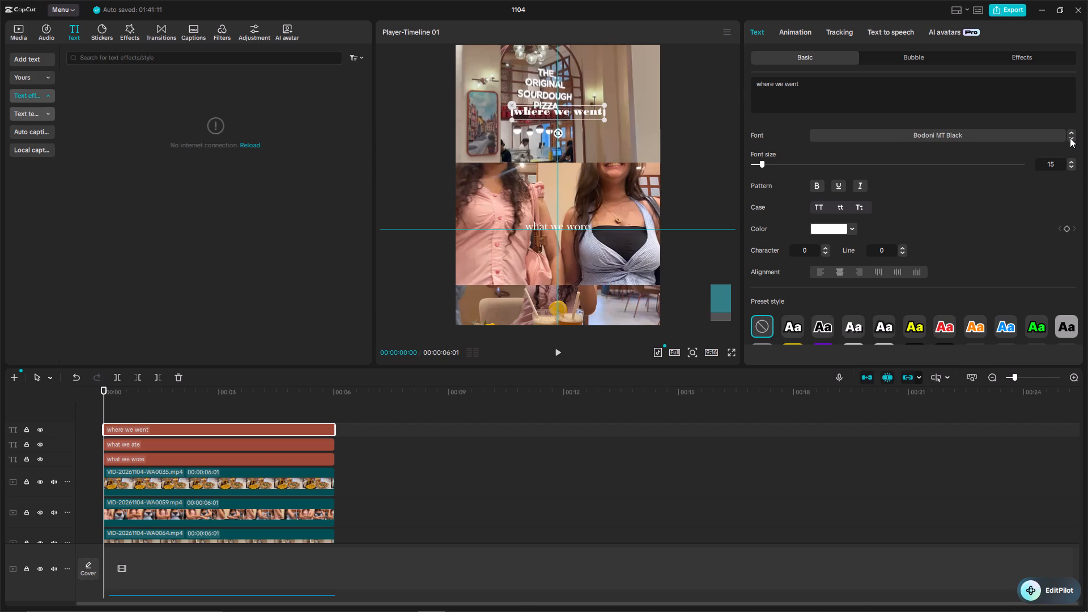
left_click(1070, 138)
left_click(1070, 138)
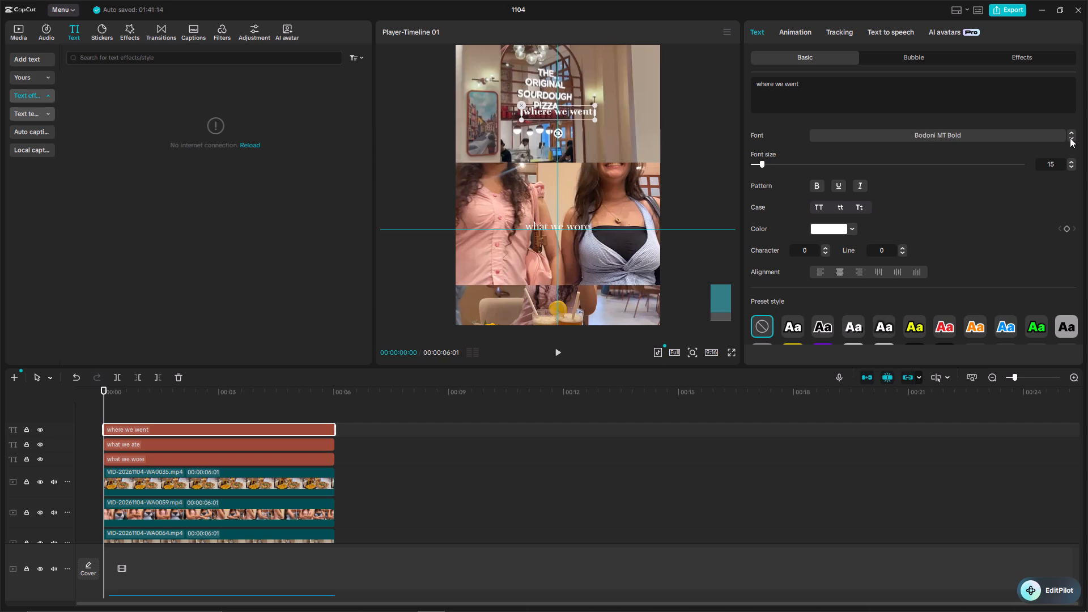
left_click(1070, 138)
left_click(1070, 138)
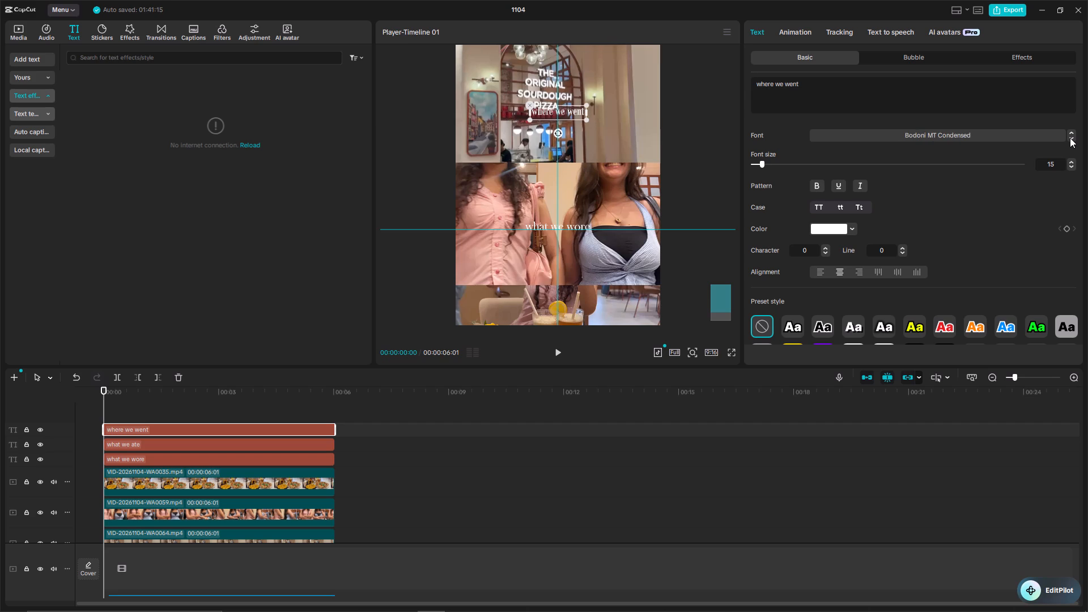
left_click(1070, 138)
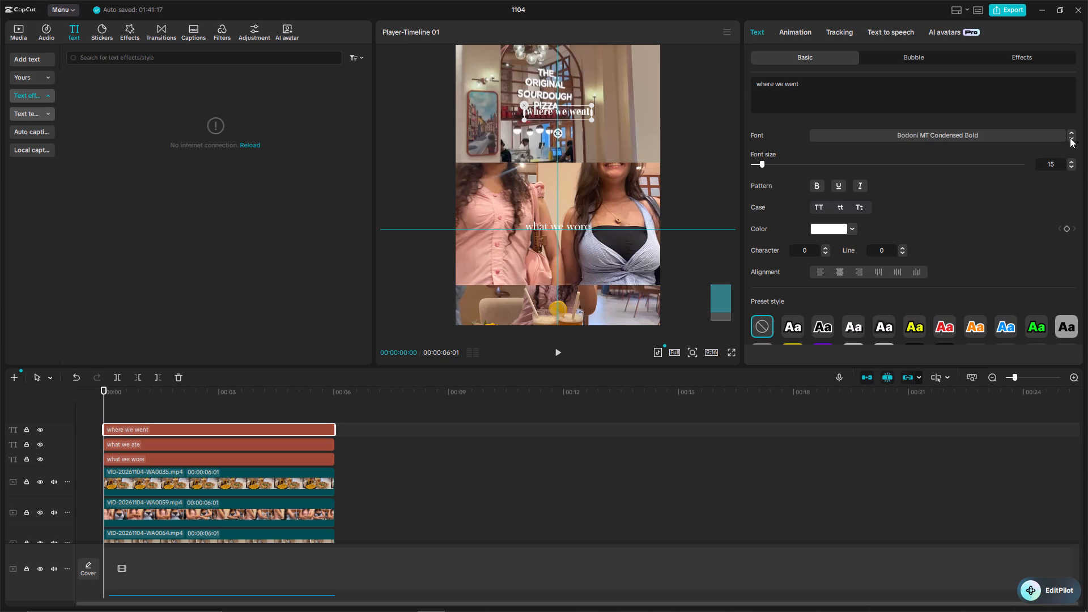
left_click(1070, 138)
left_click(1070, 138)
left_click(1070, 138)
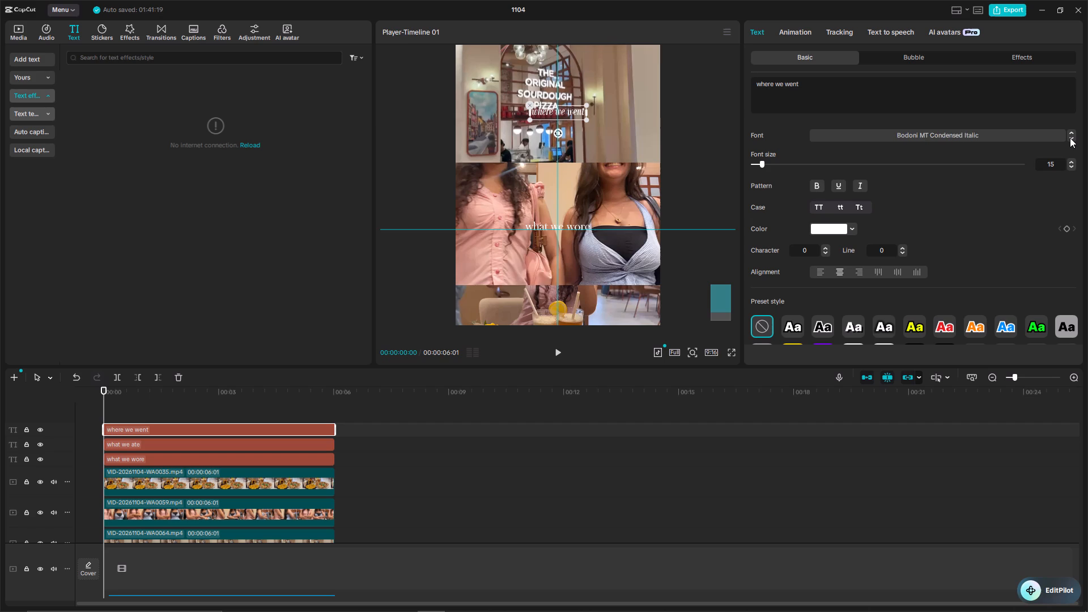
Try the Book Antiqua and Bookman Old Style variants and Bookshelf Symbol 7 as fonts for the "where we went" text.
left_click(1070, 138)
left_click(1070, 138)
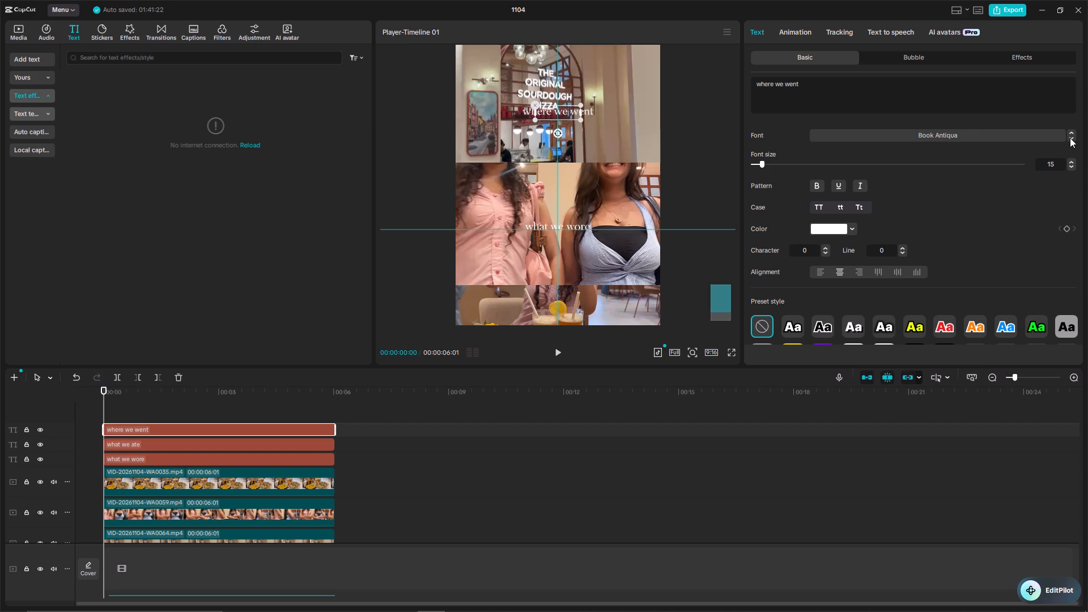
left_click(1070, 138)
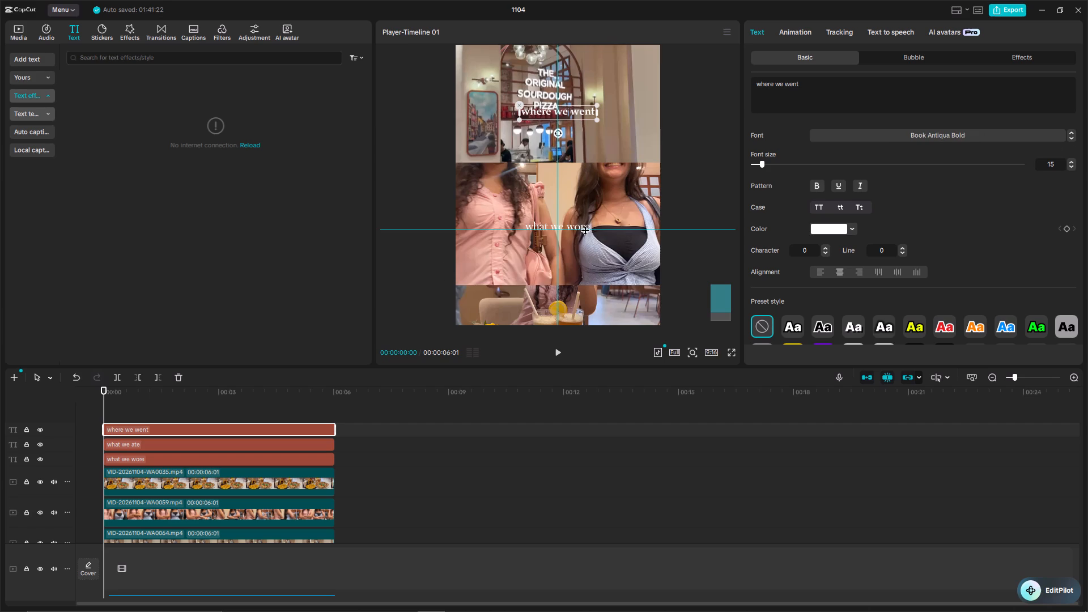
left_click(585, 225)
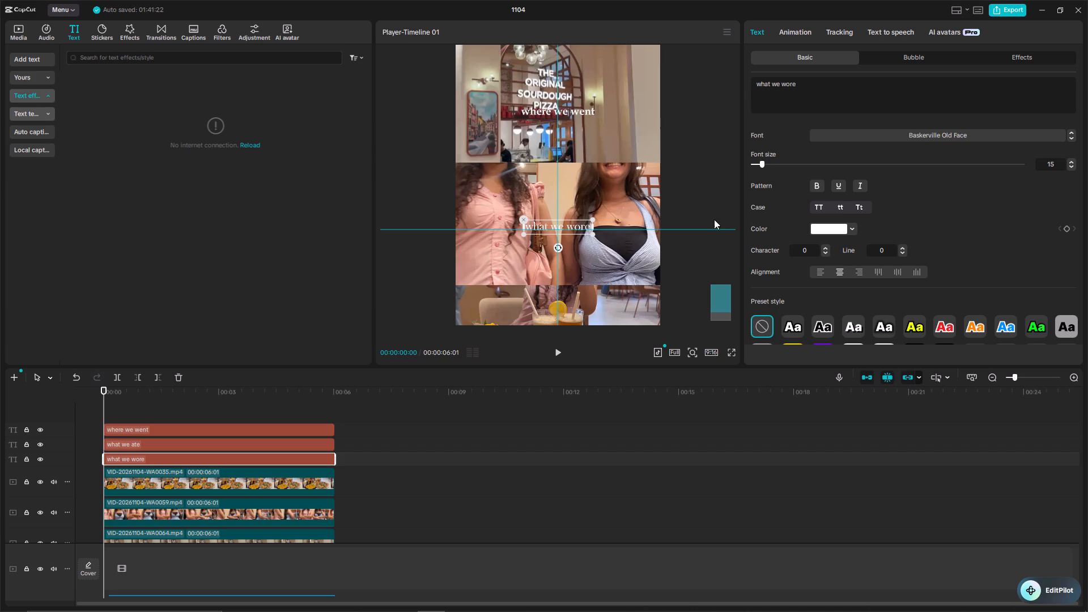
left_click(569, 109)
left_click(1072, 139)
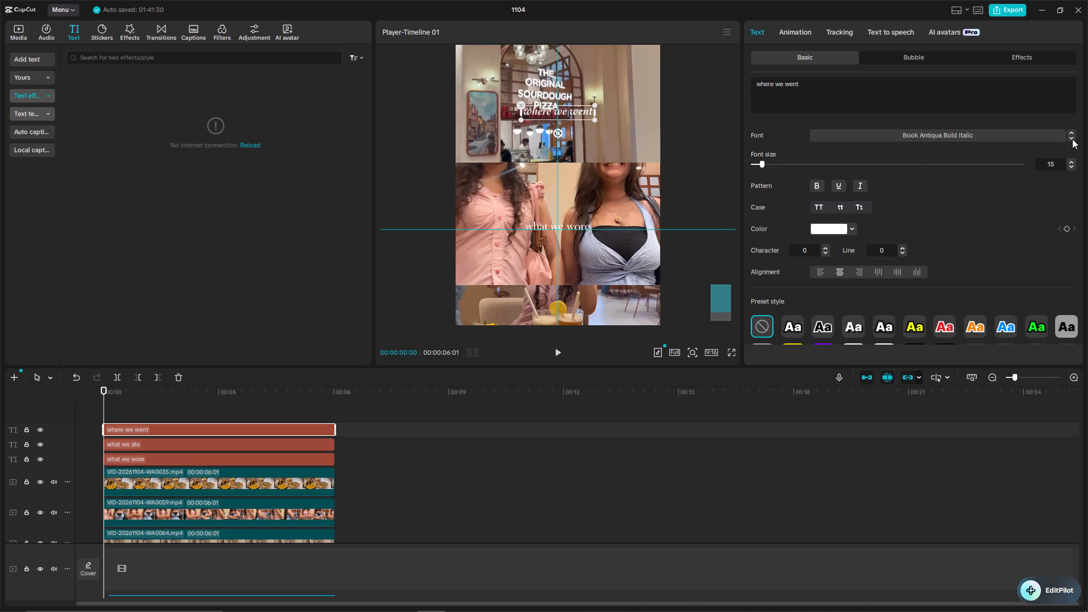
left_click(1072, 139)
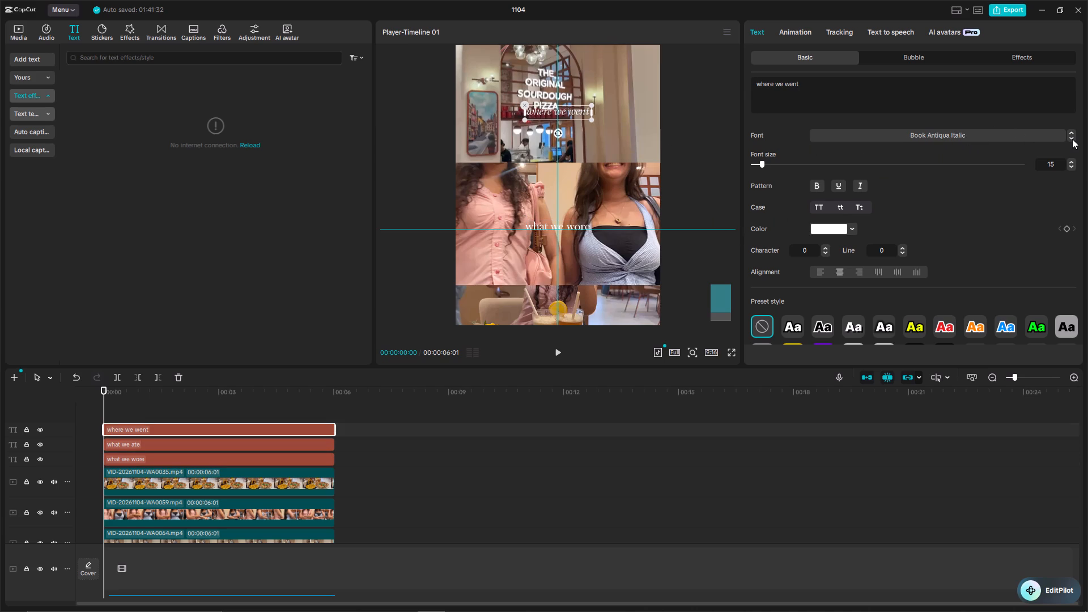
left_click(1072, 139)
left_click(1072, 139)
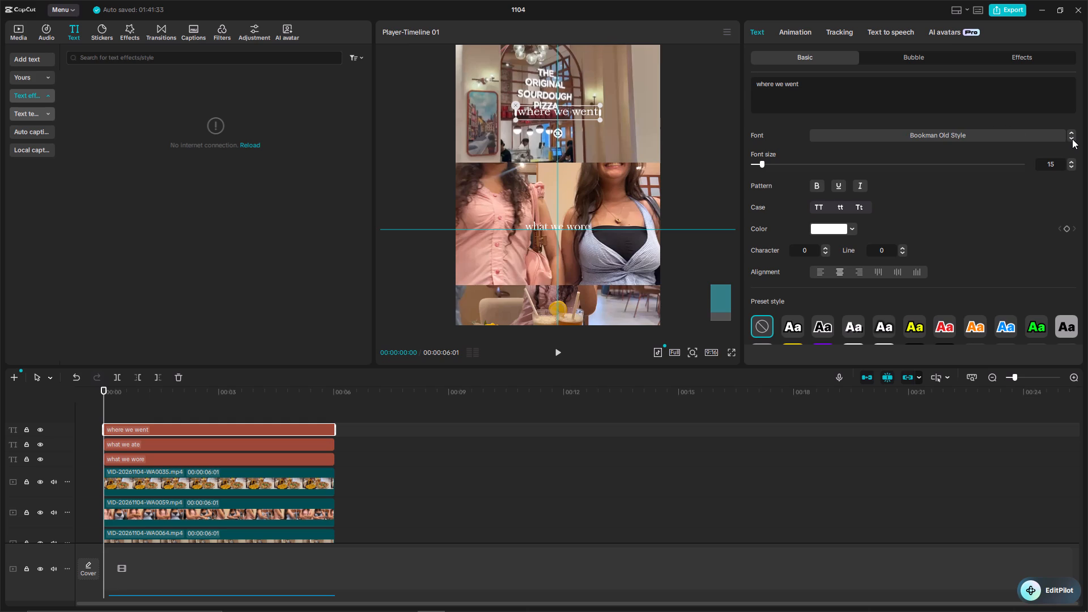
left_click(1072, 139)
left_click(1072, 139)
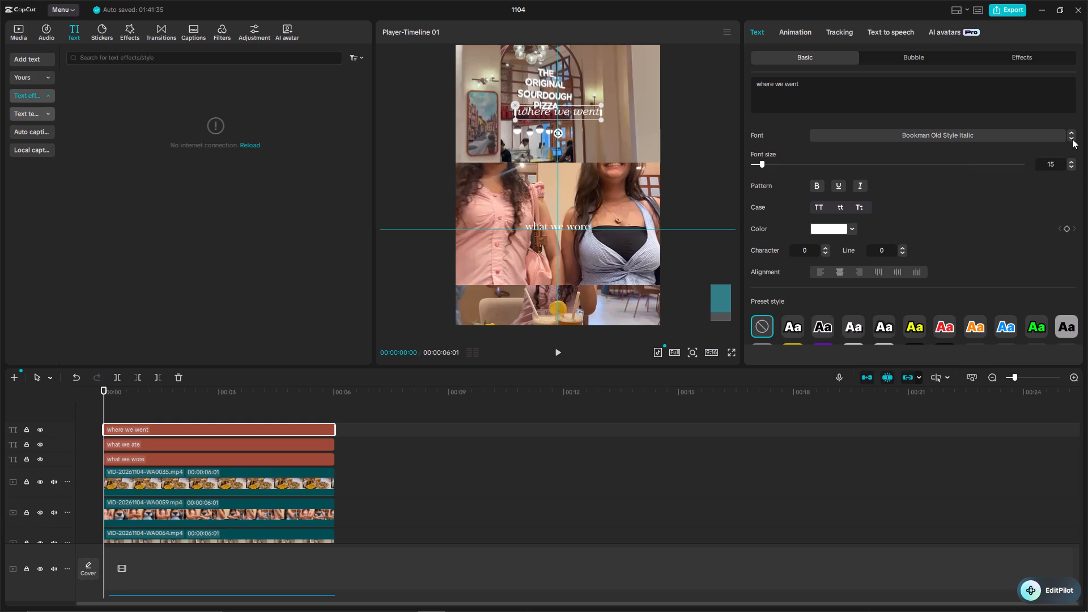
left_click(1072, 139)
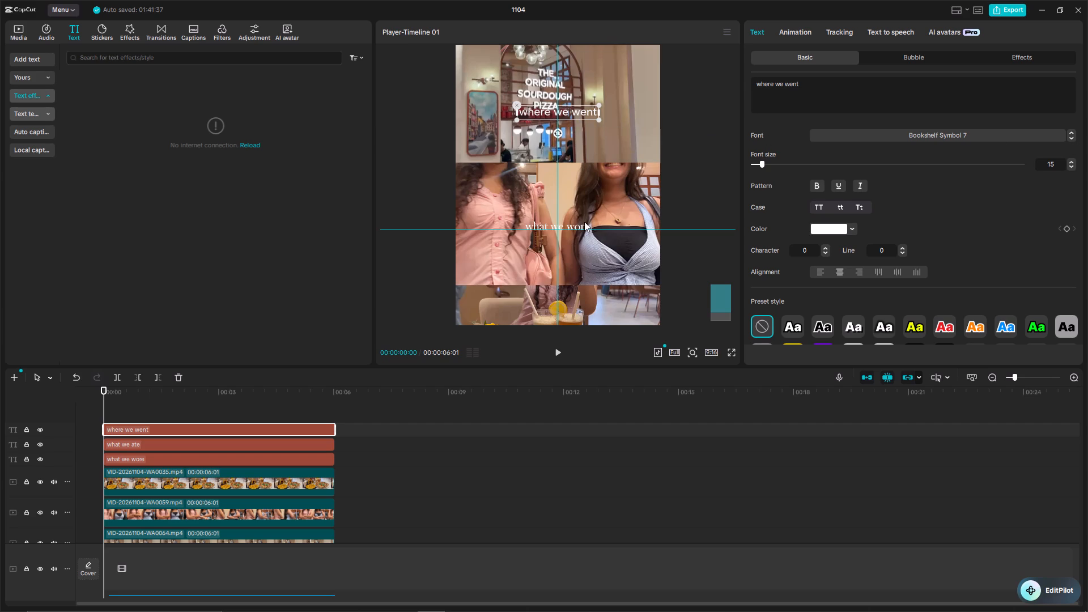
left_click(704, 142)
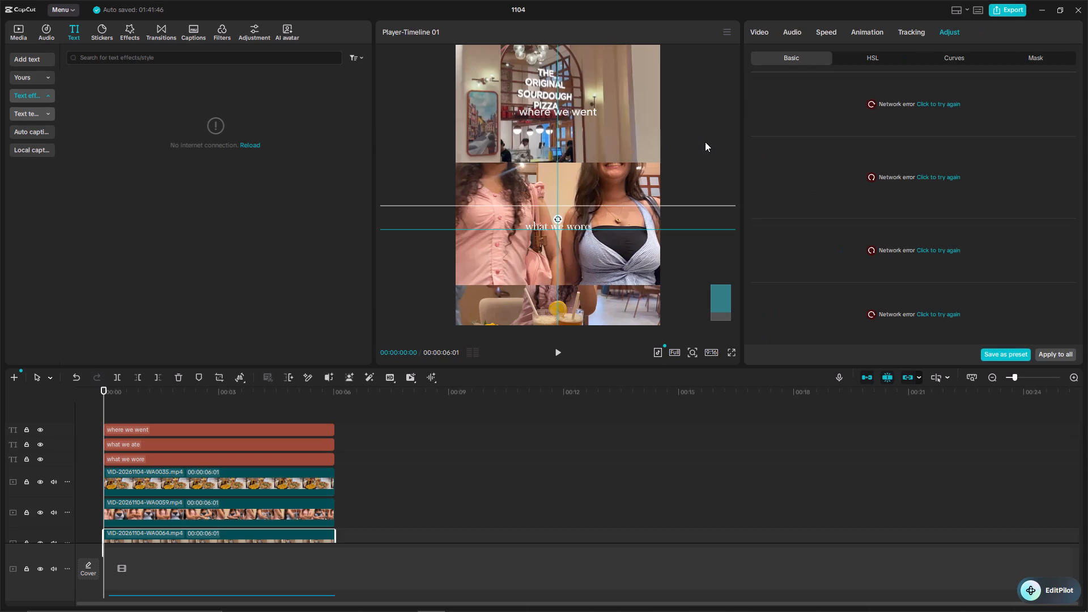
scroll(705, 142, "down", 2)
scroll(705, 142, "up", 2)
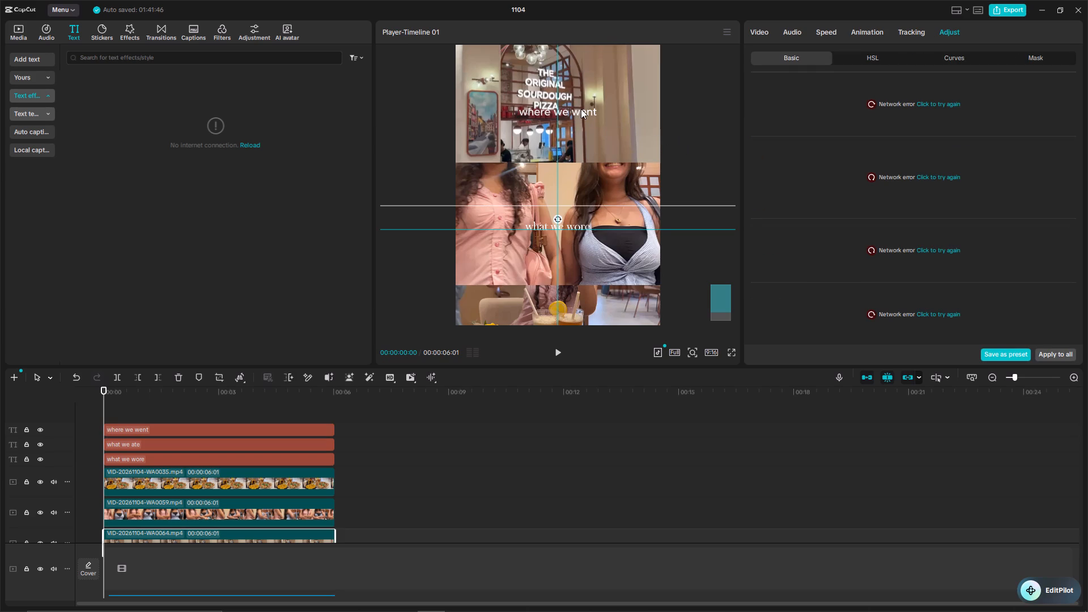
Set the font of the "where we went" text to Baskerville Old Face, matching the "what we wore" text.
left_click(581, 109)
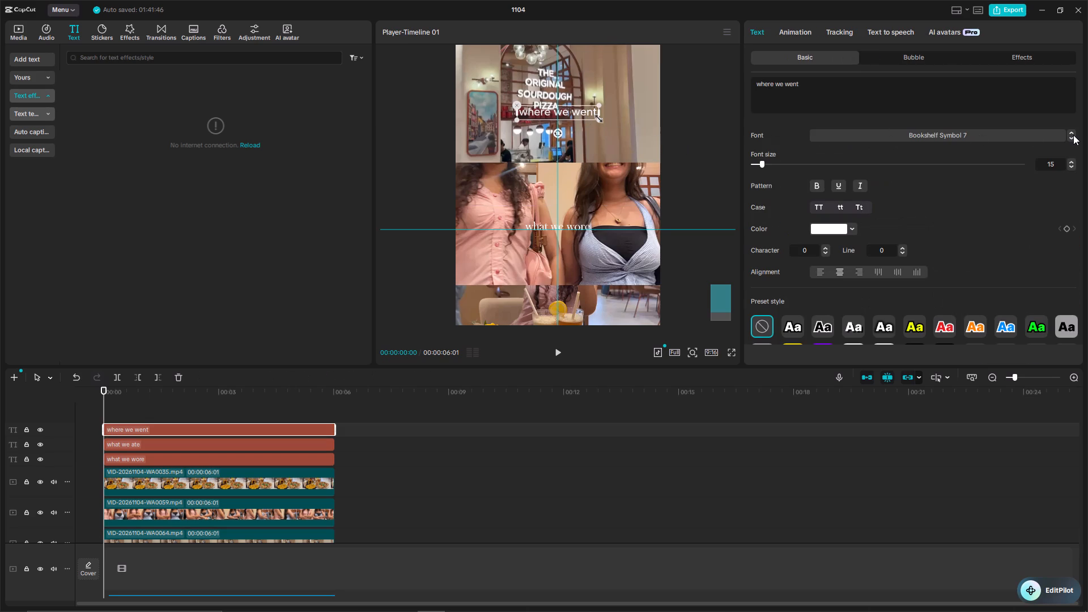
double_click(1073, 133)
triple_click(1073, 133)
triple_click(1073, 133)
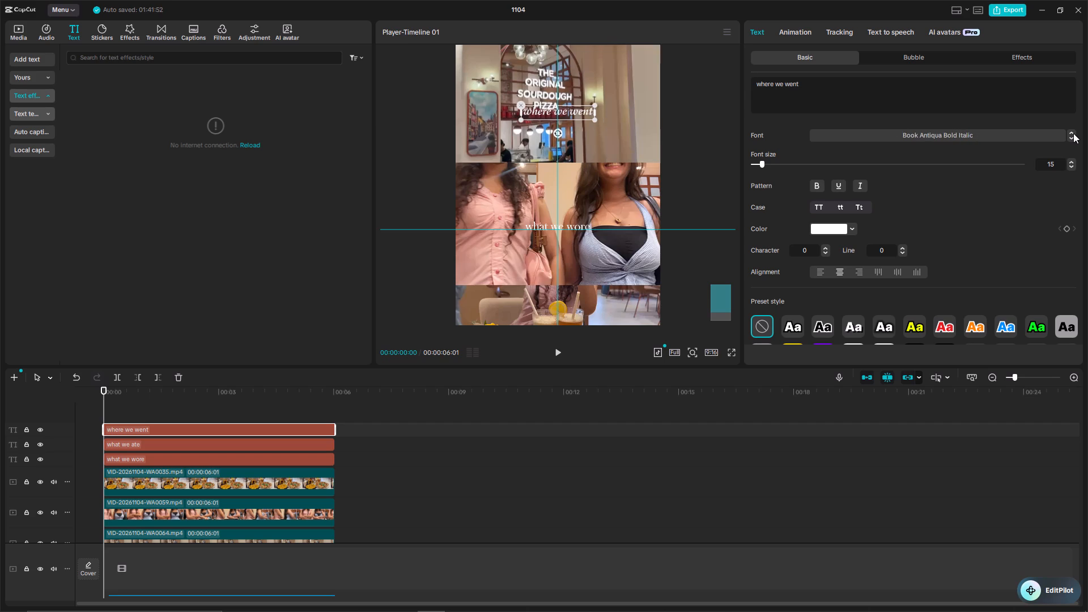
triple_click(1073, 133)
triple_click(1073, 133)
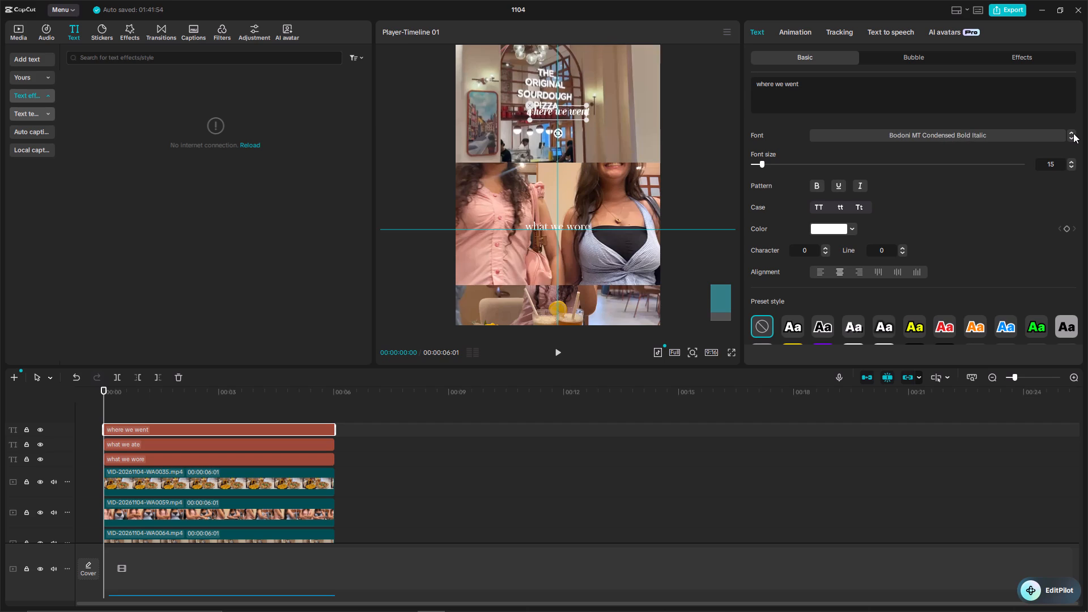
triple_click(1073, 133)
left_click(1073, 133)
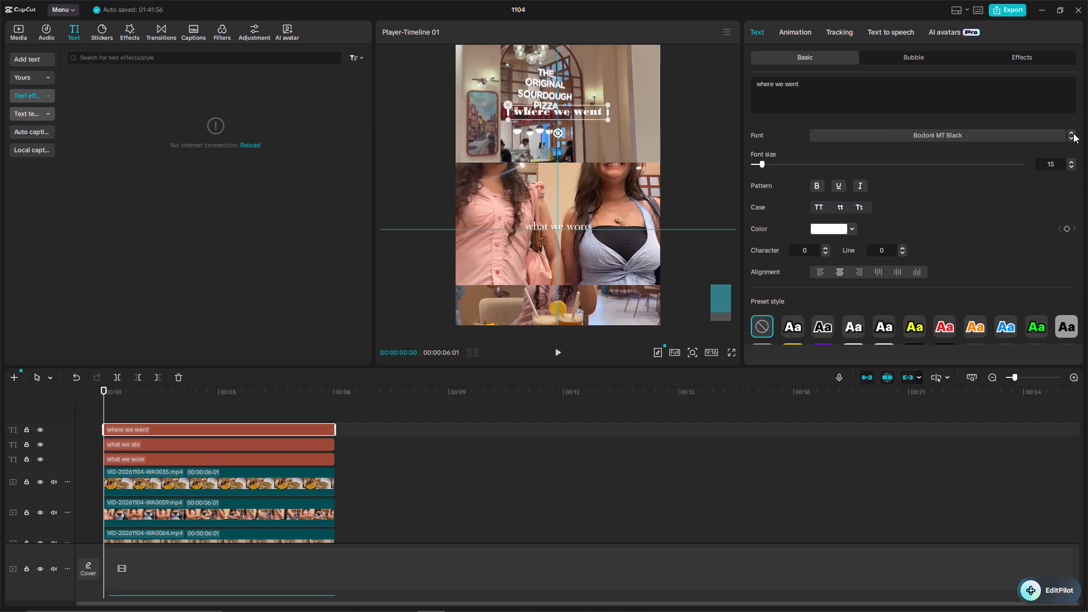
left_click(1073, 133)
left_click(1073, 133)
left_click(1073, 133)
left_click(1073, 133)
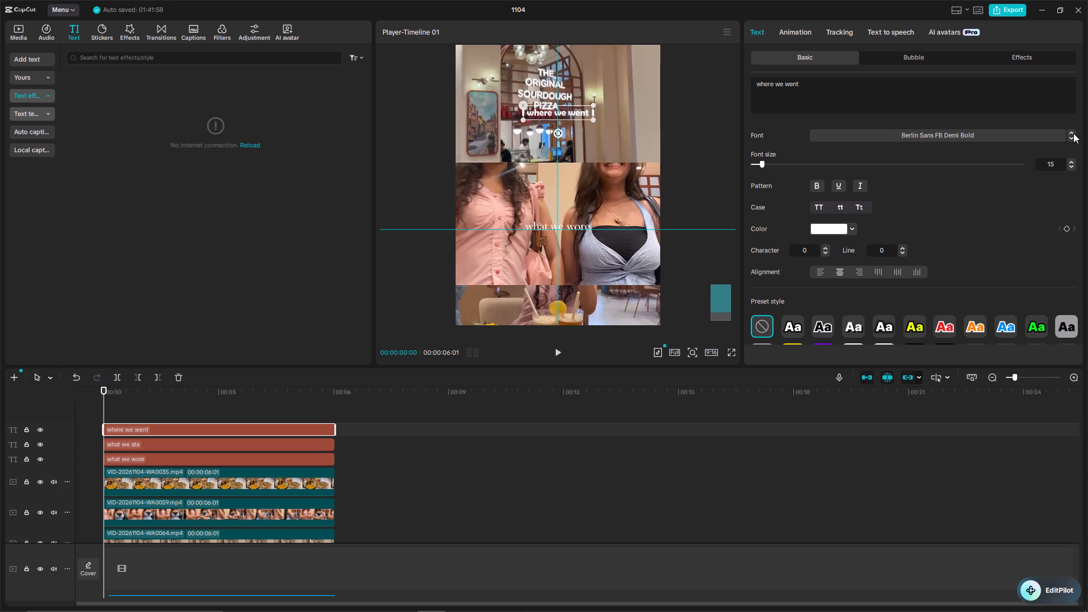
left_click(1073, 133)
left_click(1073, 133)
left_click(1073, 133)
left_click(1073, 133)
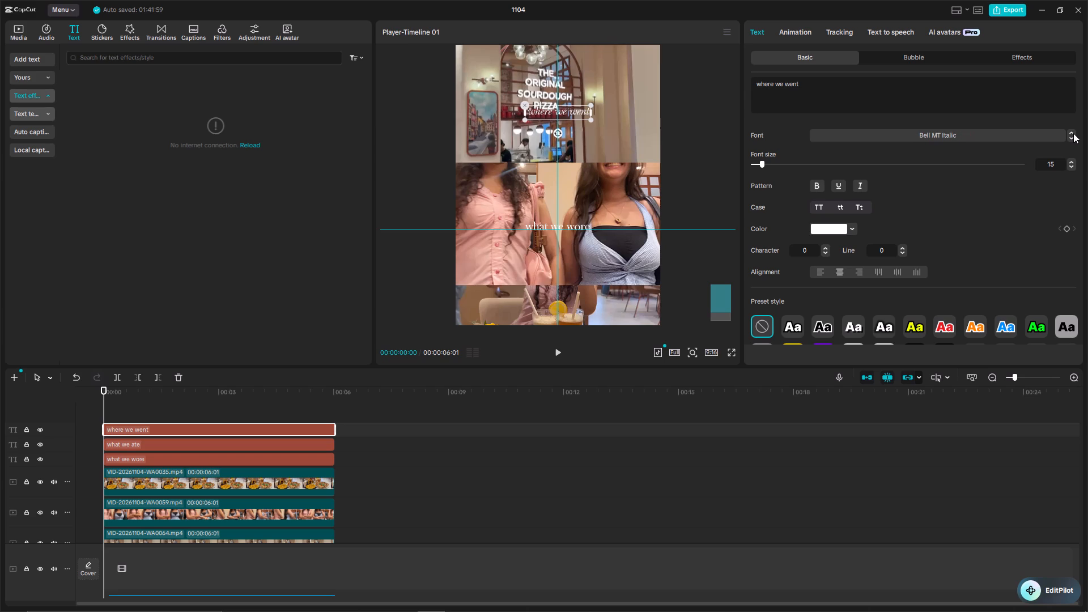
left_click(1073, 133)
left_click(1073, 133)
left_click(1073, 133)
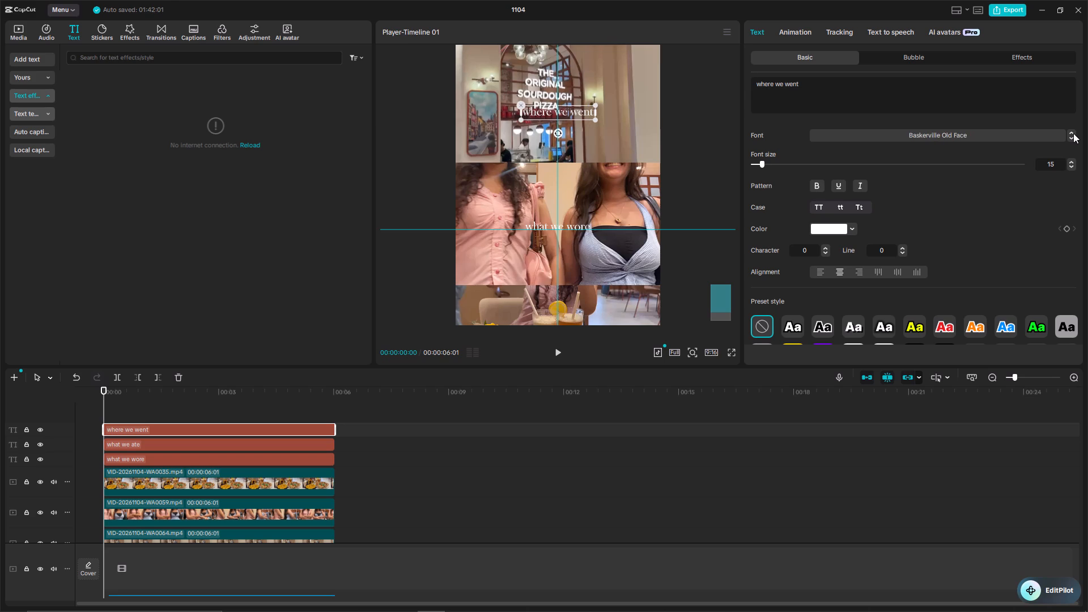
left_click(724, 137)
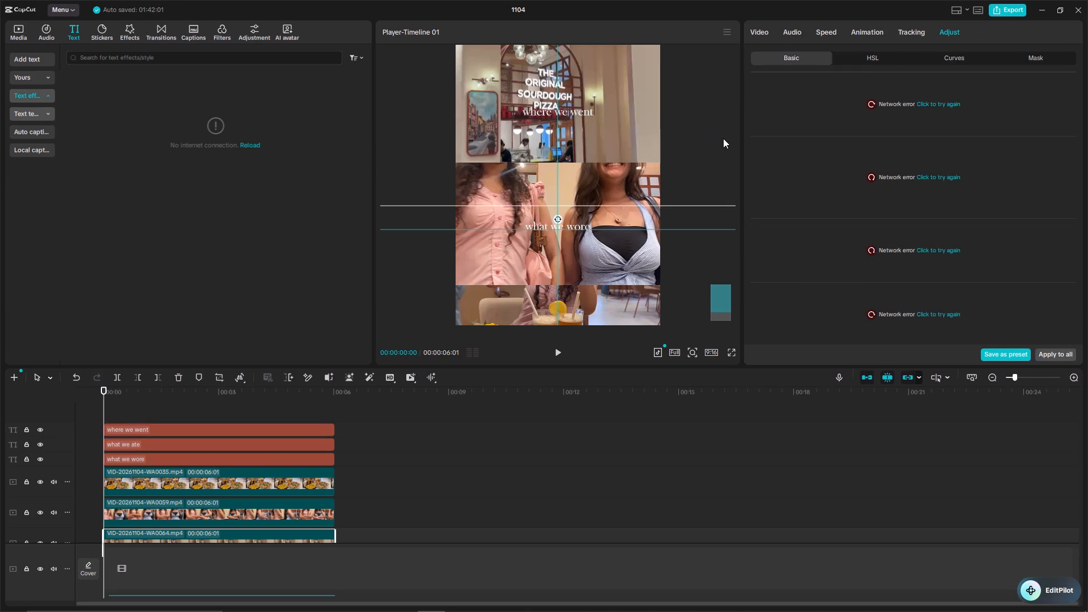
Play the whole split-screen sequence in full screen to review the three captions.
scroll(719, 146, "down", 8)
scroll(717, 228, "down", 3)
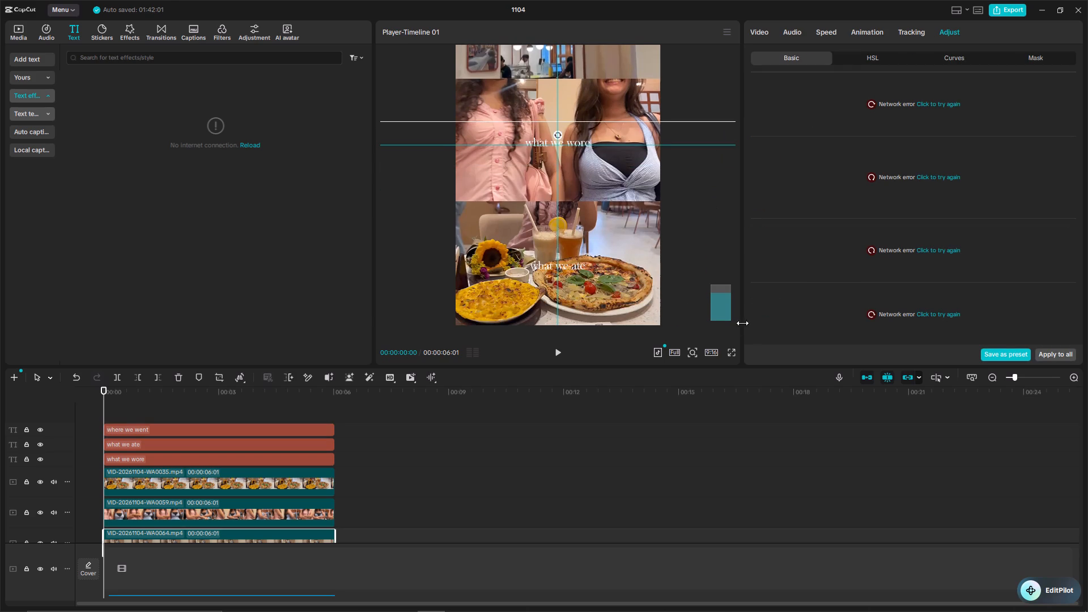
scroll(703, 227, "down", 3, "ctrl")
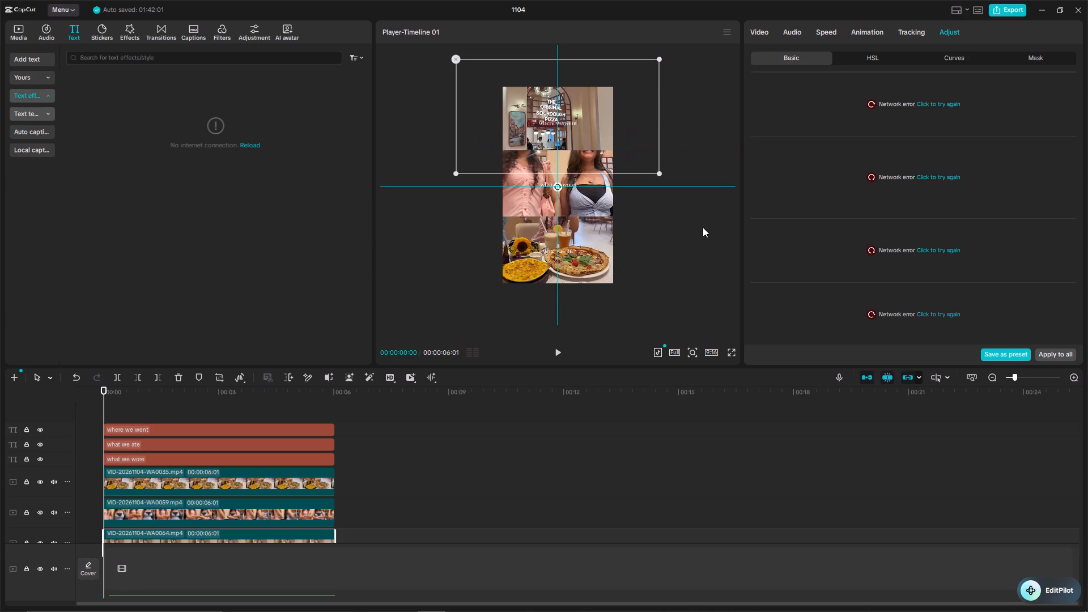
left_click(703, 227)
left_click(586, 133)
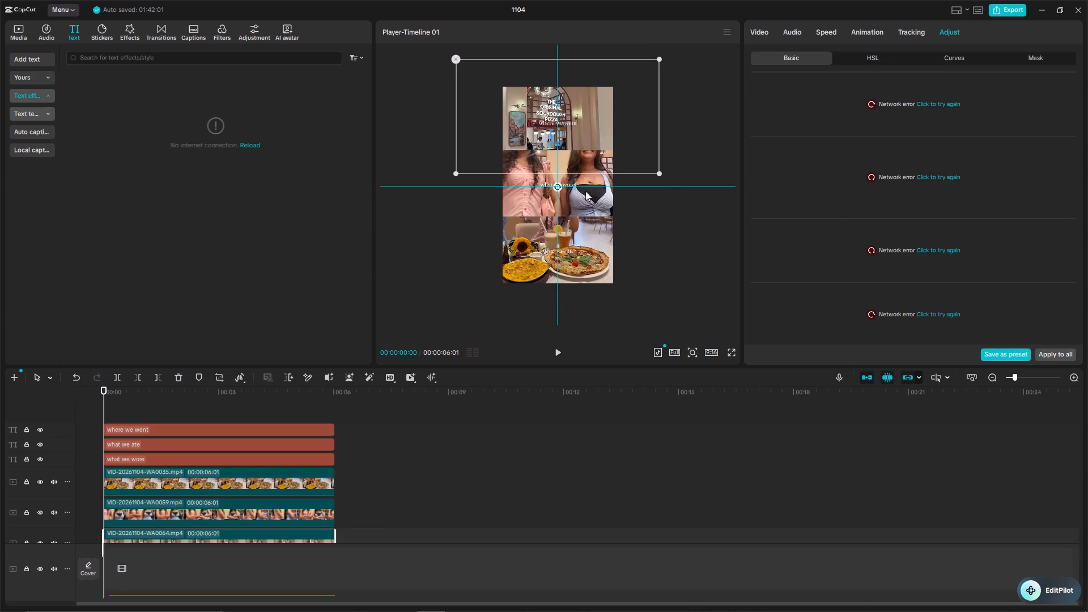
left_click(586, 192)
left_click(584, 246)
left_click(685, 235)
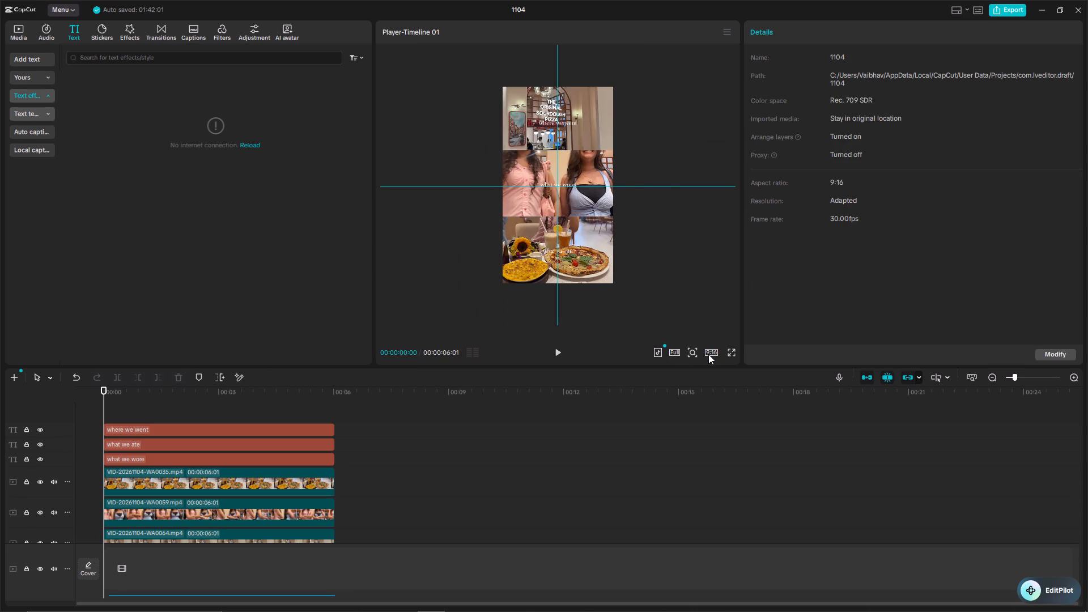
left_click(731, 352)
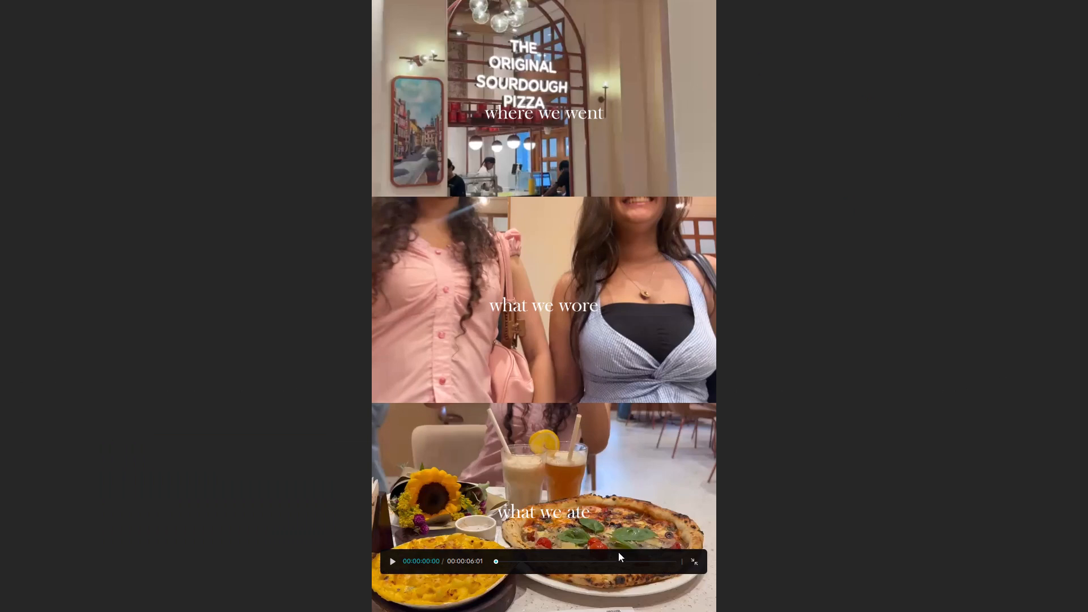
left_click(394, 563)
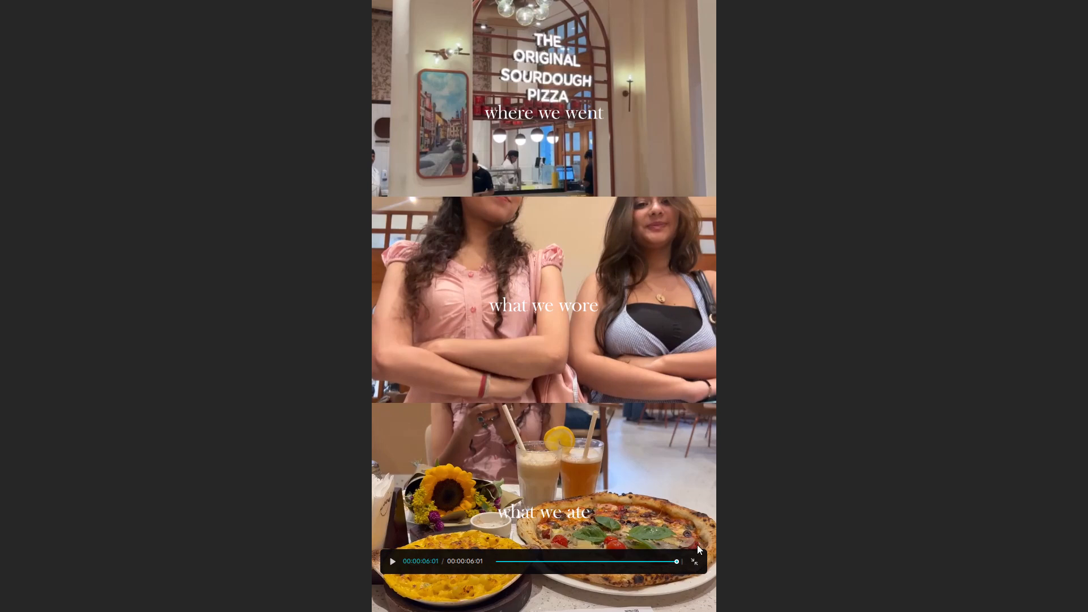
left_click(696, 564)
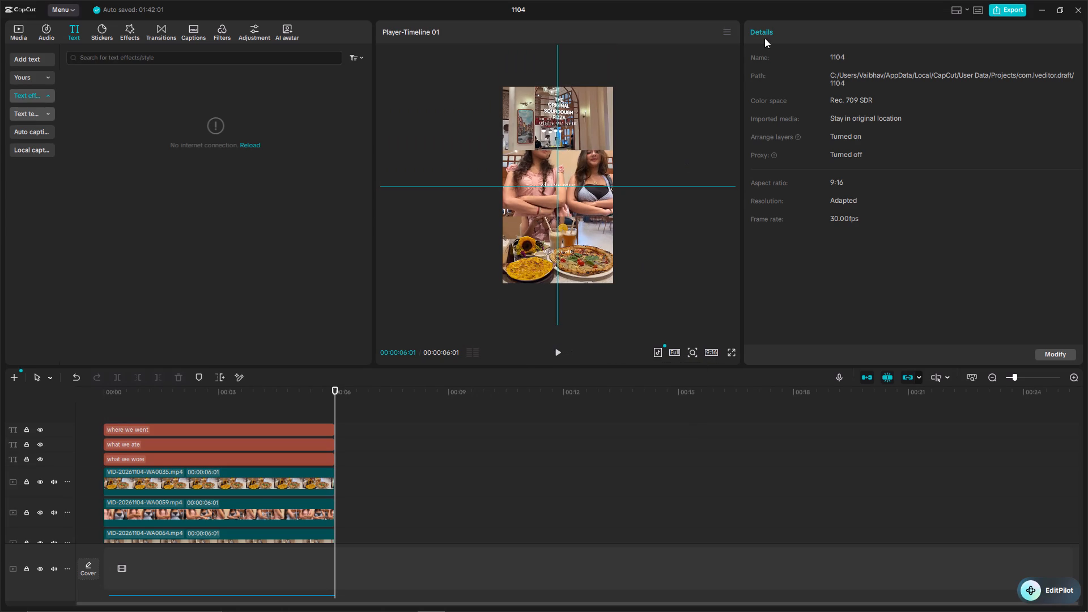
Hide the alignment guides in the preview.
left_click(721, 35)
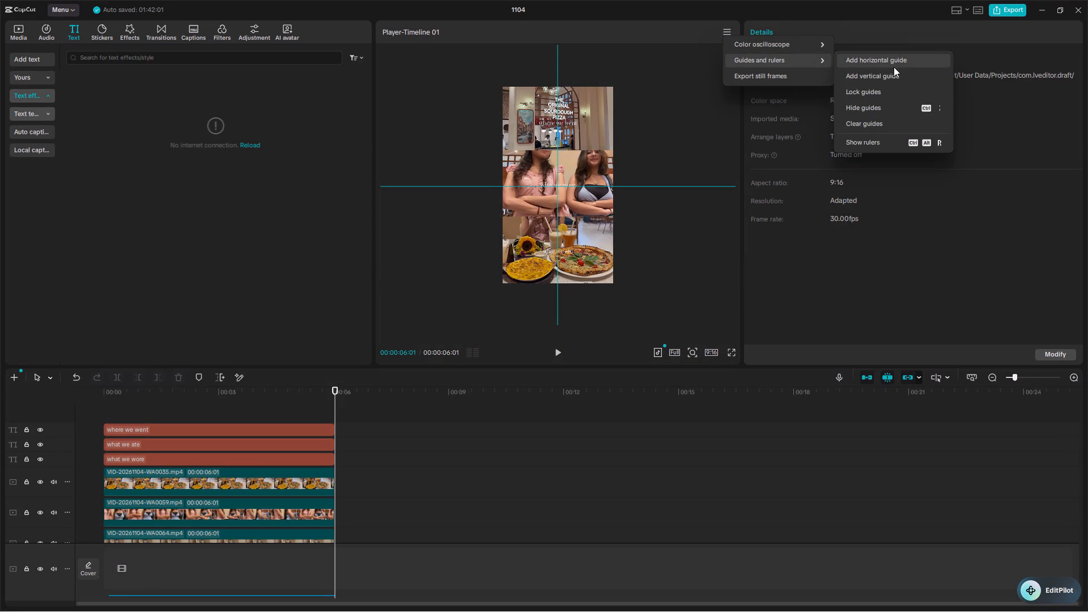
left_click(891, 65)
left_click(732, 31)
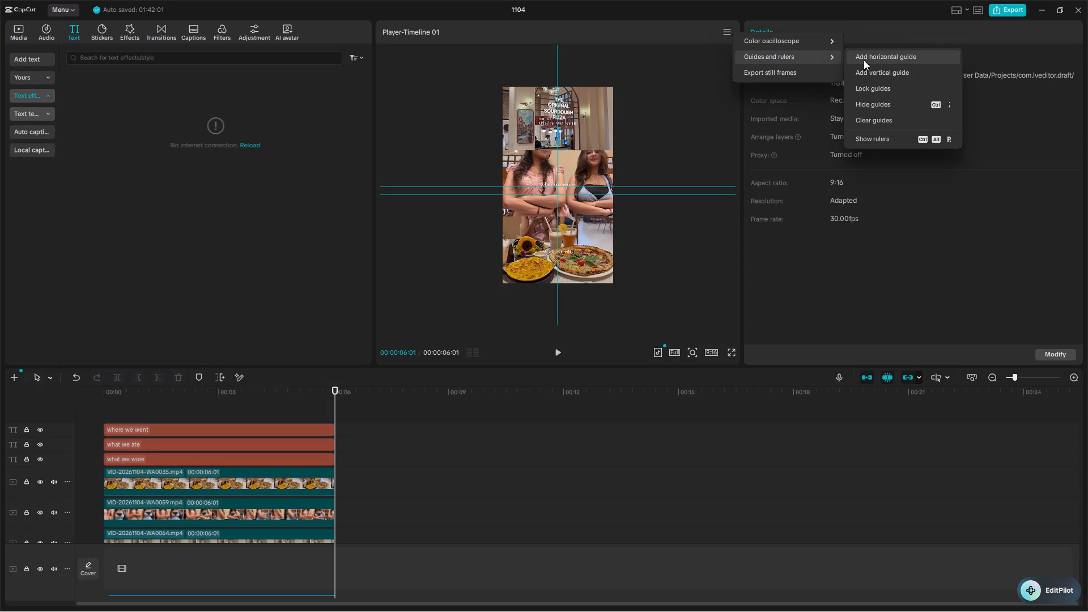
left_click(892, 108)
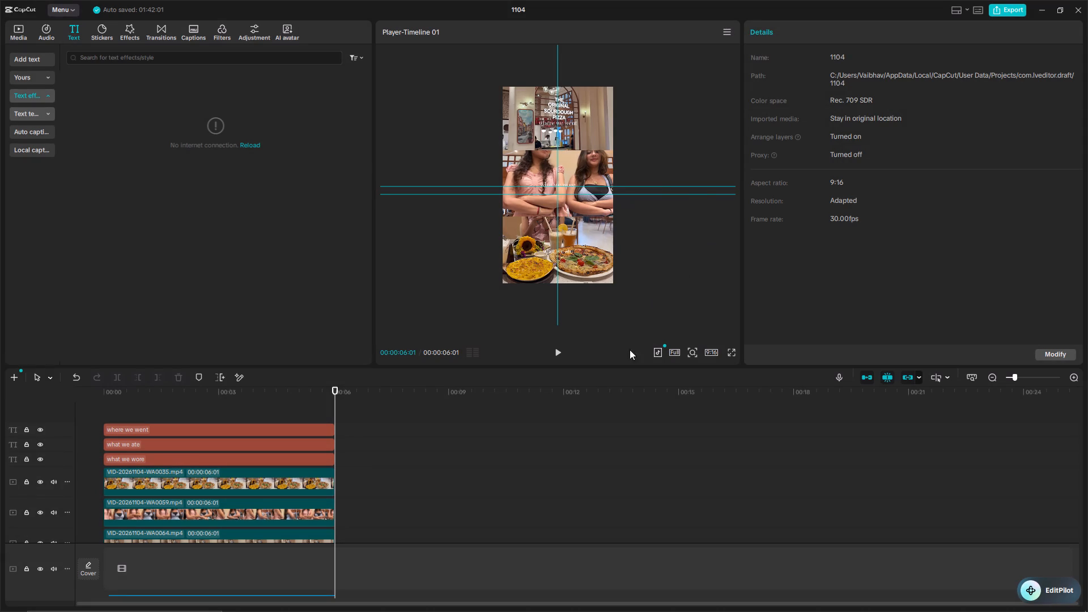
Move the playhead back to the start of the timeline.
left_click_drag(332, 388, 47, 400)
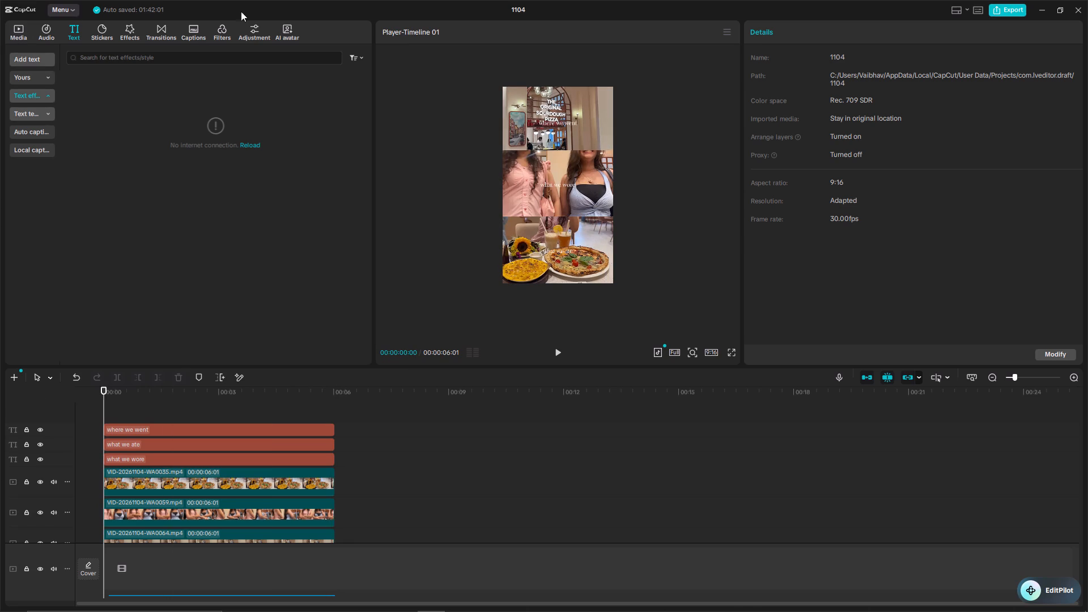
left_click(24, 33)
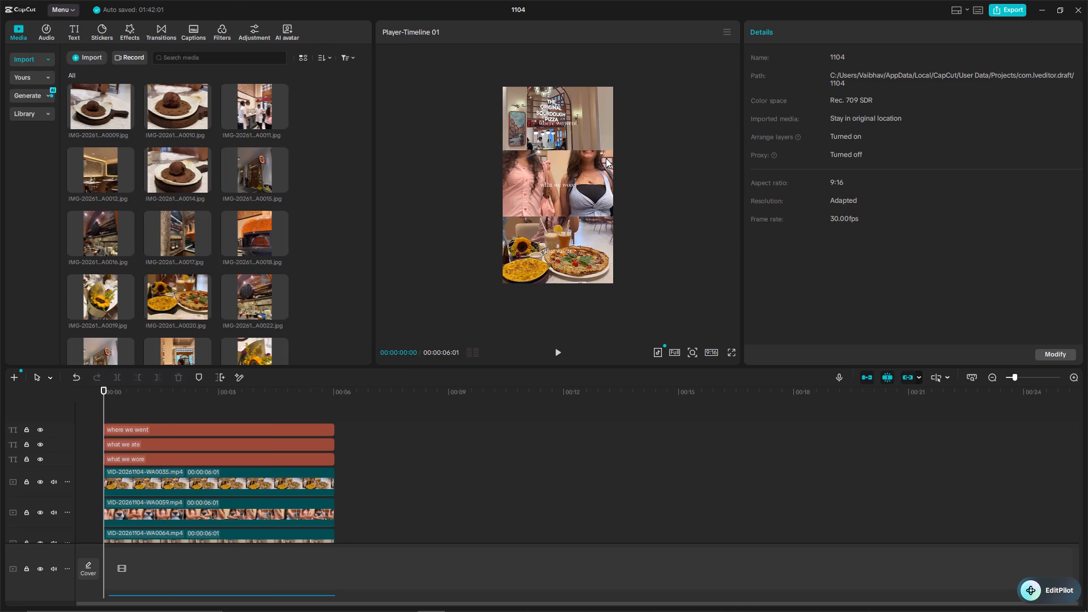
Open the export settings for the timeline and name the exported video reel1.
left_click(1006, 8)
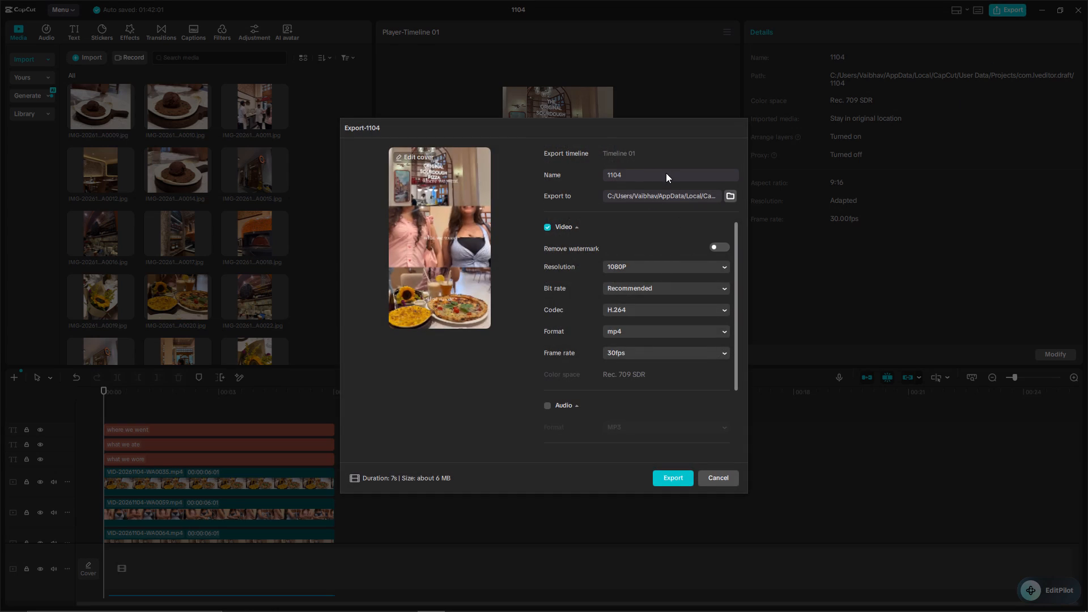
left_click(666, 176)
key("BackSpace")
key("BackSpace")
key("BackSpace")
key("BackSpace")
key("BackSpace")
key("BackSpace")
key("BackSpace")
key("BackSpace")
key("BackSpace")
key("BackSpace")
key("BackSpace")
key("BackSpace")
key("BackSpace")
key("BackSpace")
key("BackSpace")
type("reel1")
Check the frame rate and codec options in the export settings.
left_click(702, 351)
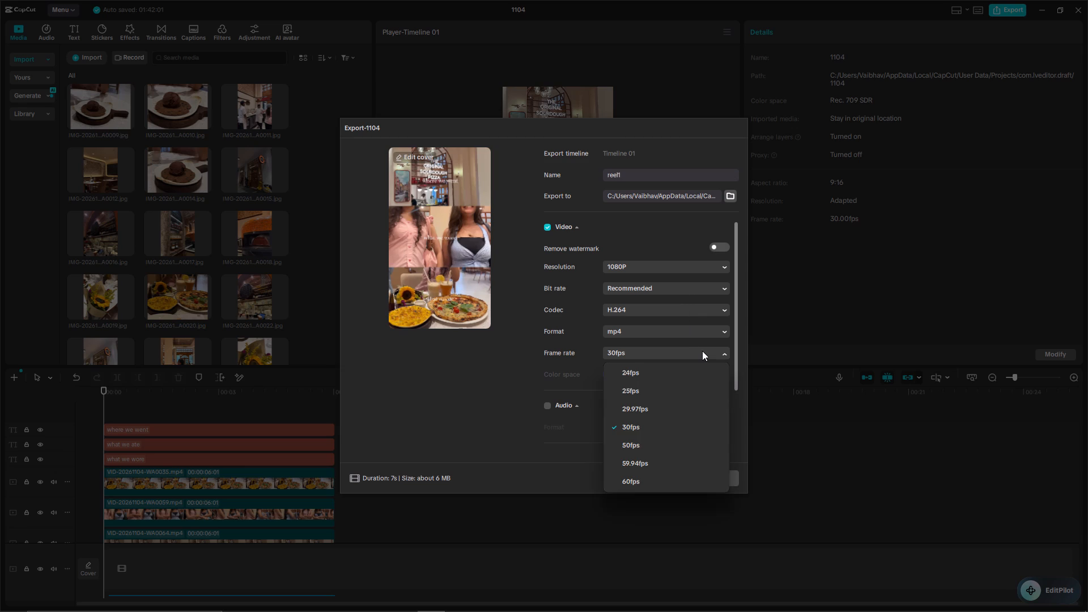
left_click(702, 351)
left_click(707, 310)
left_click(707, 310)
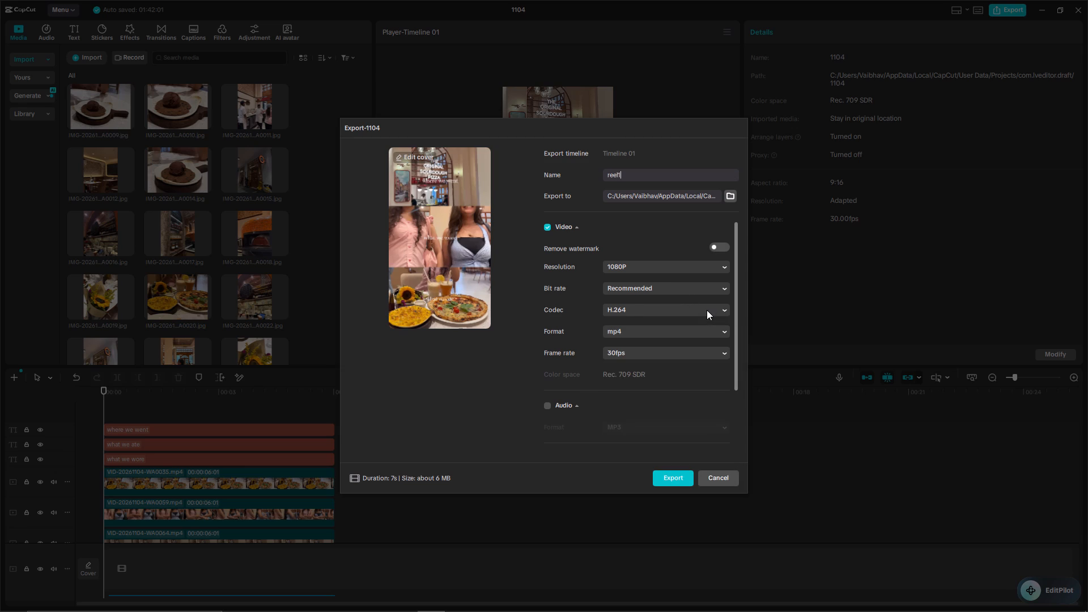
Check the available codec options in the export settings.
left_click(707, 310)
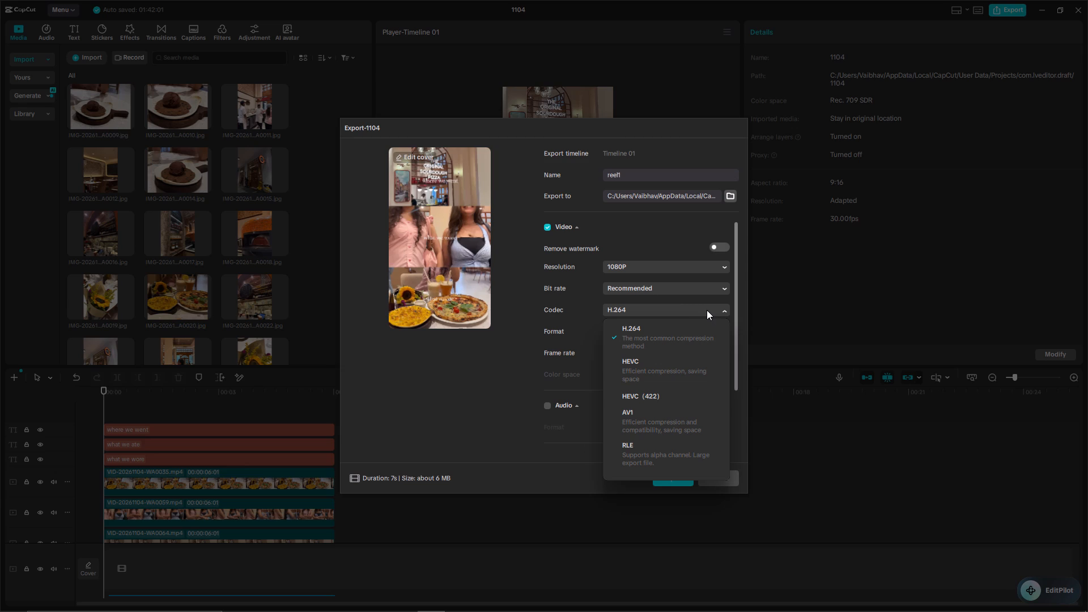
left_click(707, 310)
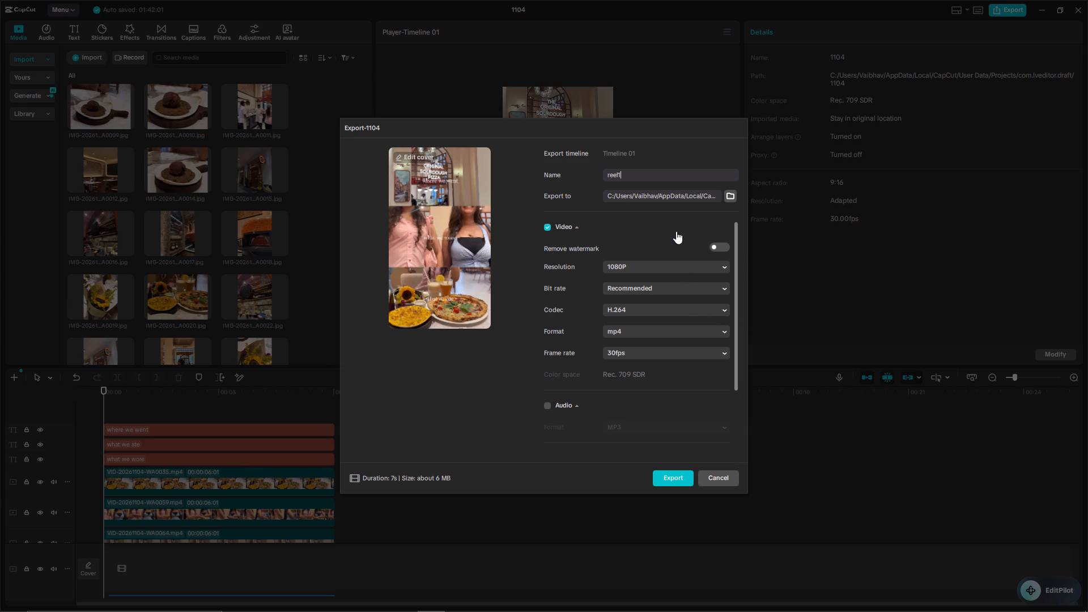
Check the available bit rate options and the audio, GIF and copyright settings for the export.
left_click(710, 288)
left_click(710, 288)
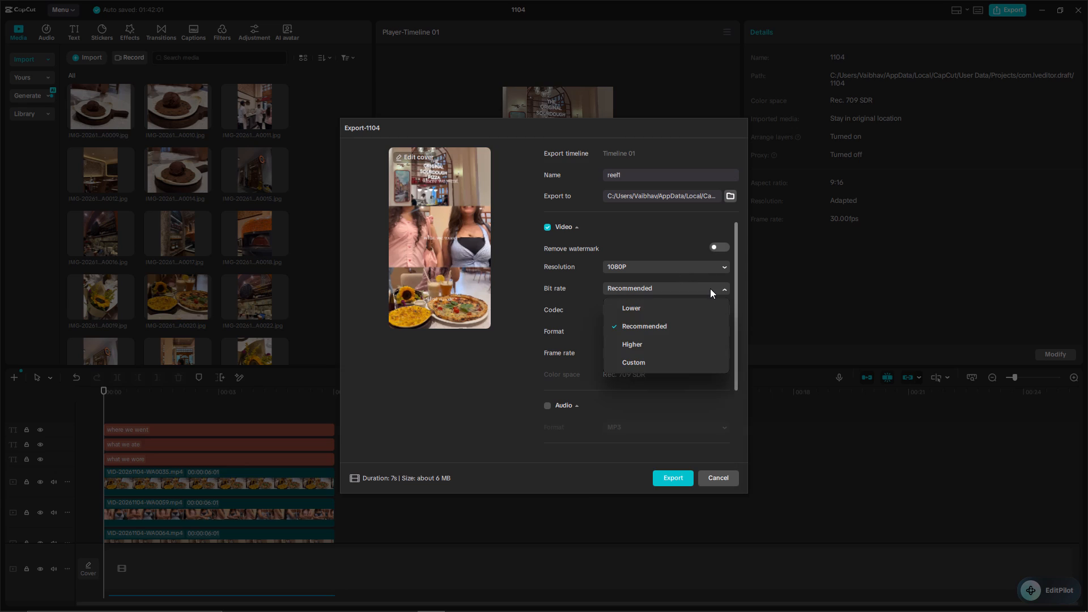
scroll(605, 395, "down", 8)
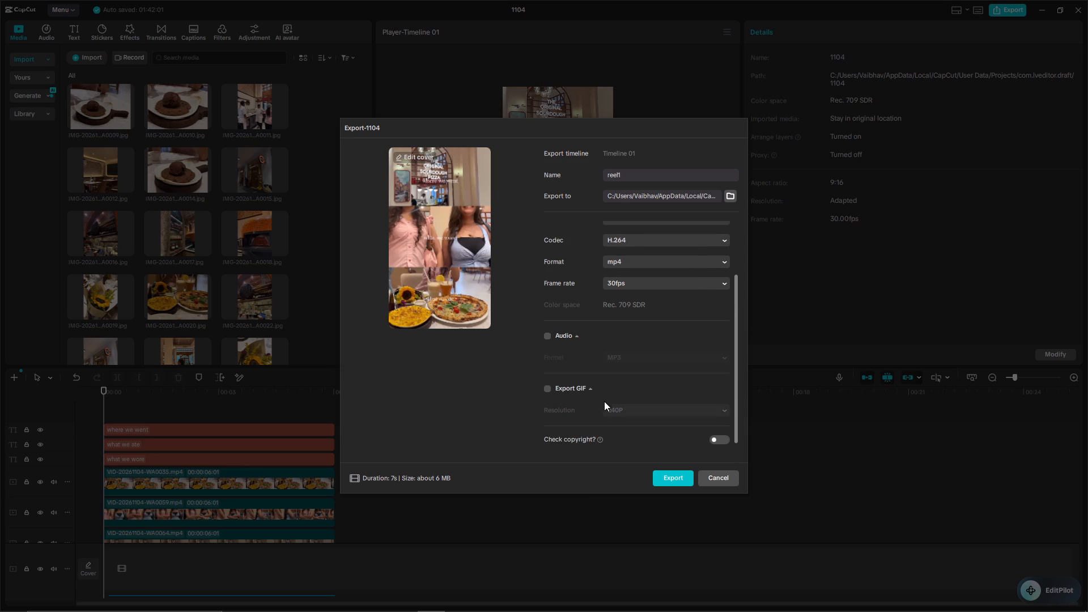
scroll(460, 431, "up", 4)
scroll(562, 320, "up", 4)
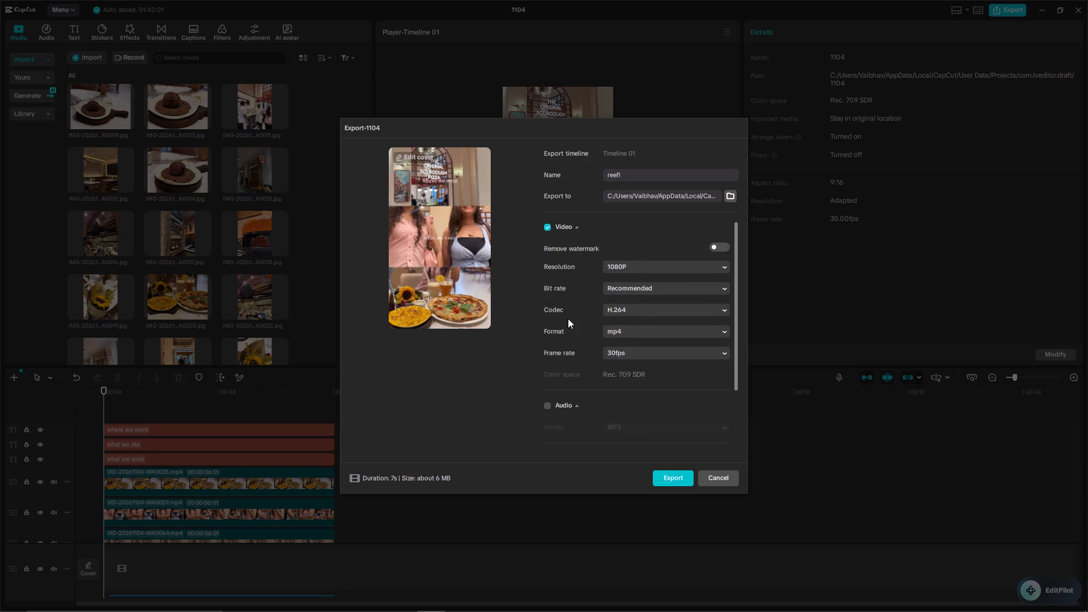
scroll(607, 287, "up", 2)
Set the export destination of the reel1 video to the Desktop folder.
left_click(732, 195)
left_click(433, 144)
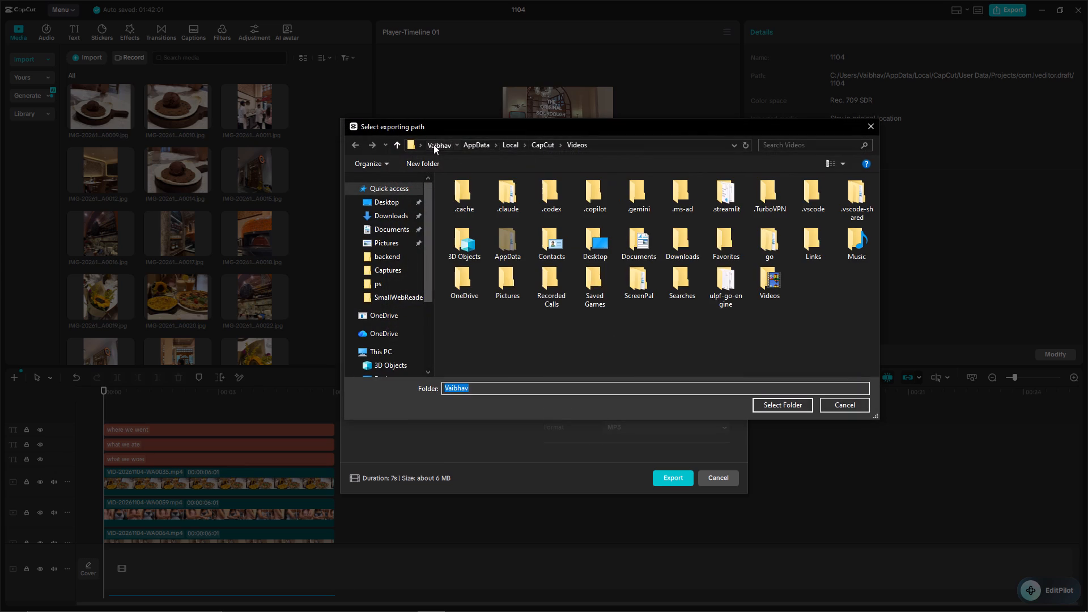
left_click(396, 202)
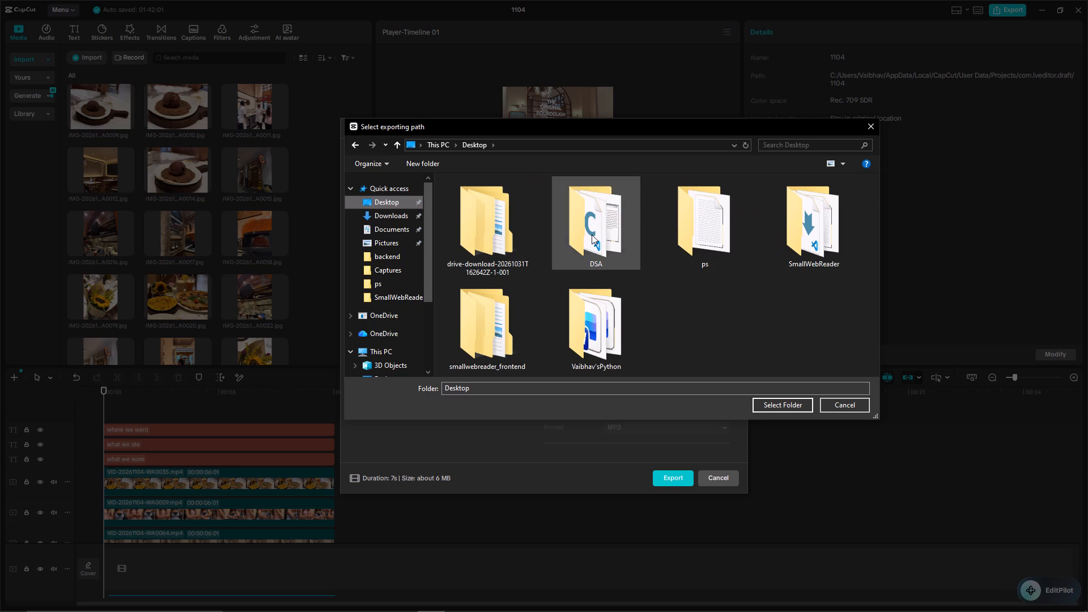
scroll(695, 312, "down", 4)
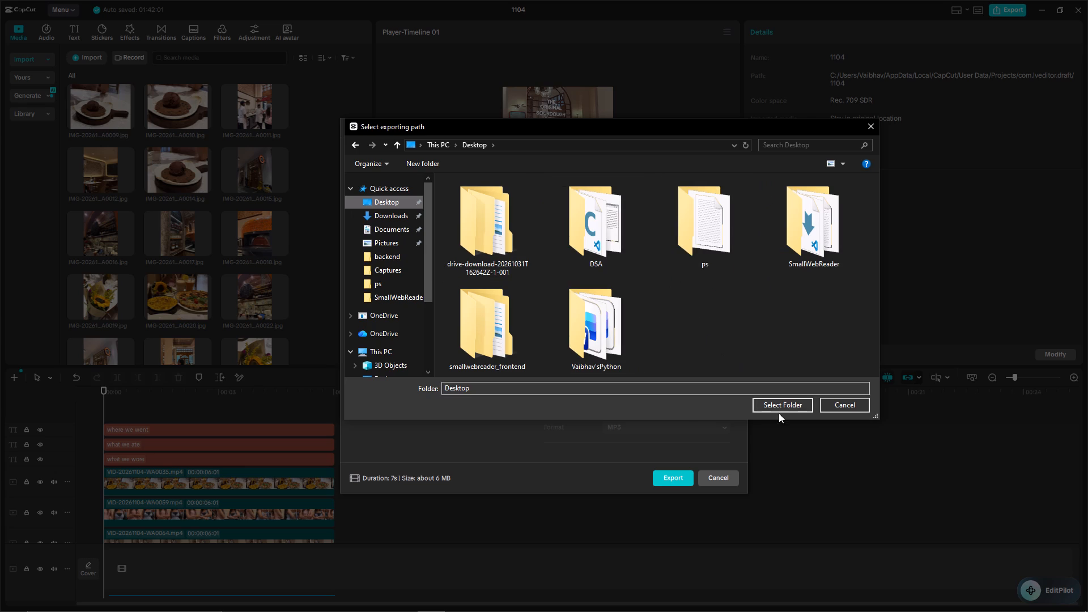
left_click(781, 407)
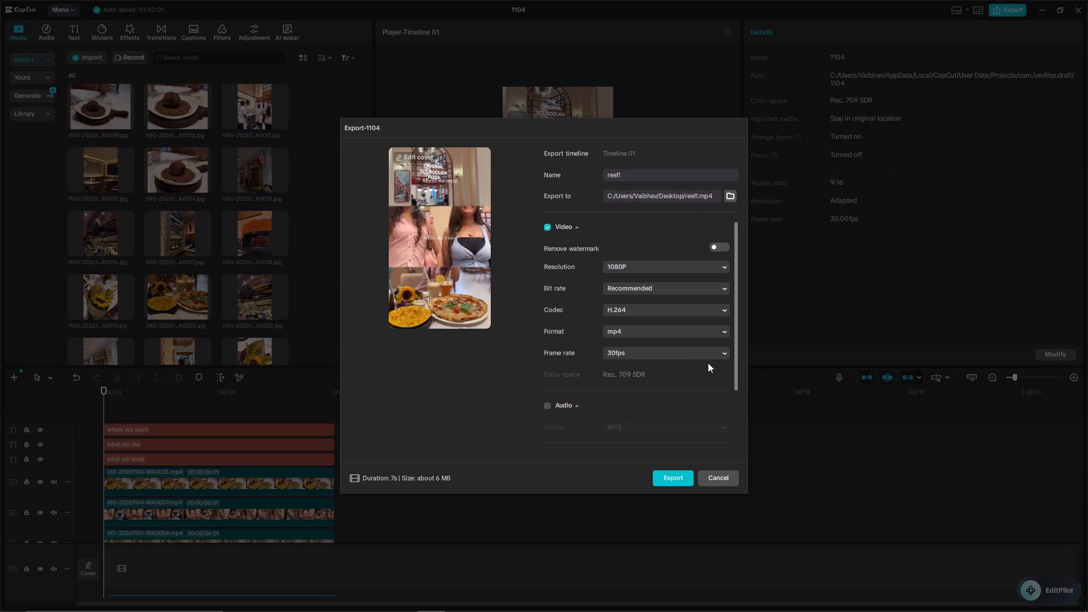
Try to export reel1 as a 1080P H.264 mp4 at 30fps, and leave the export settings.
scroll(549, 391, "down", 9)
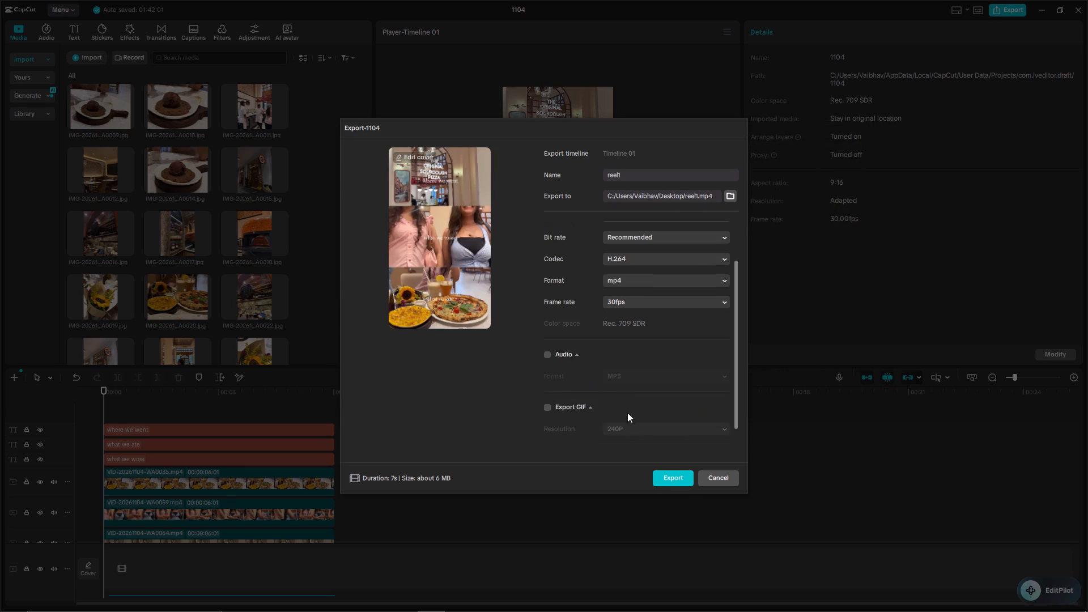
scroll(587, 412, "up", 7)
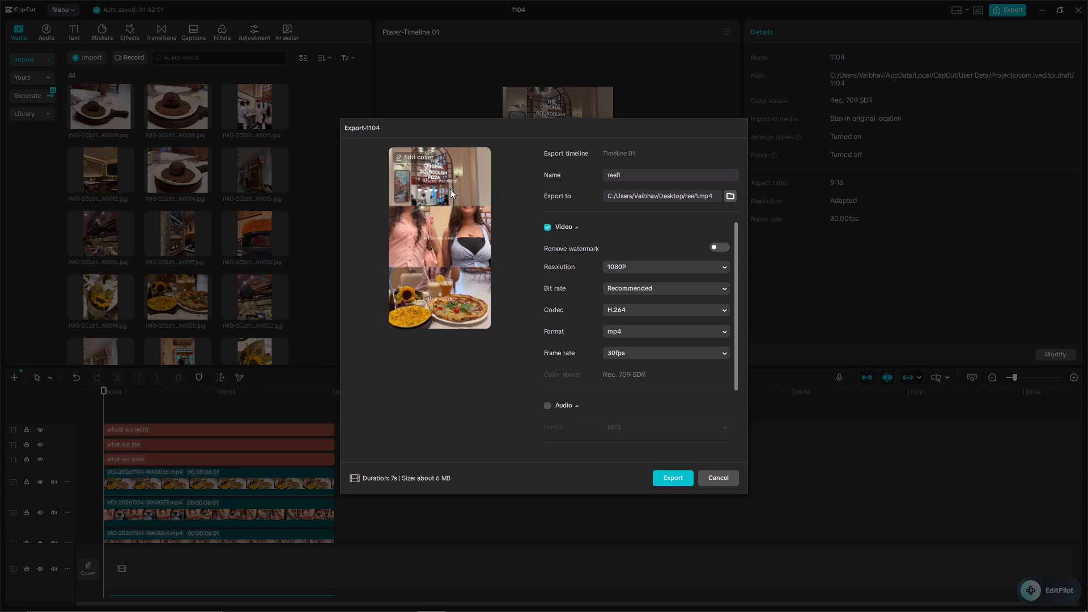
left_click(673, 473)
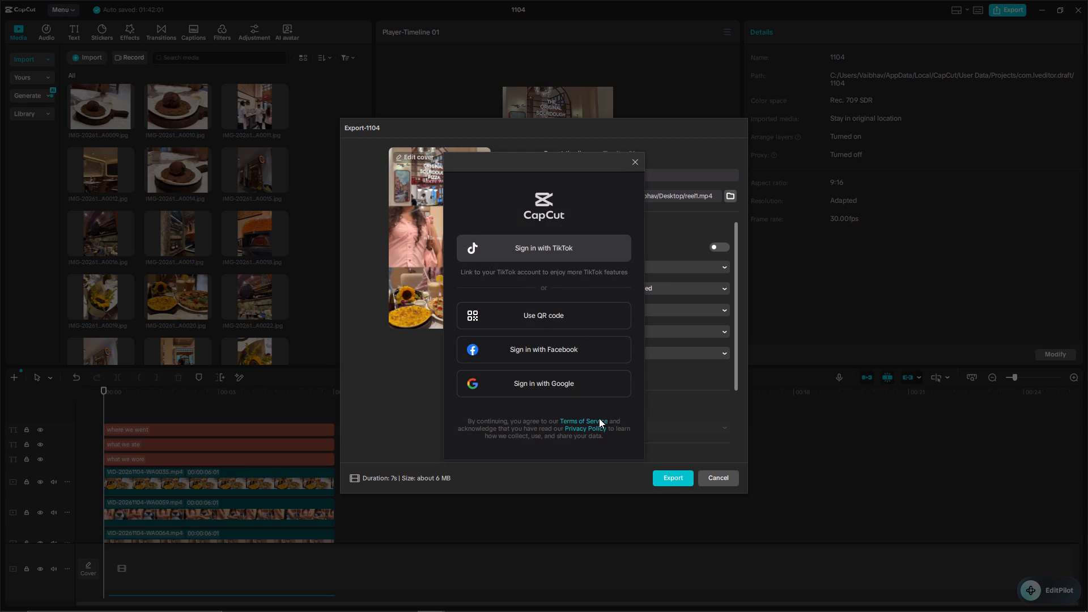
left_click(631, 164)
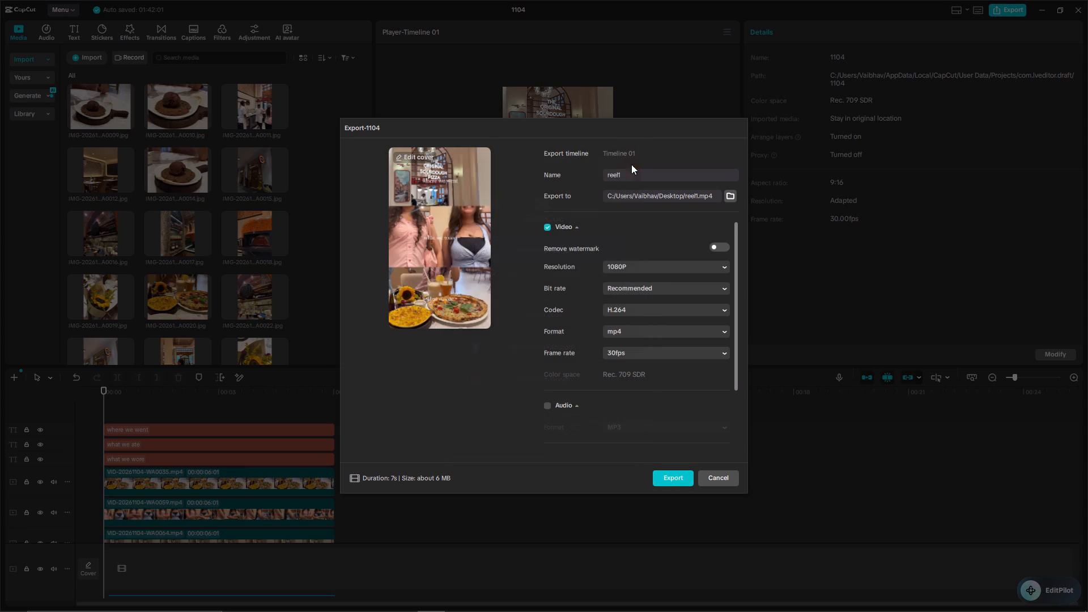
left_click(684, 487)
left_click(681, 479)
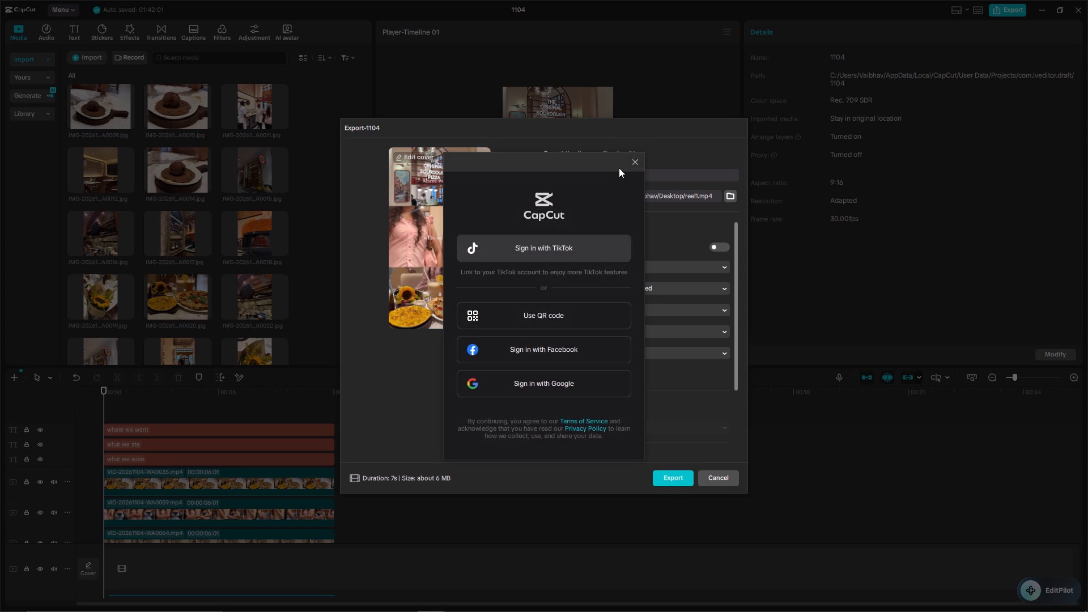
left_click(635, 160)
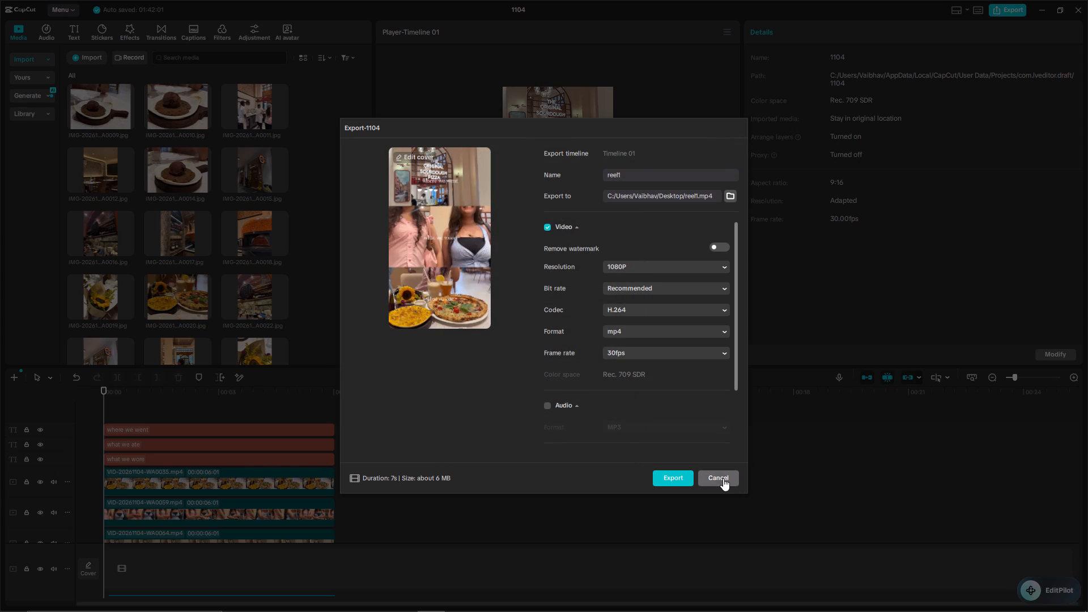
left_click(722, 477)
Select all the text, video and audio clips on the timeline together.
left_click_drag(456, 412, 73, 611)
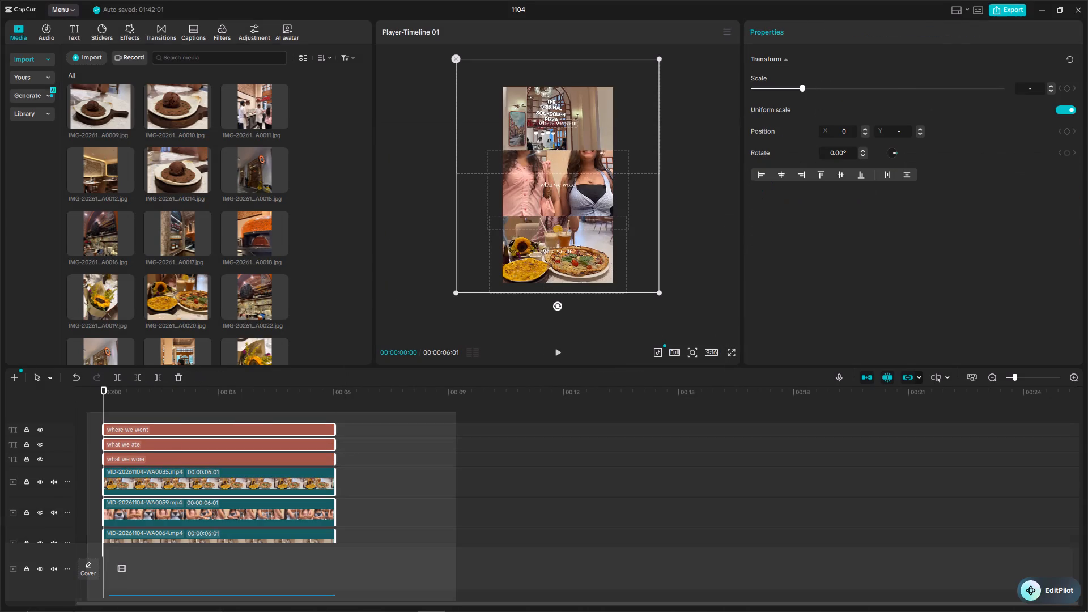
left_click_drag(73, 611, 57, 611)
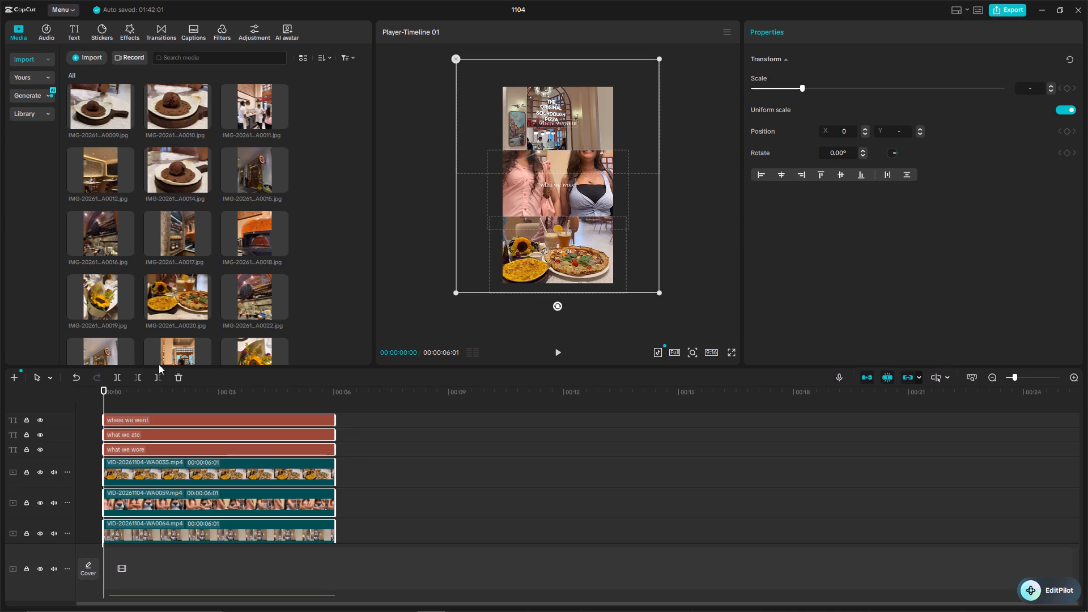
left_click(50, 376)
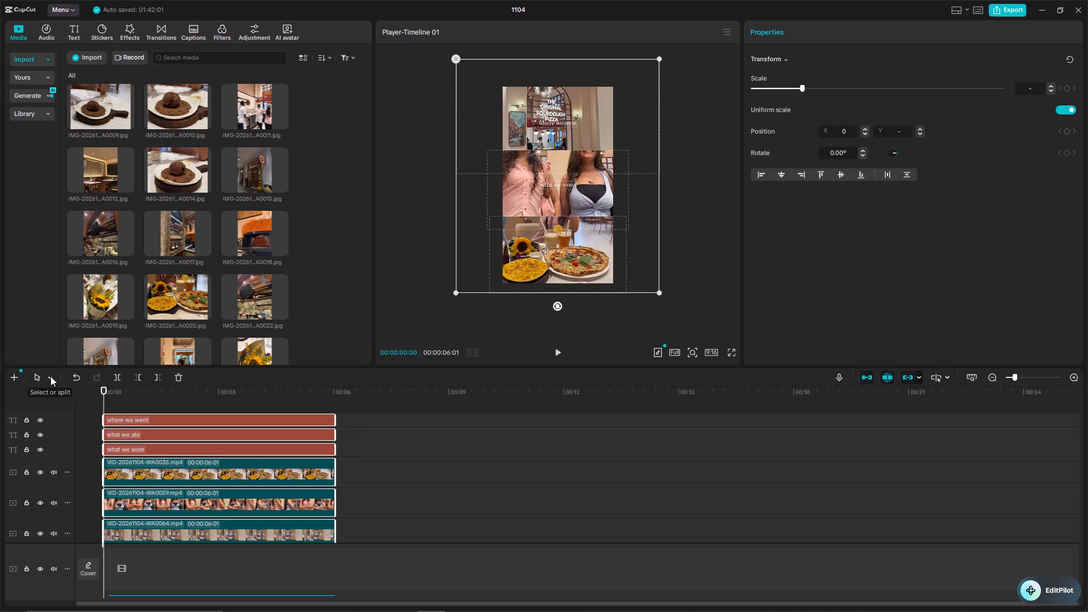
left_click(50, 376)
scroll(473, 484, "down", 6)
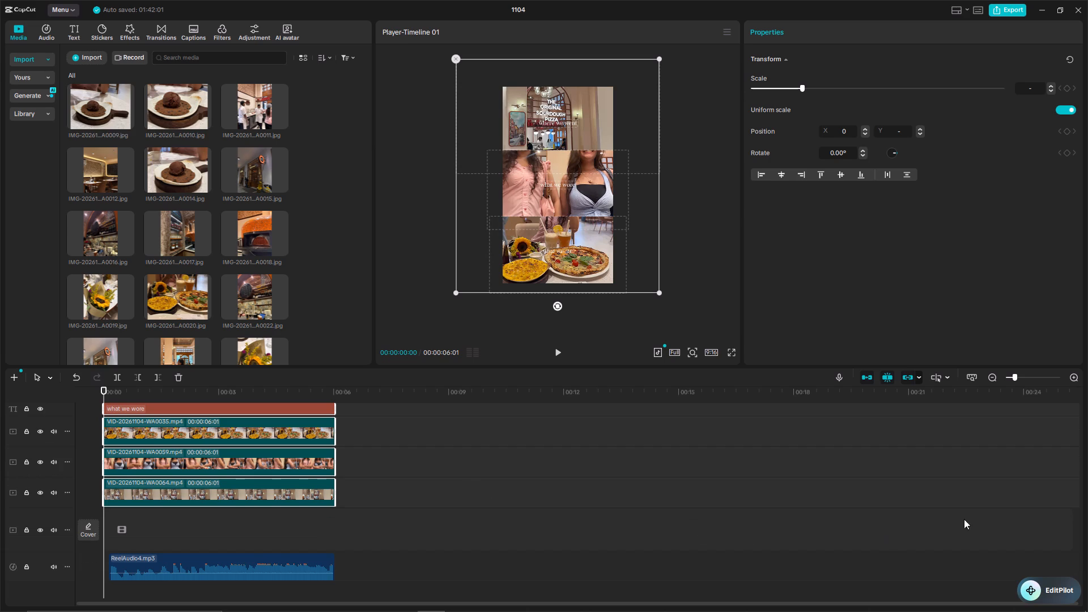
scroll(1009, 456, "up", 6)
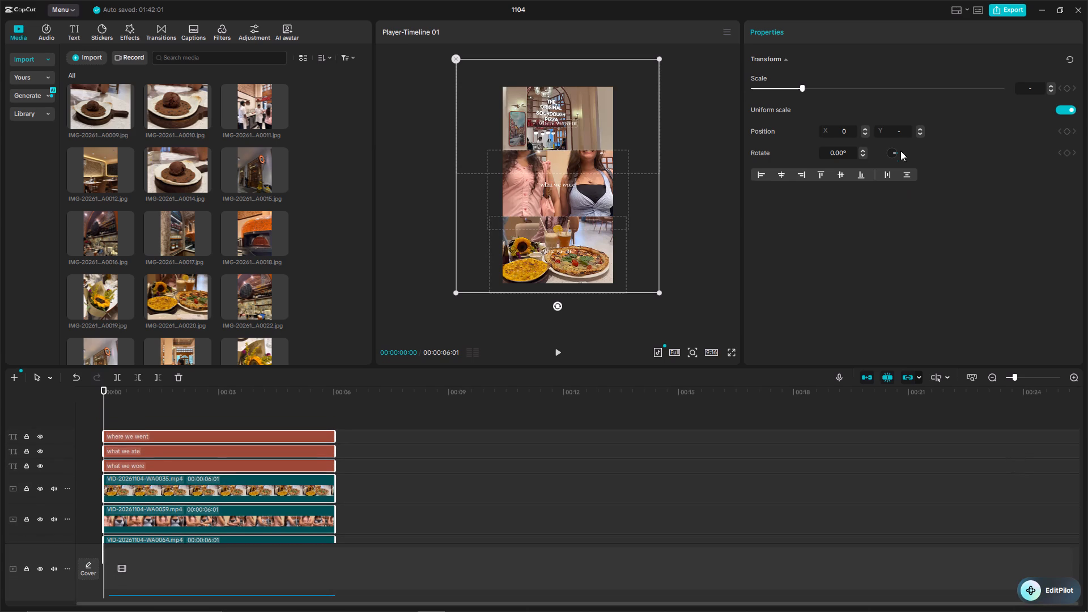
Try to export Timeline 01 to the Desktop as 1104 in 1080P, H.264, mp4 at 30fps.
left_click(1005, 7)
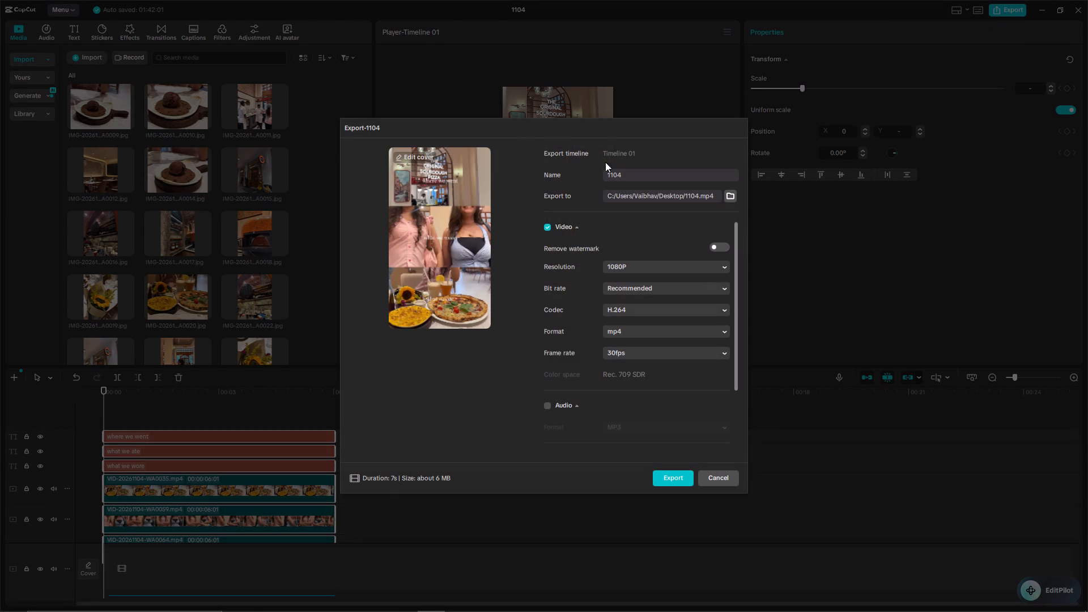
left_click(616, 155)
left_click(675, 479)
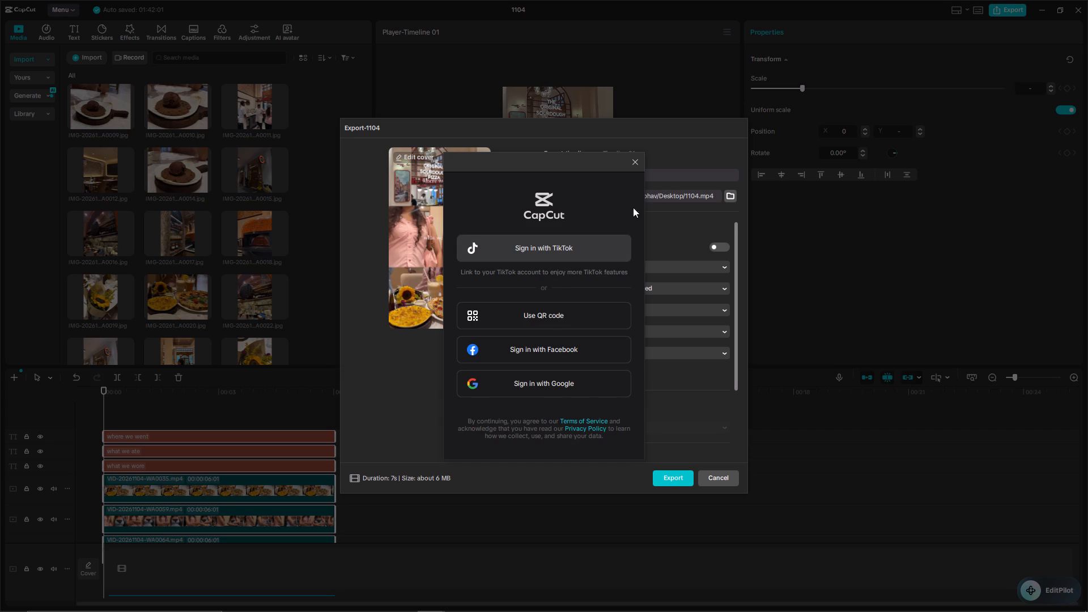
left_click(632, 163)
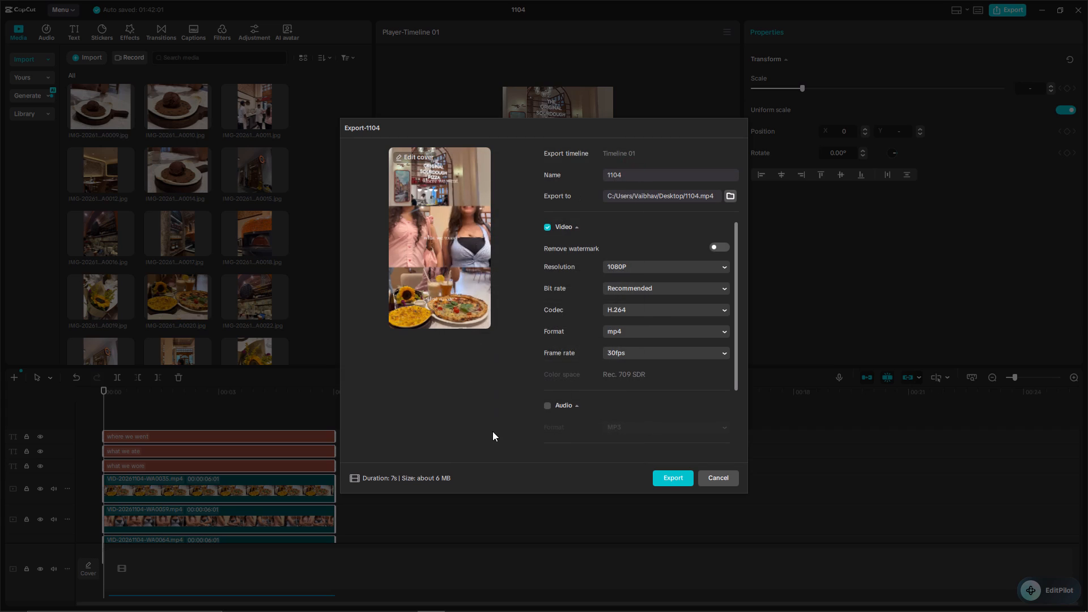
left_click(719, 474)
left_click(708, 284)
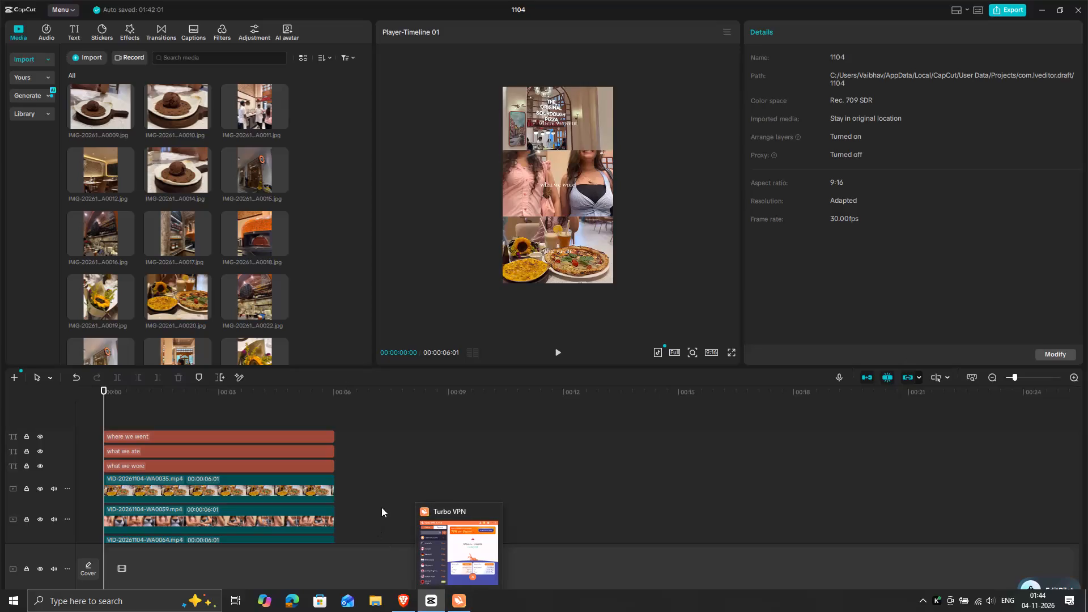
Preview the imported photos ending in A0017 and A0015.
left_click(171, 243)
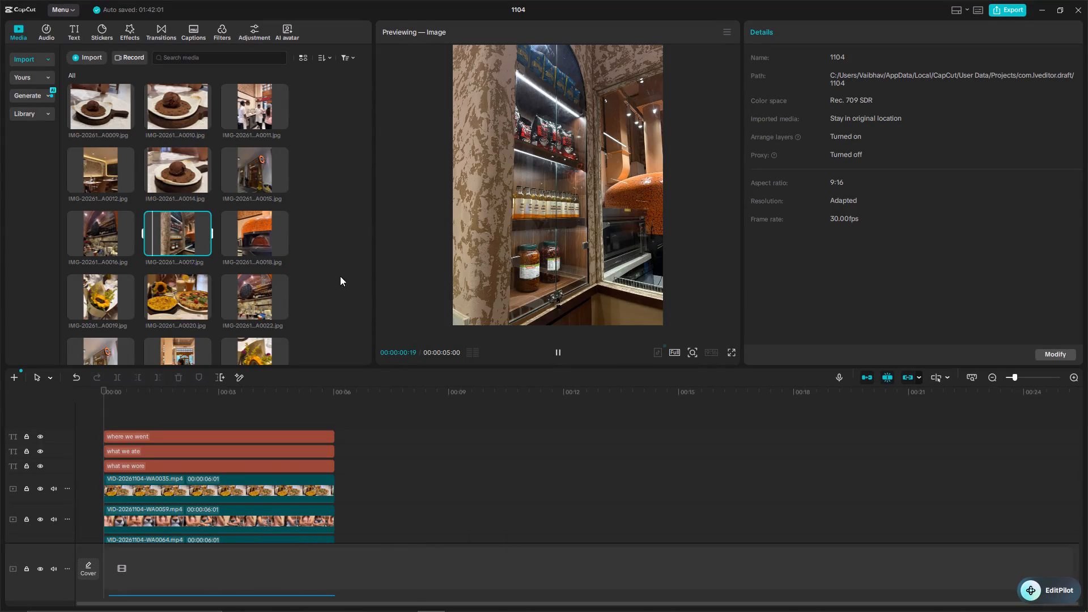
left_click(241, 164)
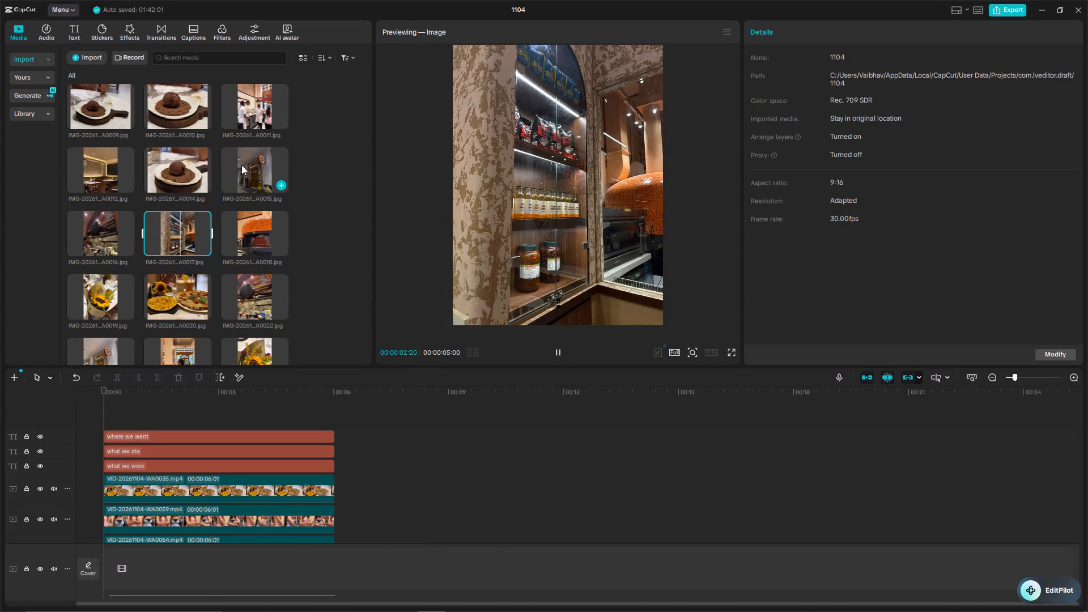
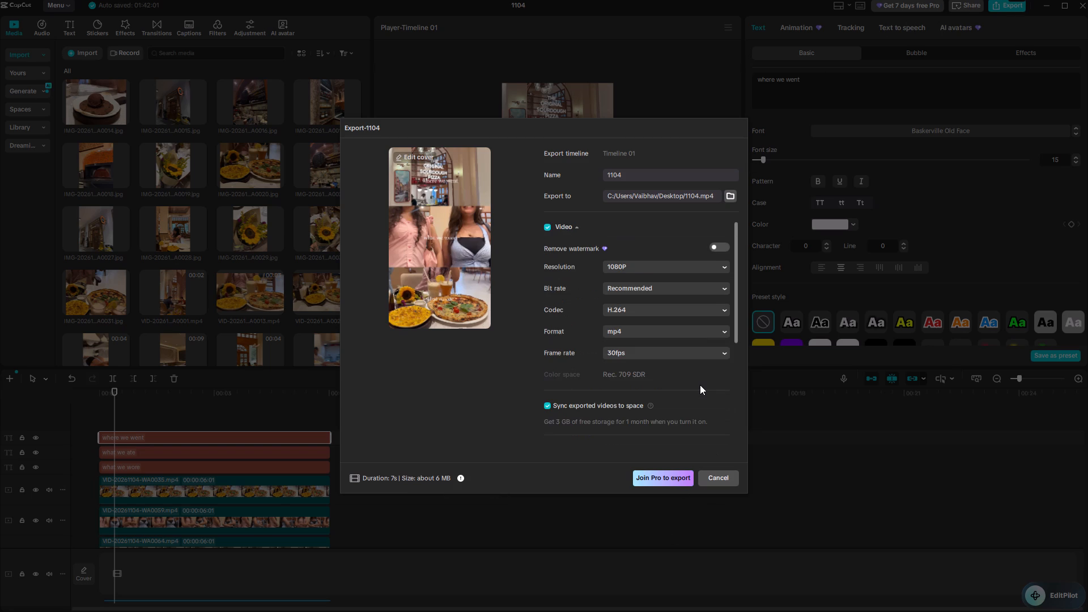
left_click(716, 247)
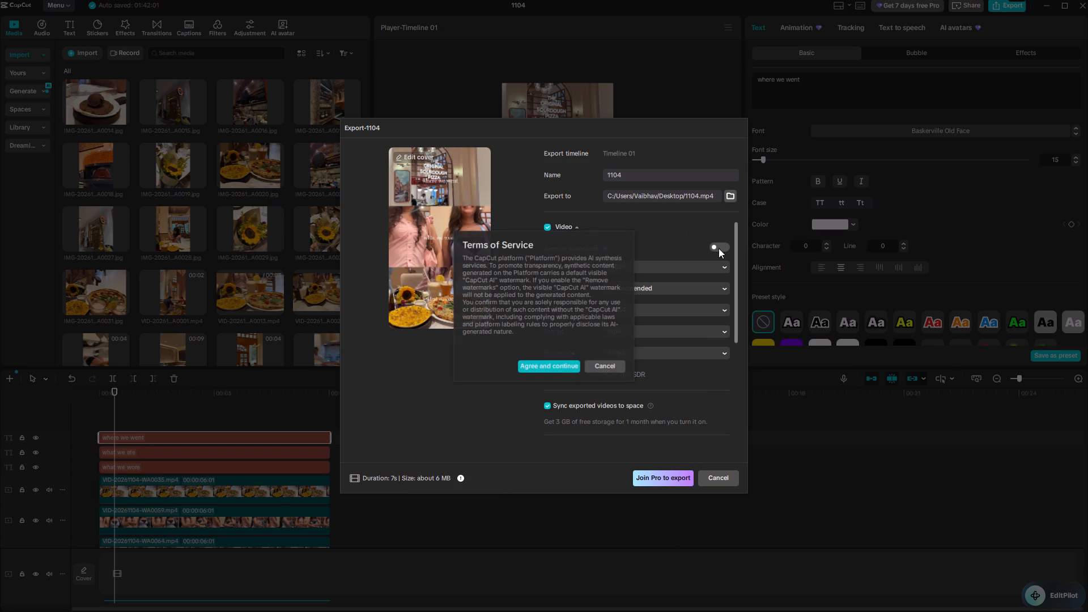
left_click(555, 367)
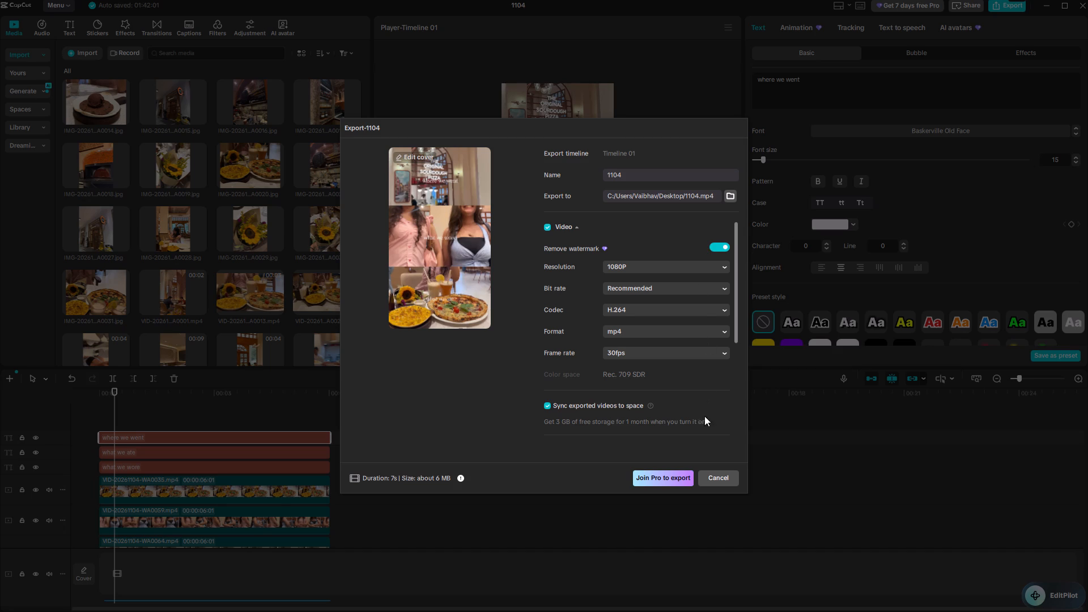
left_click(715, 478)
Move the ReelAudio4.mp3 clip earlier so it starts at 00:00 on the timeline.
left_click_drag(119, 418, 138, 422)
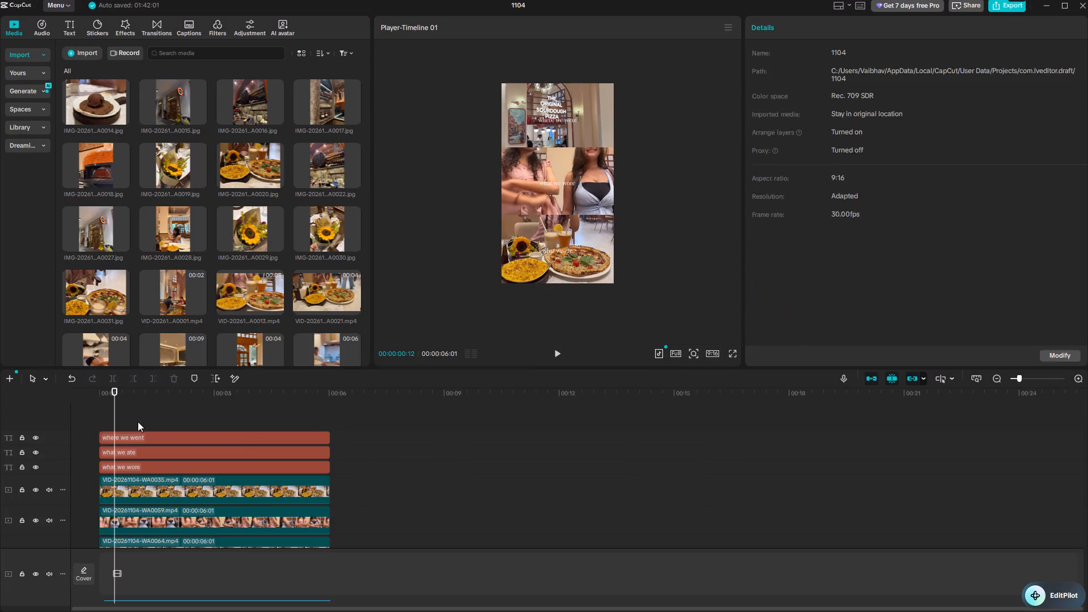
left_click_drag(138, 422, 403, 611)
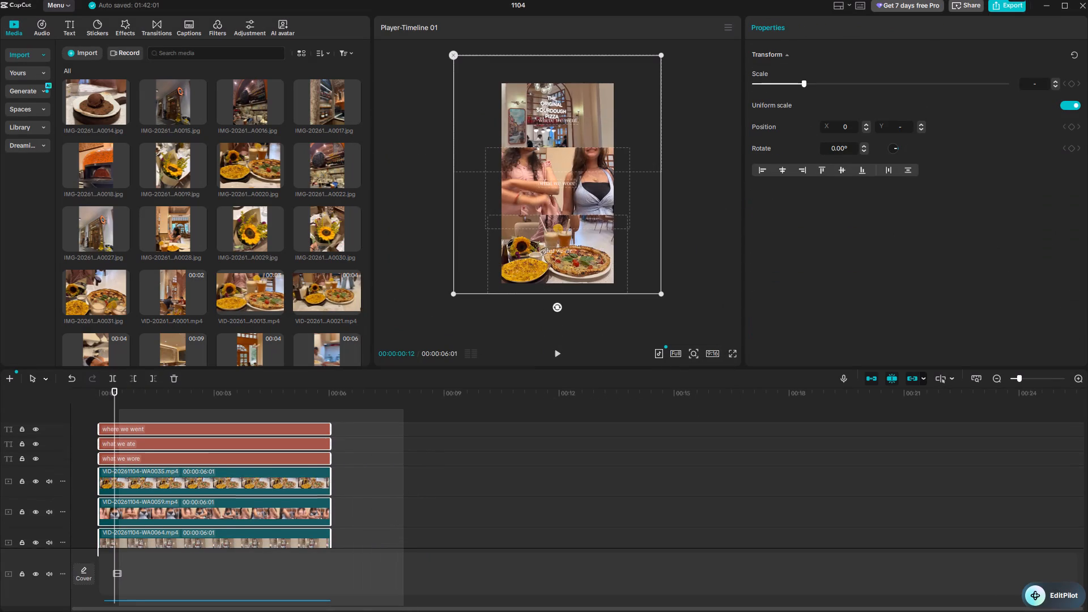
left_click_drag(403, 611, 413, 611)
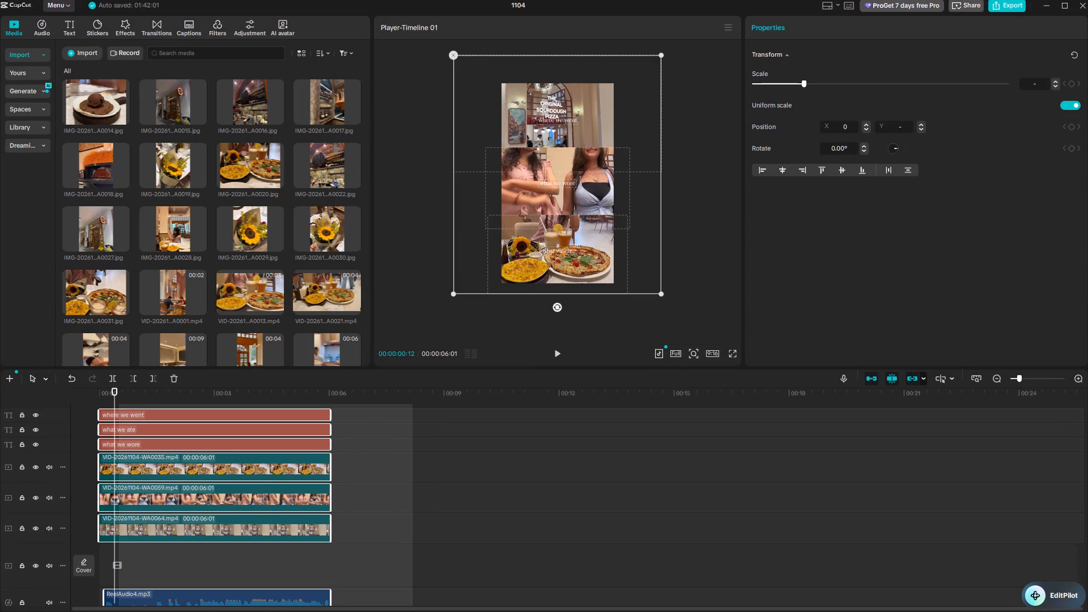
left_click_drag(413, 611, 413, 611)
left_click(507, 550)
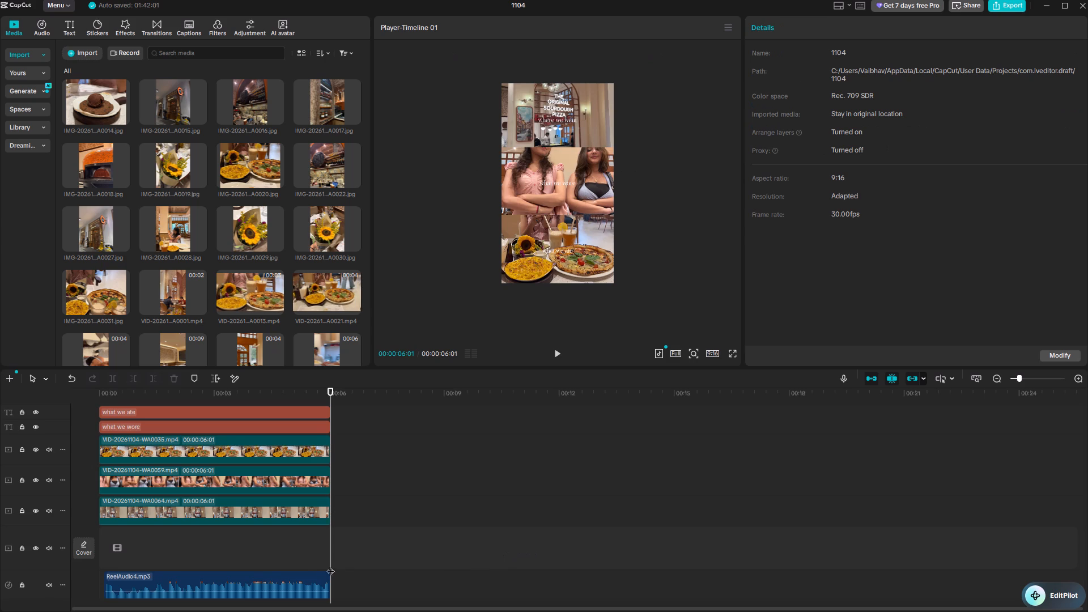
left_click(253, 575)
left_click_drag(253, 575, 247, 575)
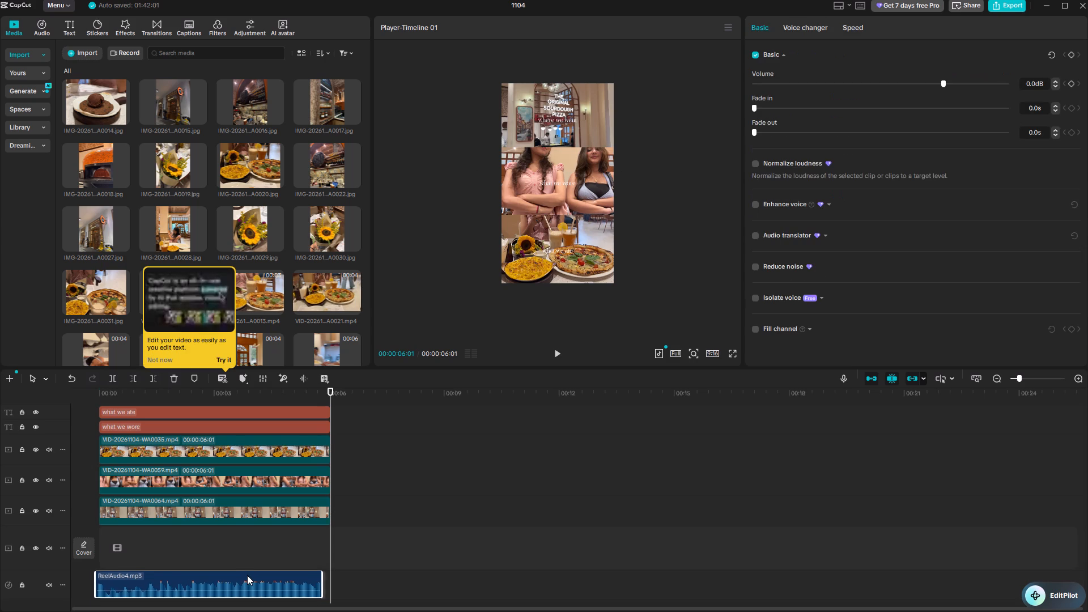
left_click_drag(247, 575, 248, 576)
left_click(414, 523)
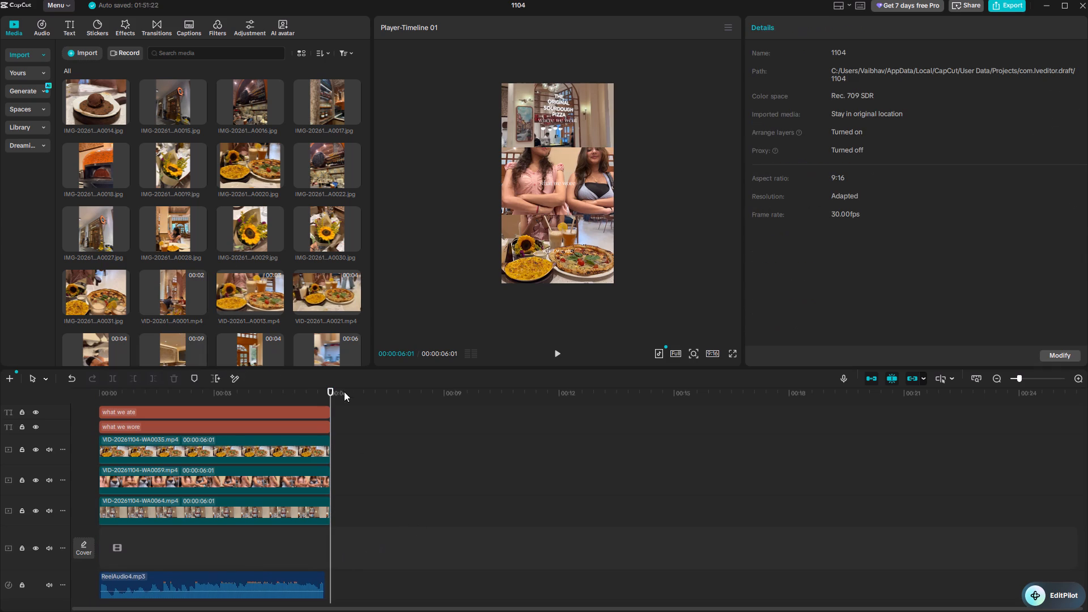
Play the reel from the beginning and check how the end of the audio lines up with the clips.
left_click_drag(329, 389, 32, 390)
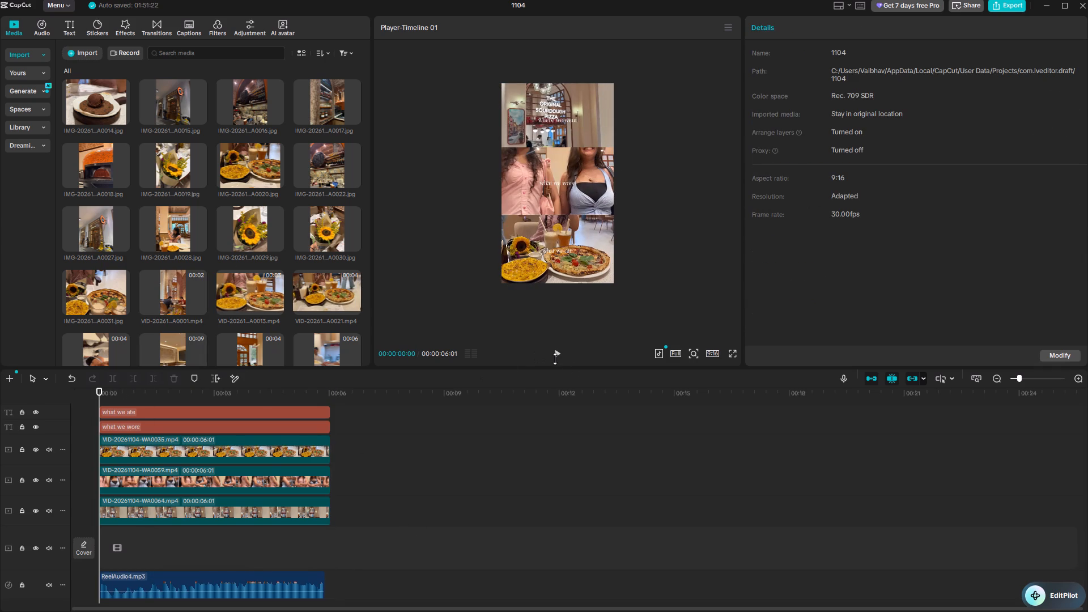
left_click(556, 358)
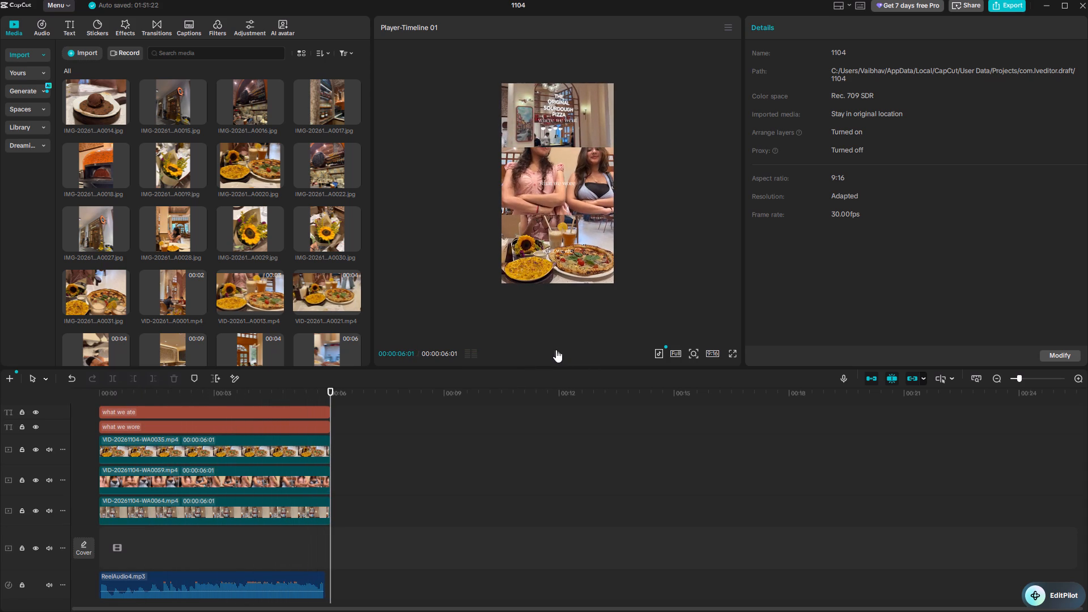
left_click_drag(330, 387, 319, 386)
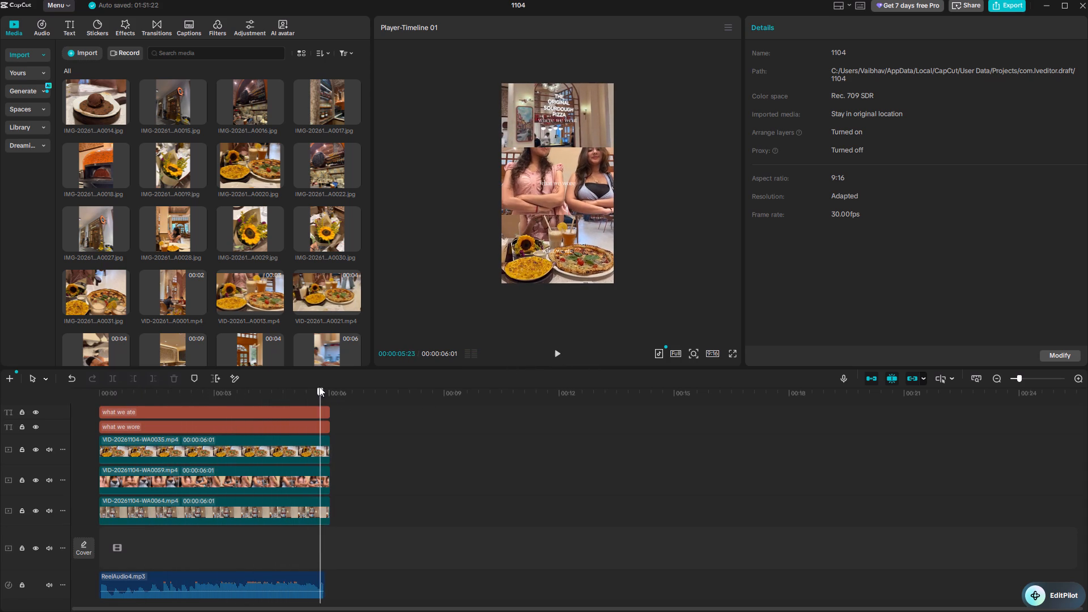
left_click_drag(319, 386, 332, 388)
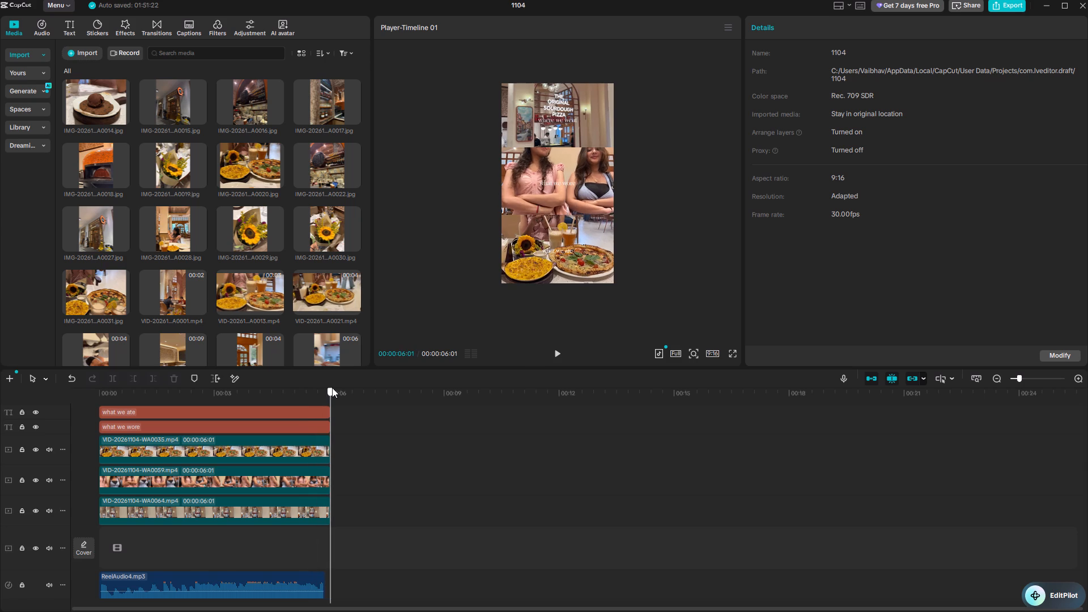
left_click_drag(332, 388, 29, 382)
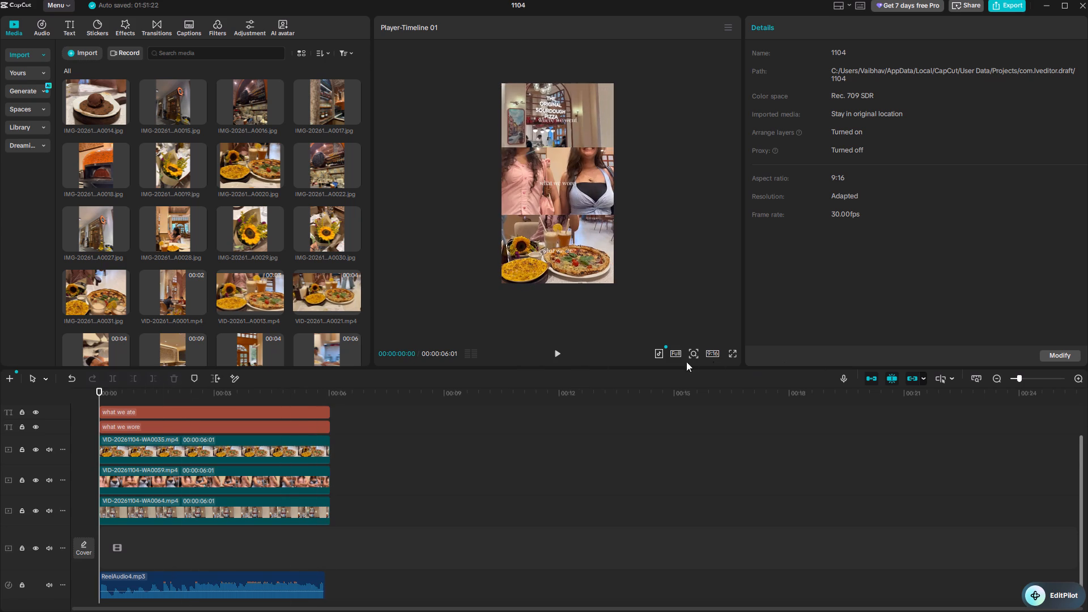
left_click(559, 355)
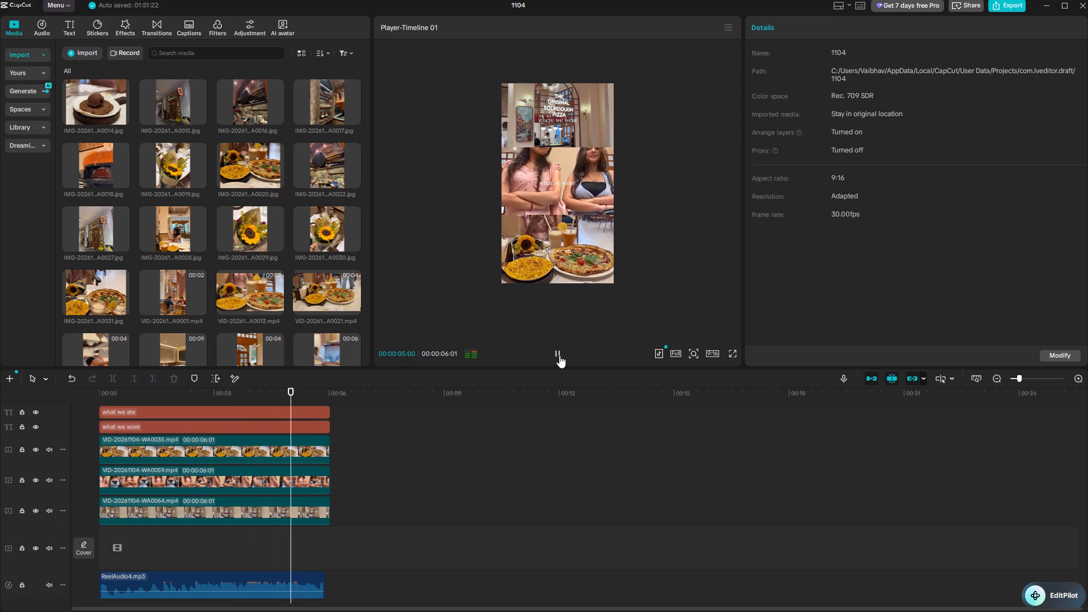
left_click(559, 355)
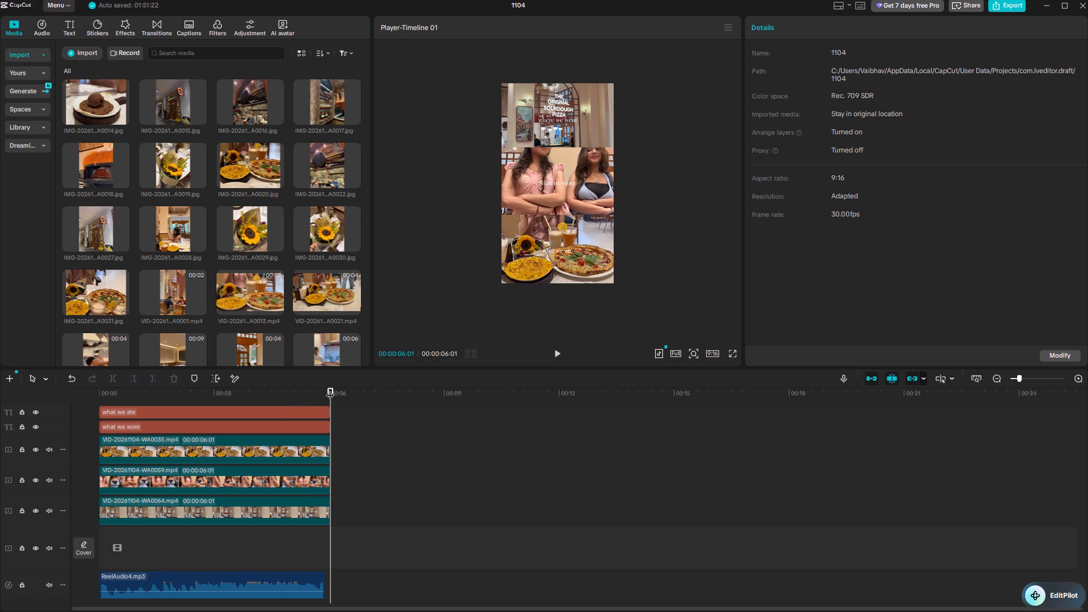
Split the three captions and the three video clips at 00:00:05:27, at the end of ReelAudio4.mp3.
left_click_drag(330, 390, 324, 389)
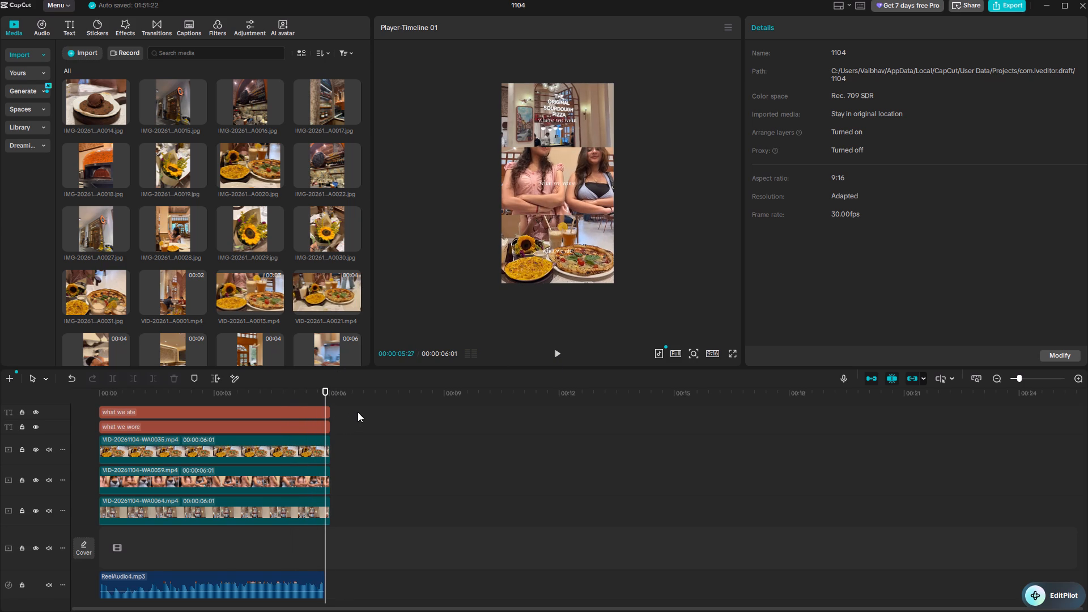
left_click(350, 407)
left_click_drag(329, 387, 324, 386)
left_click_drag(340, 400, 327, 405)
left_click_drag(331, 533, 326, 532)
left_click_drag(326, 532, 329, 410)
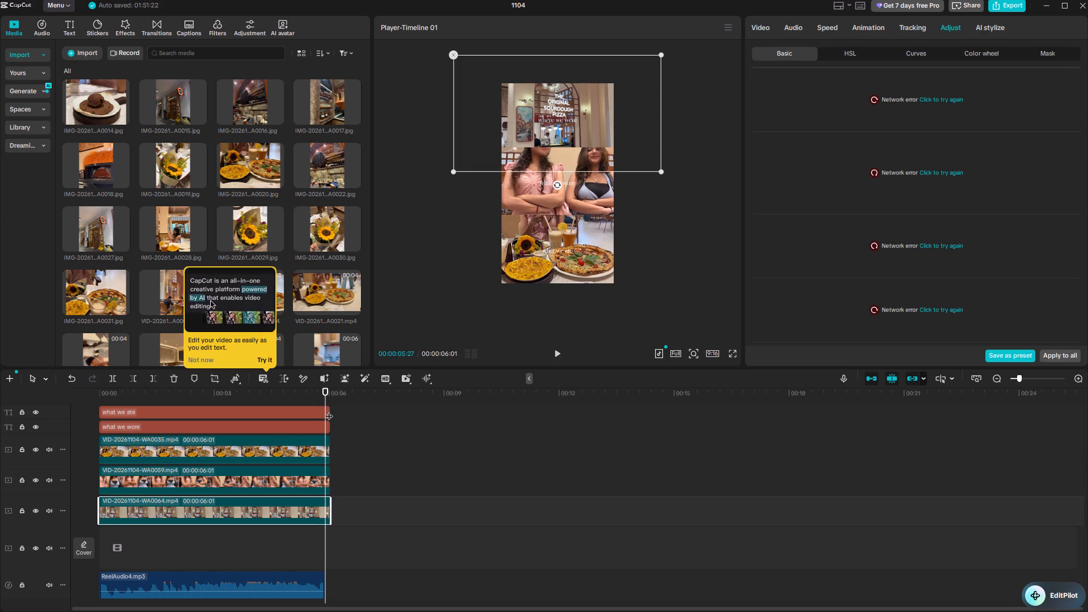
left_click_drag(329, 410, 328, 403)
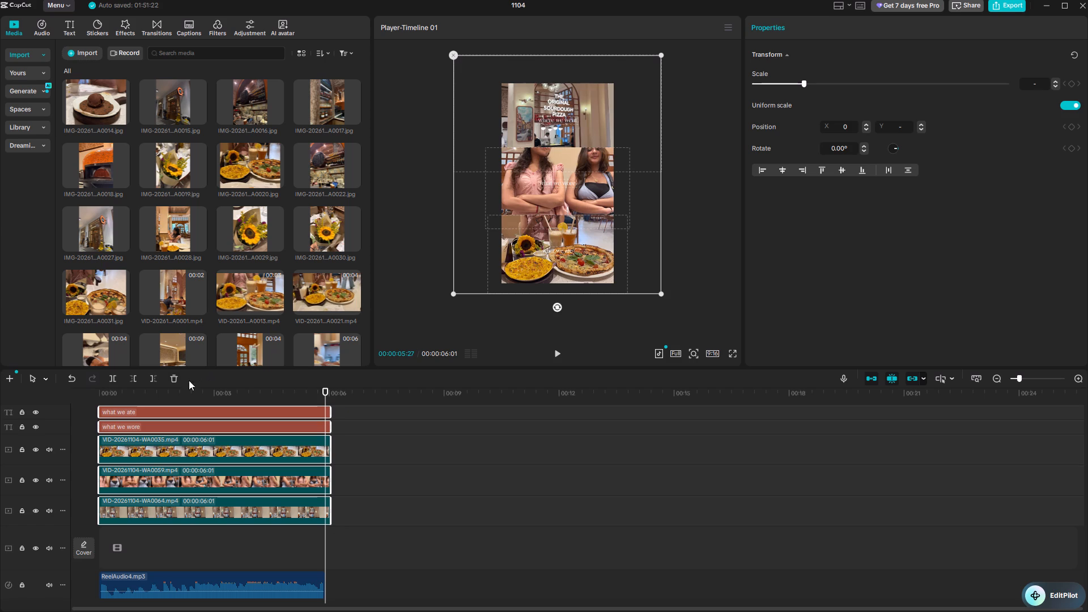
left_click(112, 375)
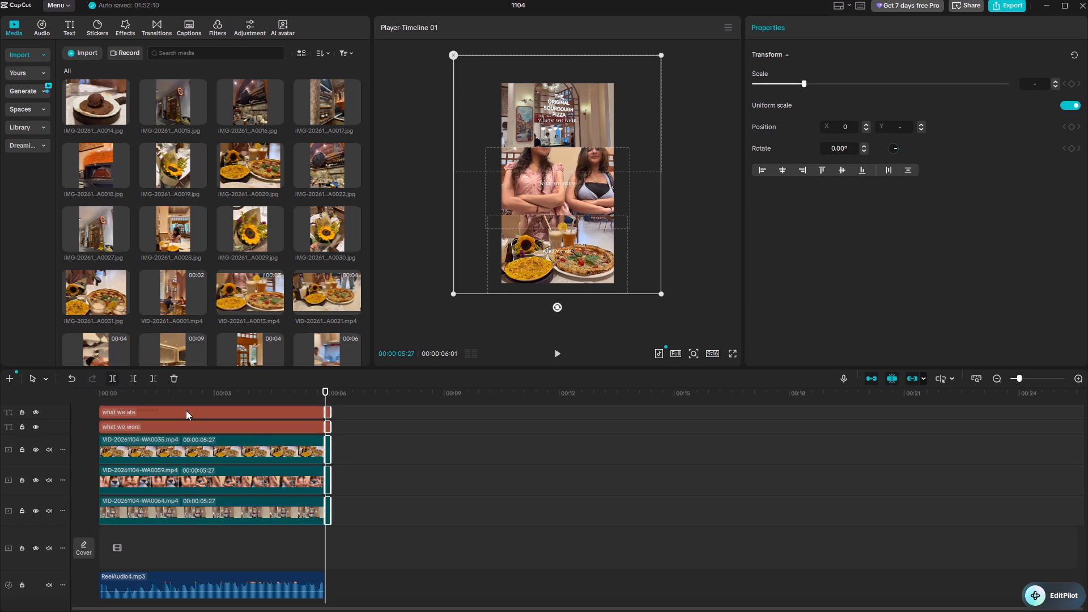
Delete the leftover pieces after 00:00:05:27 of the three video clips and the "what we ate" and "what we wore" captions.
left_click(379, 414)
left_click_drag(342, 402, 327, 431)
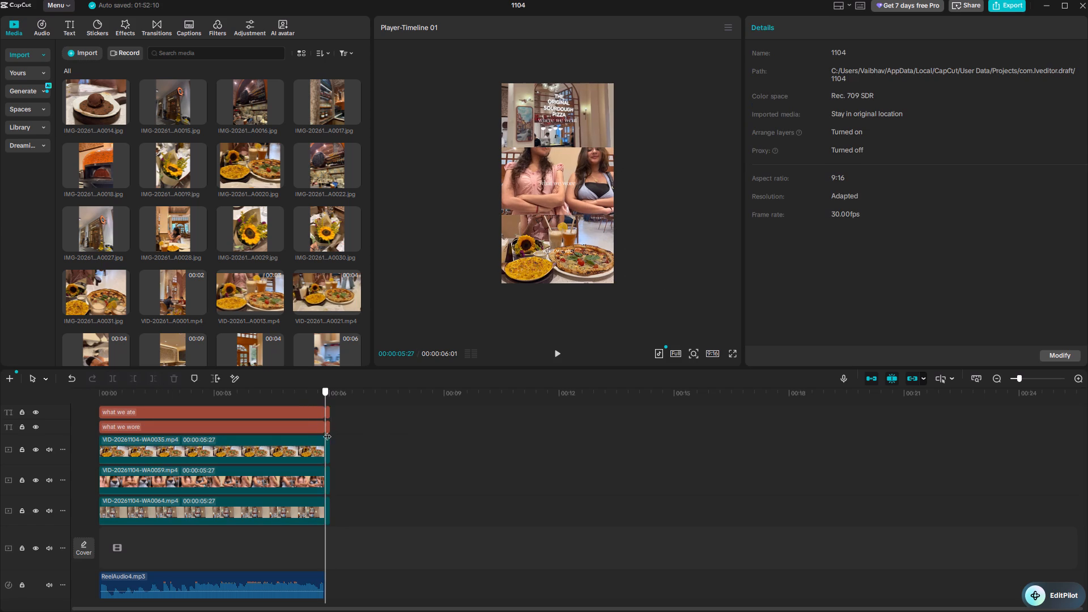
left_click_drag(327, 431, 395, 452)
left_click_drag(330, 392, 206, 403)
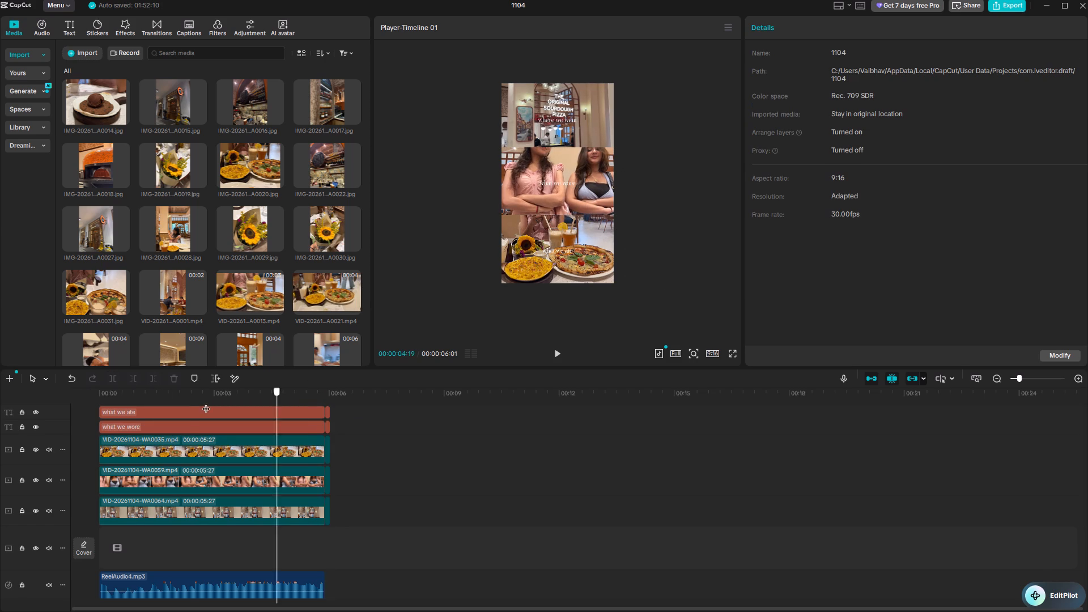
left_click_drag(206, 403, 186, 405)
left_click_drag(334, 401, 215, 430)
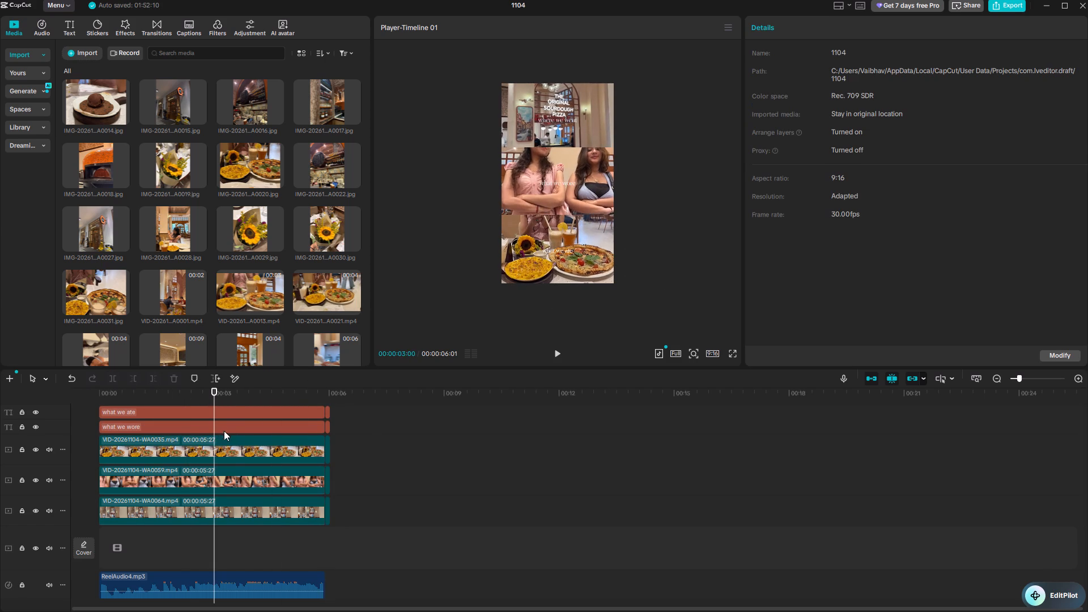
left_click_drag(331, 537, 330, 440)
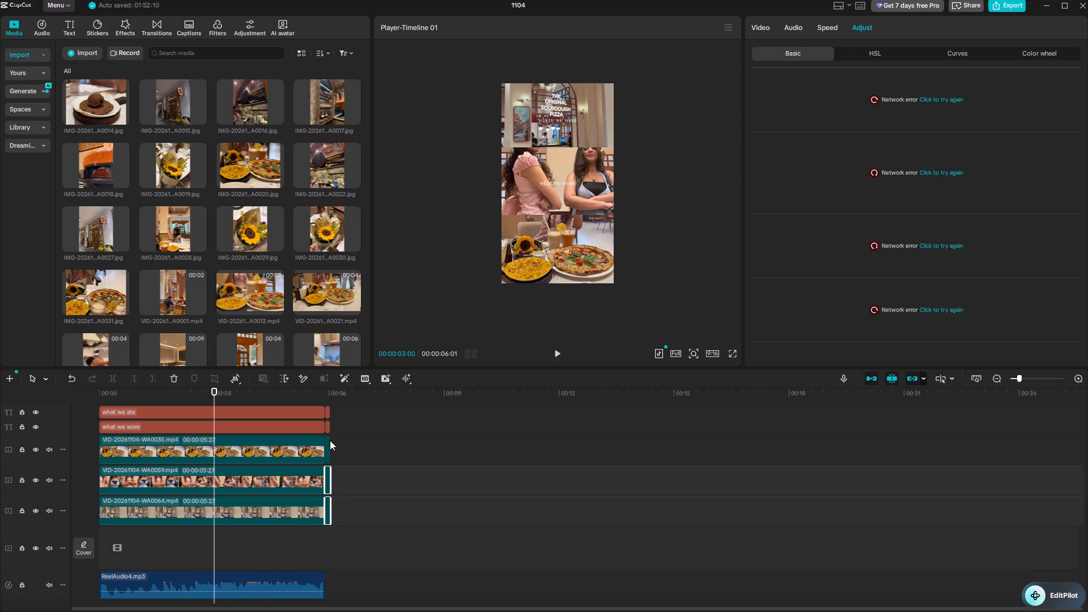
left_click_drag(330, 440, 328, 413)
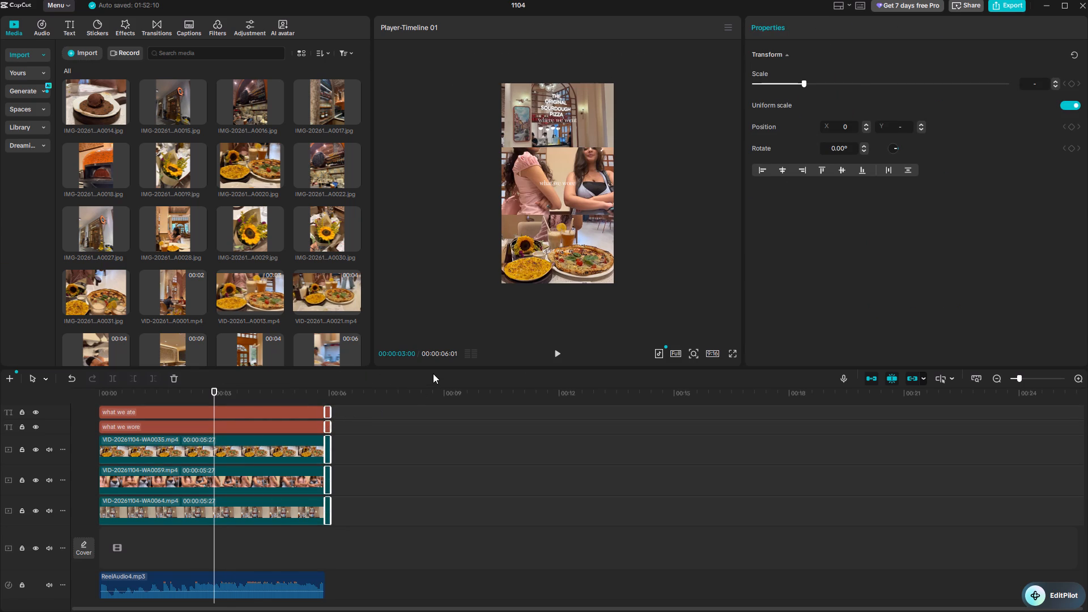
key("Delete")
Play the trimmed reel from the beginning to the end.
left_click_drag(215, 388, 210, 389)
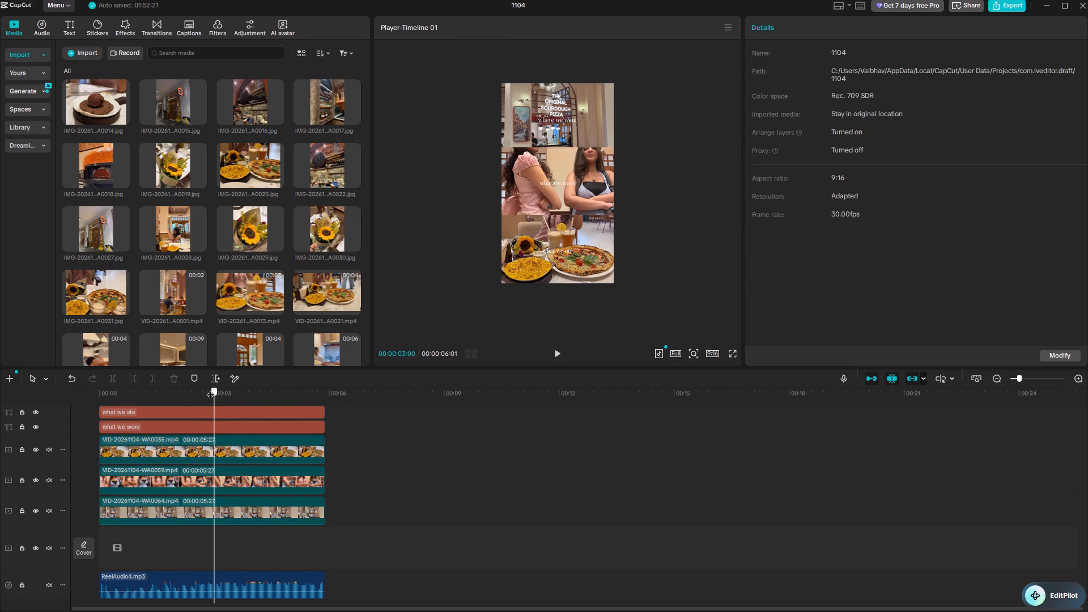
left_click_drag(210, 389, 52, 393)
left_click(562, 351)
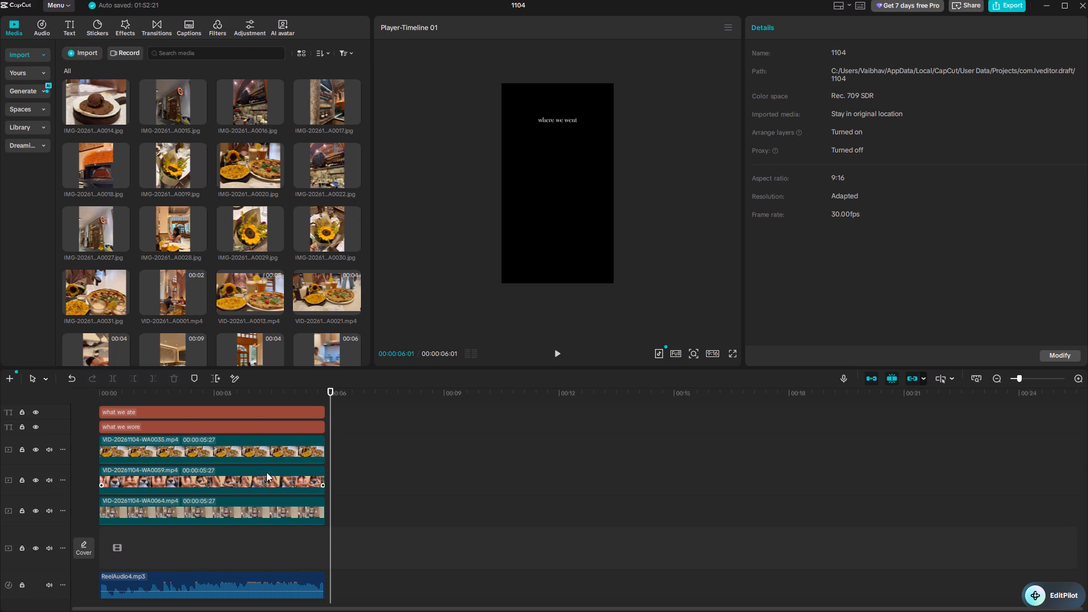
Delete the leftover piece of the "where we went" caption after 00:00:05:27.
scroll(329, 532, "down", 3)
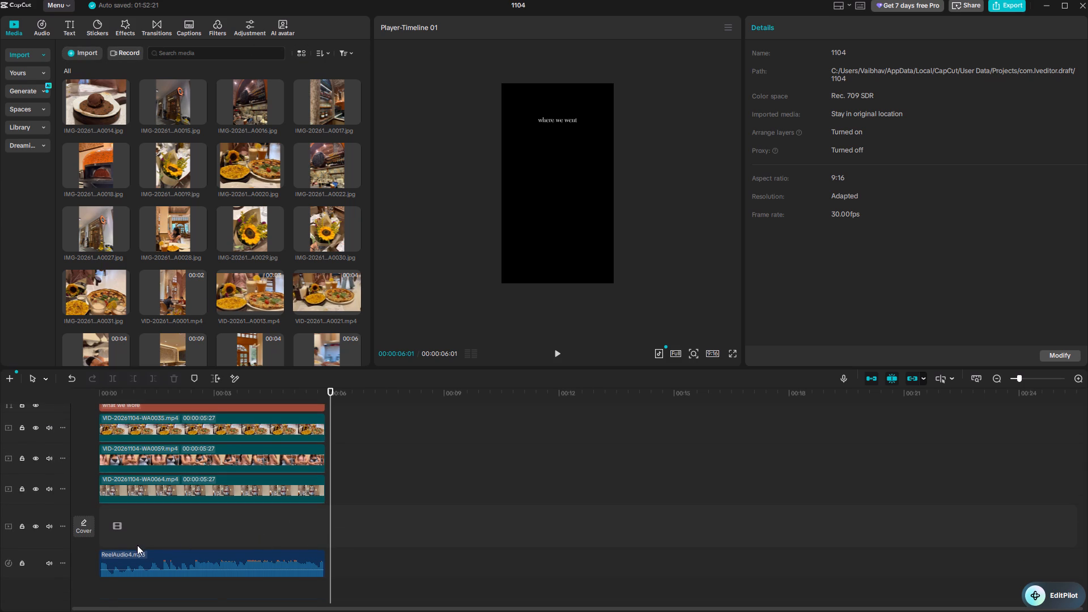
left_click(60, 526)
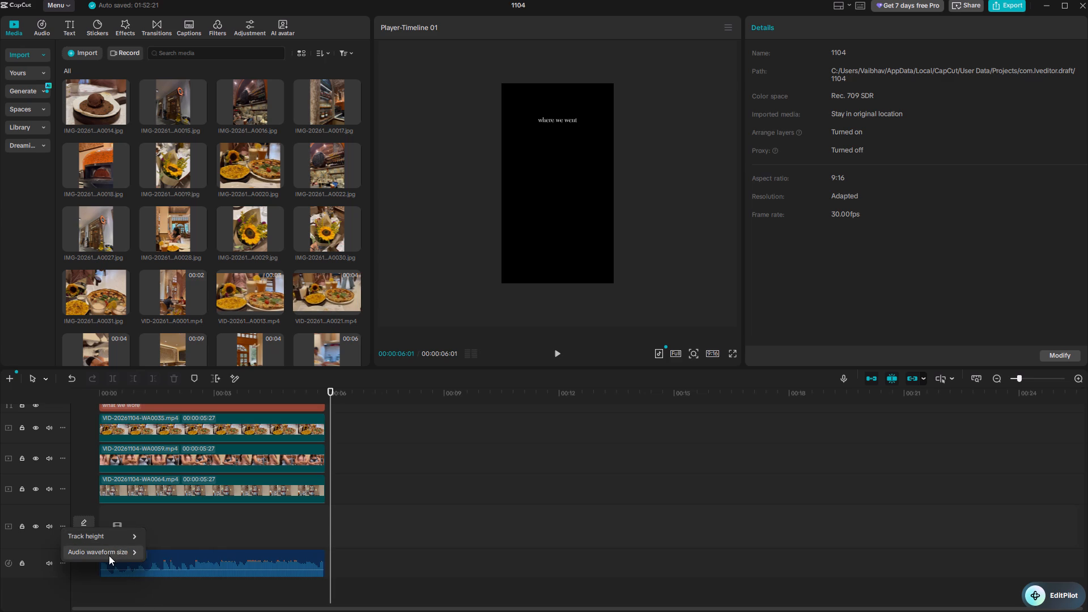
left_click(205, 517)
scroll(134, 526, "up", 4)
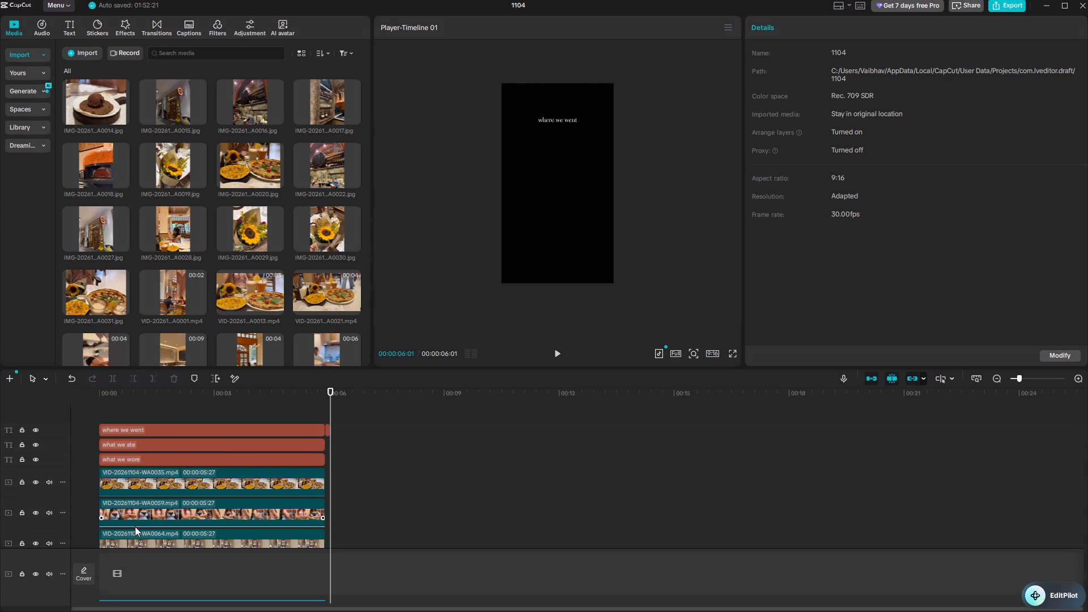
left_click_drag(341, 411, 325, 421)
left_click_drag(325, 421, 329, 433)
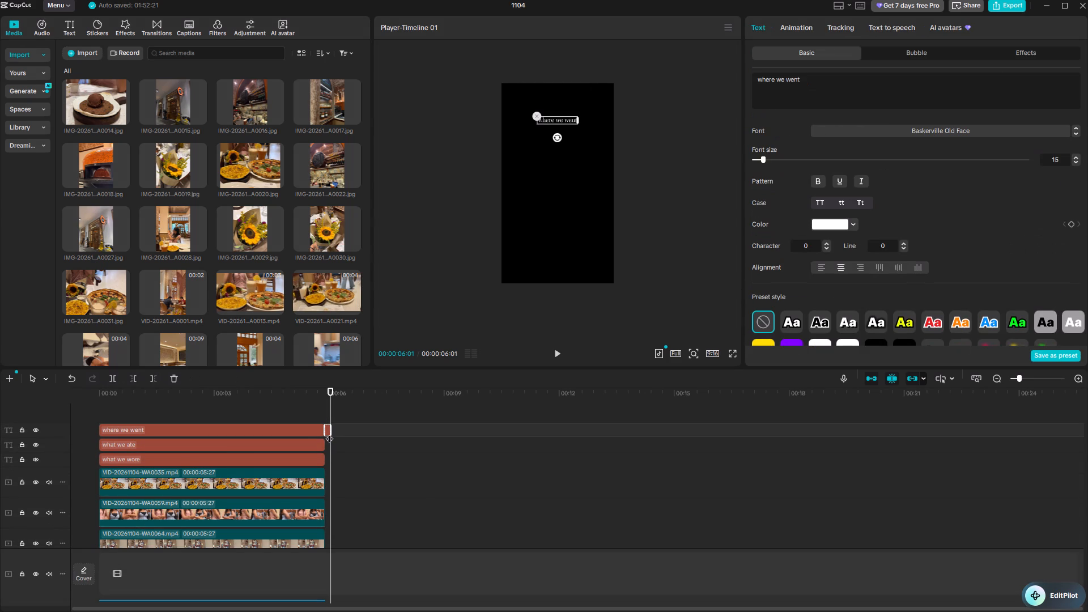
key("Delete")
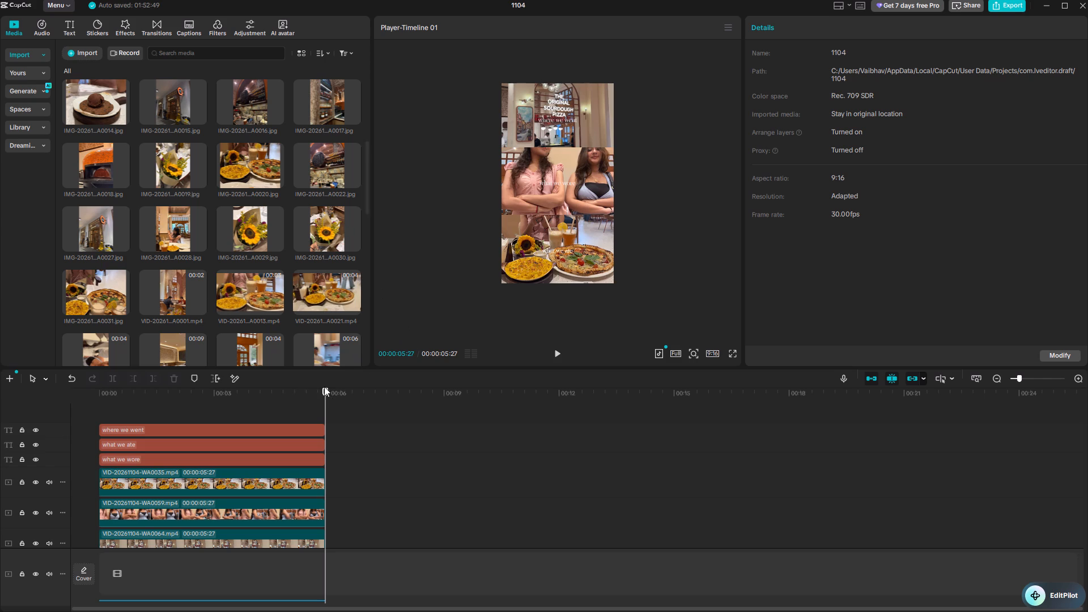
Return the playhead to the start of the timeline at 00:00:00:00.
left_click_drag(324, 386, 0, 383)
left_click_drag(325, 392, 299, 392)
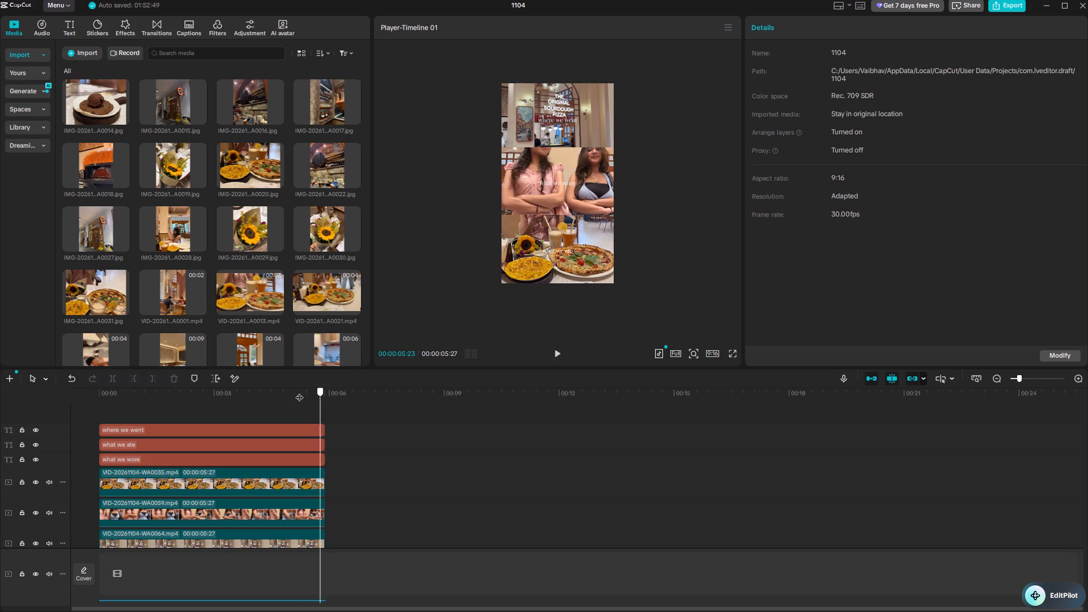
left_click_drag(299, 392, 0, 388)
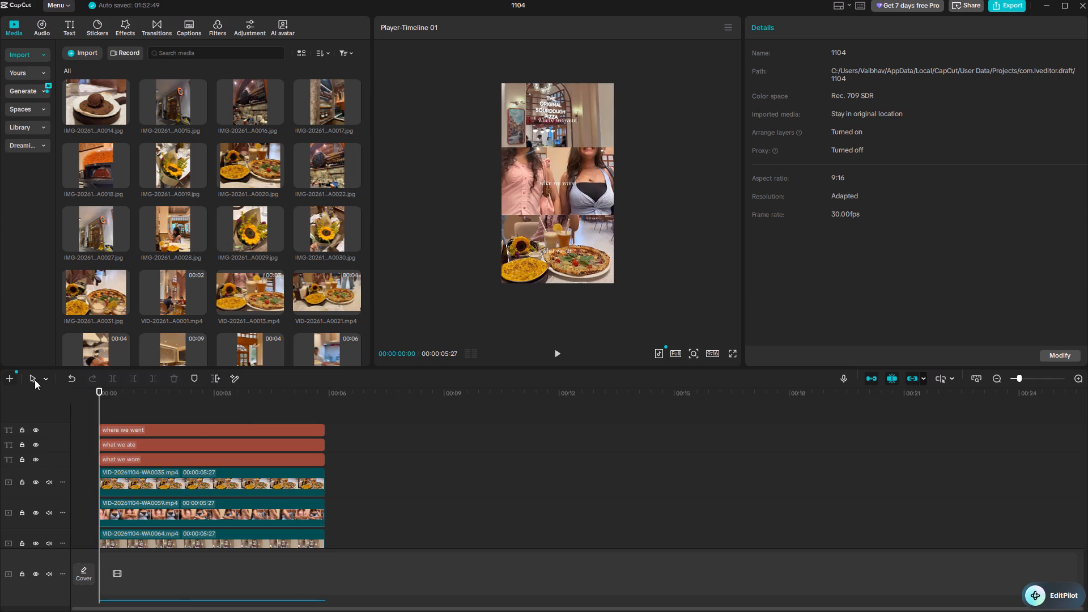
Add a second, empty timeline to the project and switch back to Timeline 01.
left_click(6, 379)
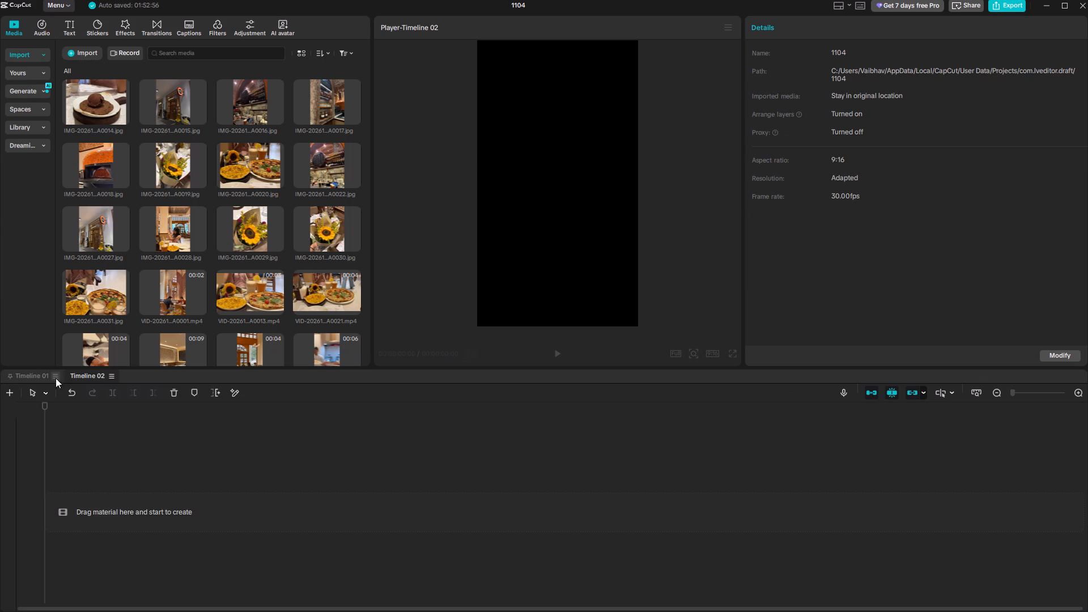
left_click(30, 376)
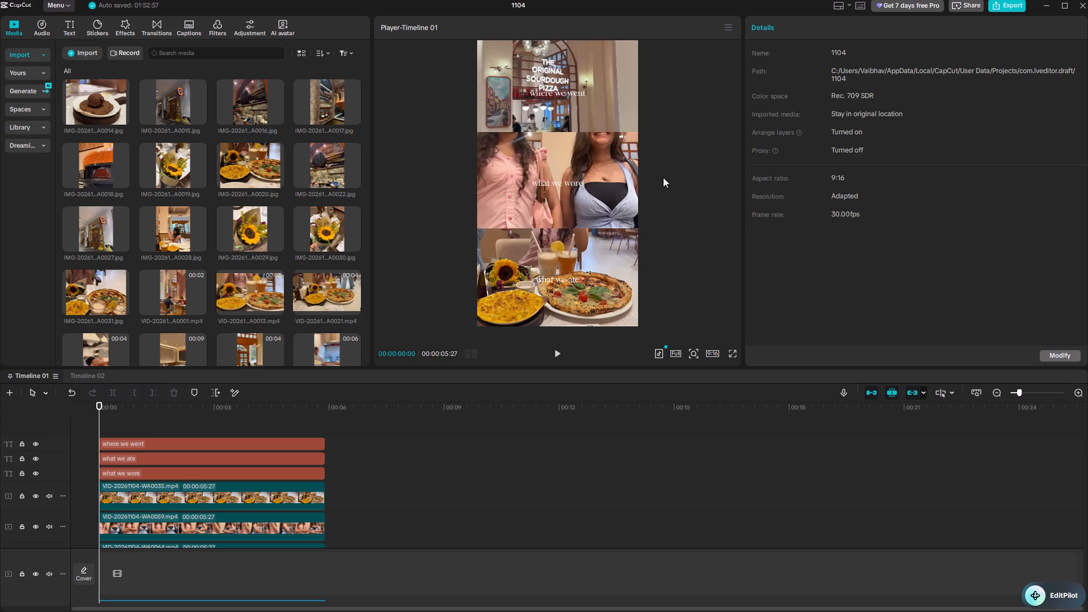
Examine the basic video settings of the top split-screen clip, VID-20261104-WA0064.mp4, and deselect it.
left_click(678, 131)
left_click(759, 22)
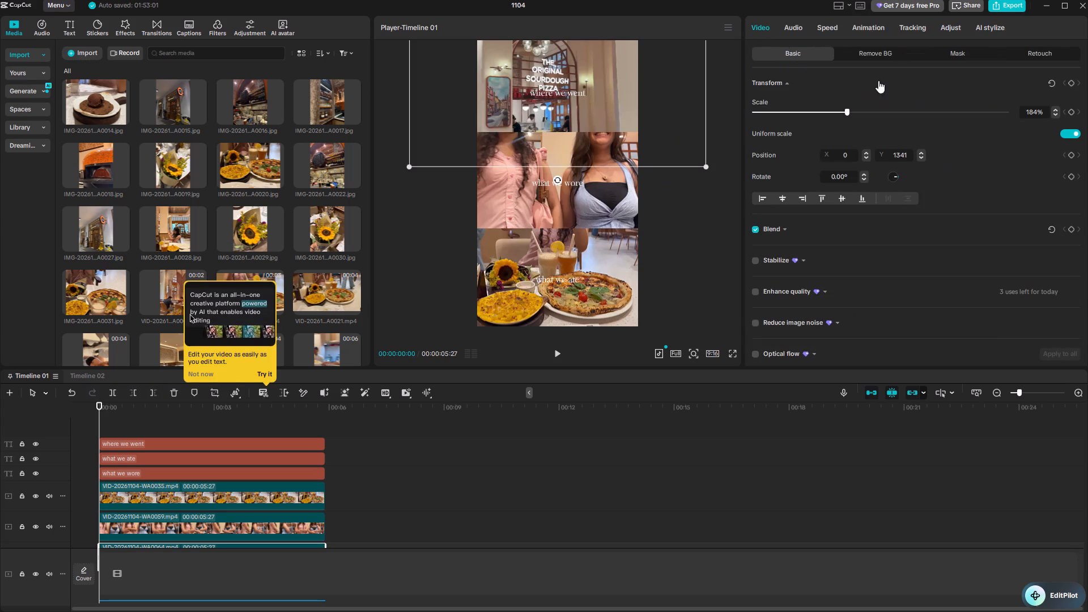
scroll(1008, 138, "down", 11)
scroll(994, 191, "up", 4)
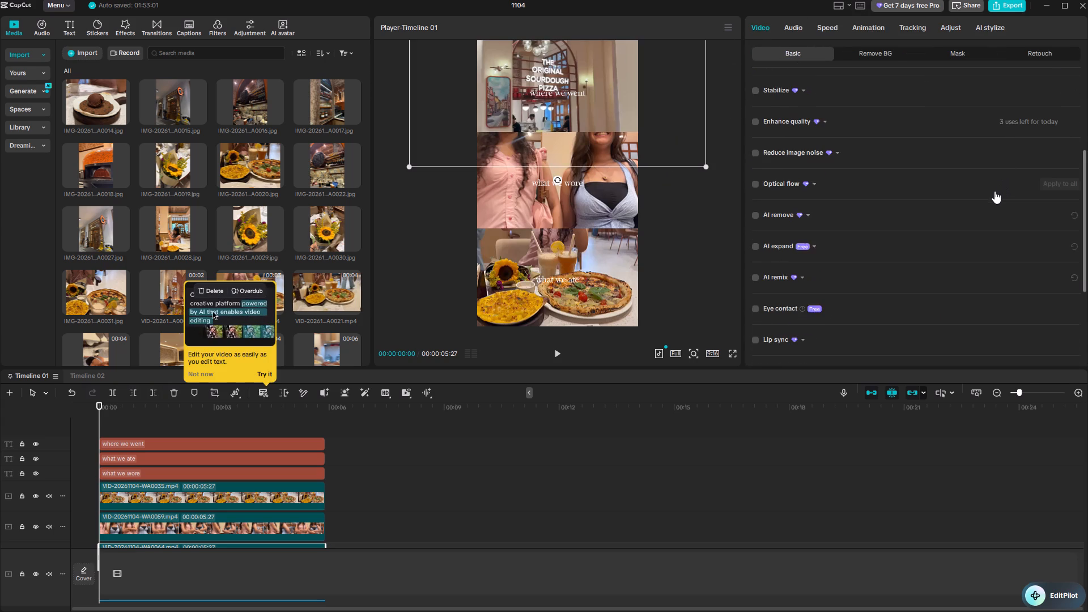
scroll(994, 191, "up", 5)
left_click(704, 247)
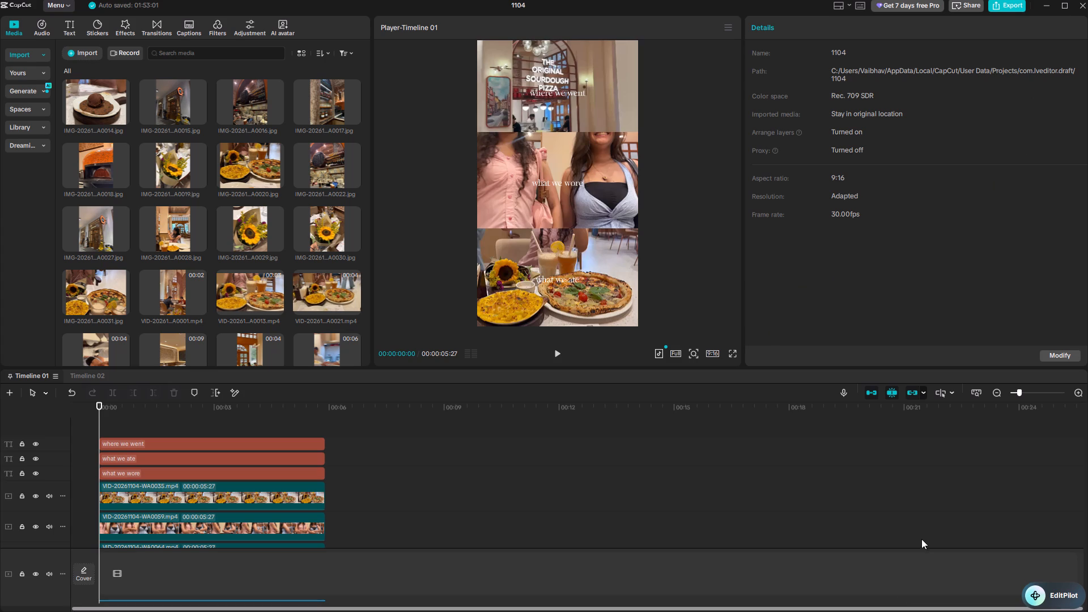
Minimize the CapCut editor to switch to the browser window behind it.
left_click(836, 611)
left_click(577, 611)
left_click(588, 579)
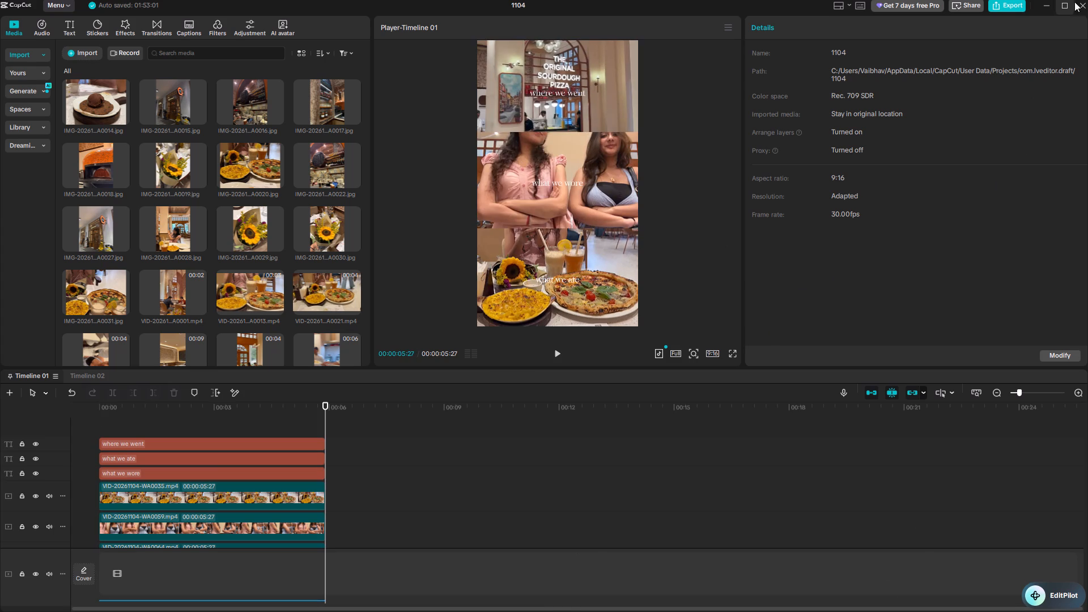
left_click(1045, 1)
left_click(805, 611)
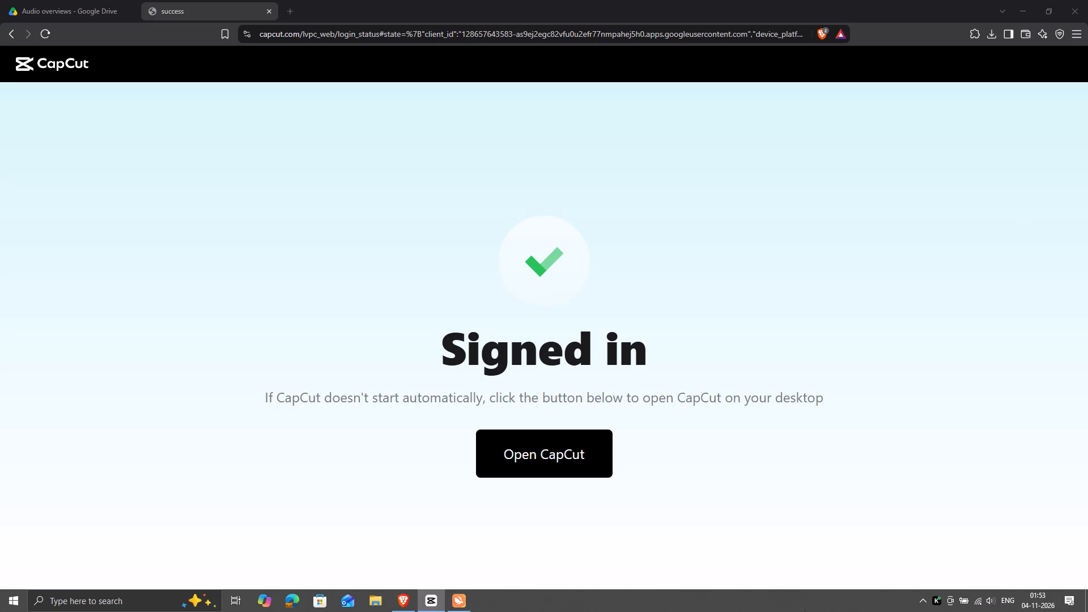